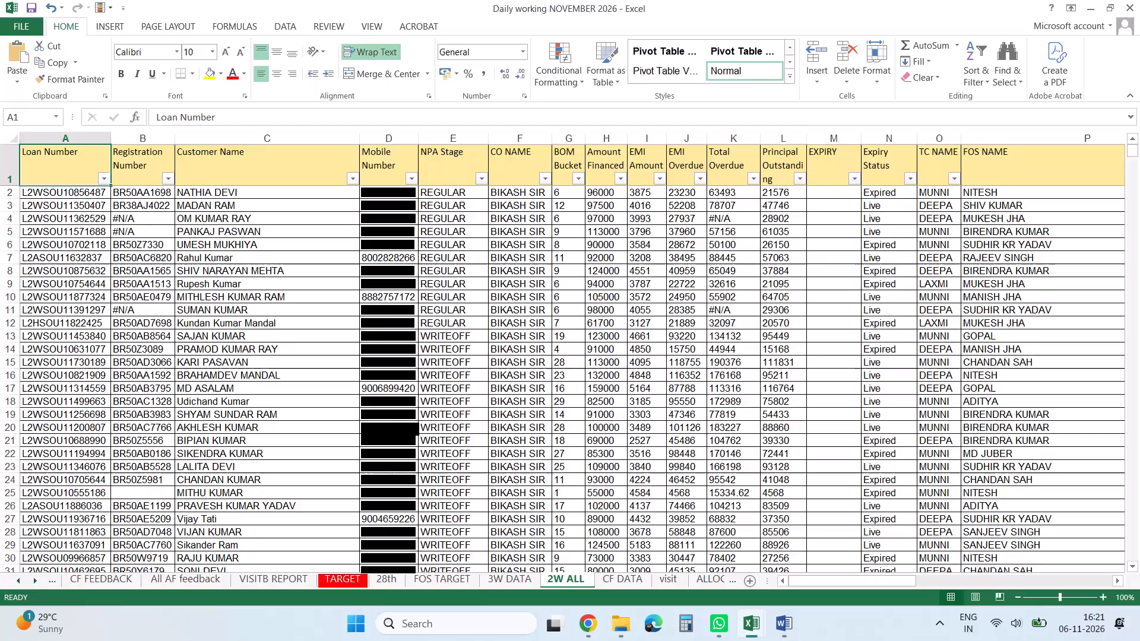
Search the Customer Name filter list on the 2W ALL sheet for "ravita", and close it without applying a filter.
click(352, 178)
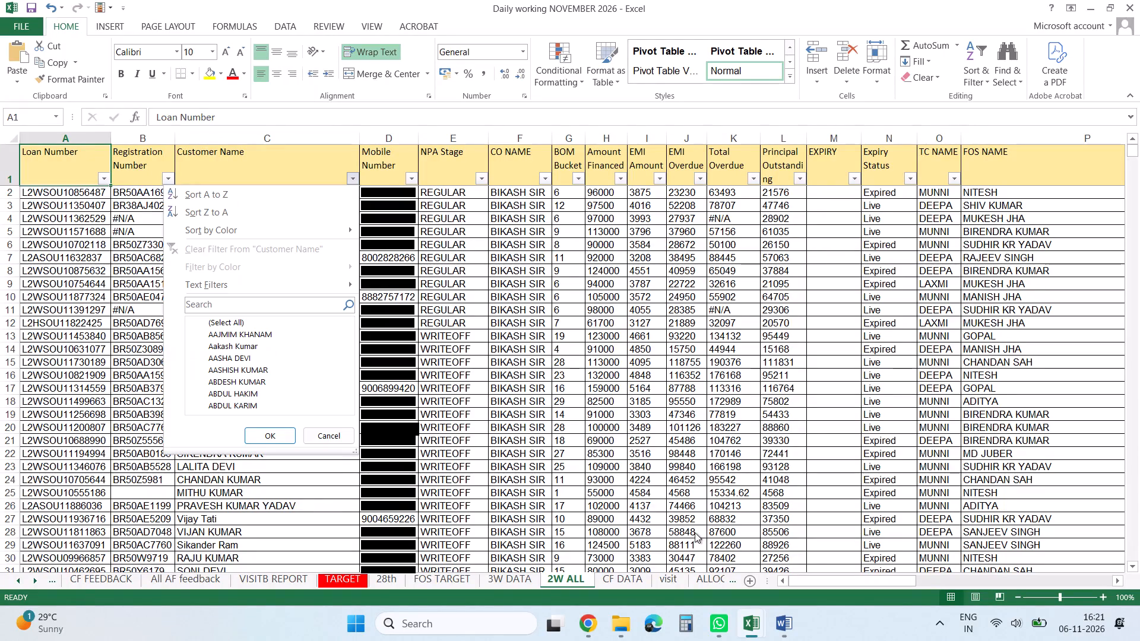
click(528, 580)
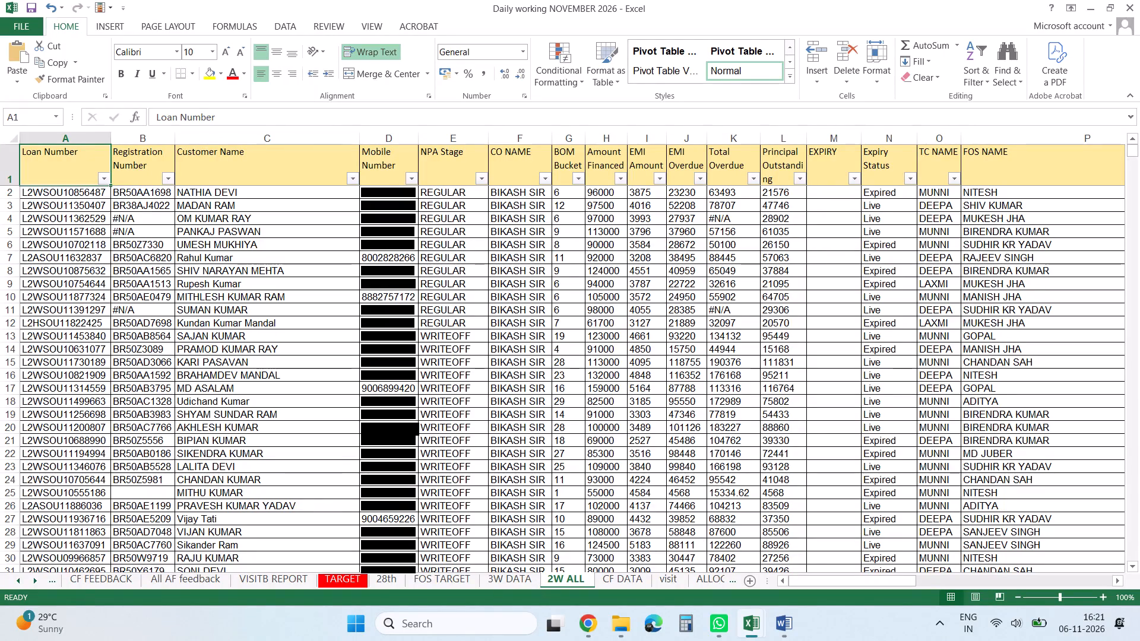
click(351, 177)
click(284, 301)
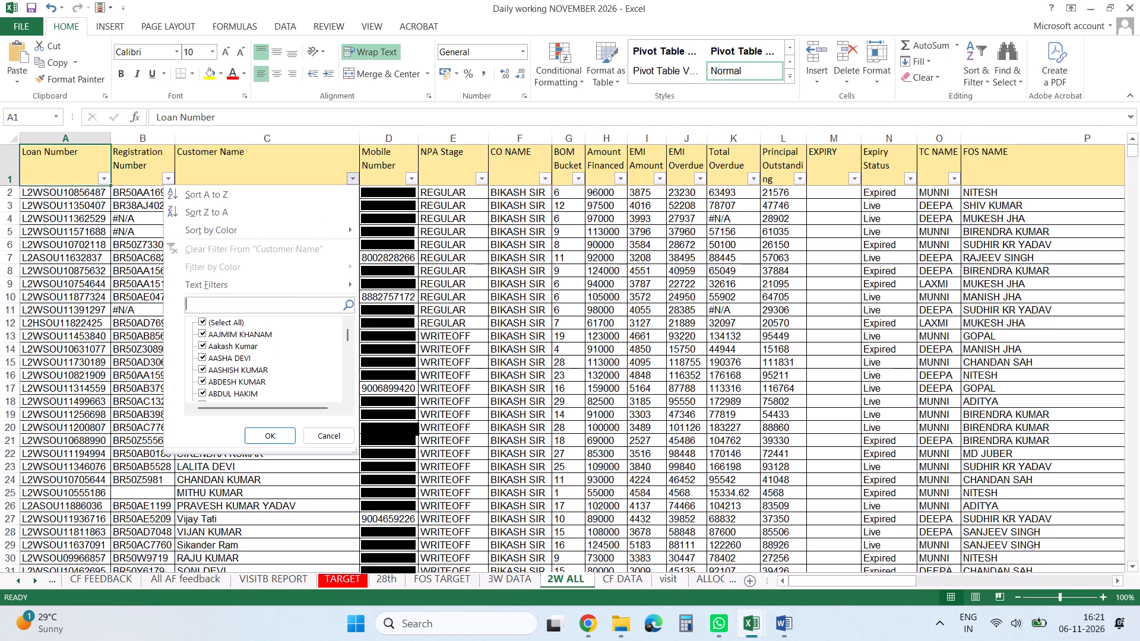
key(r)
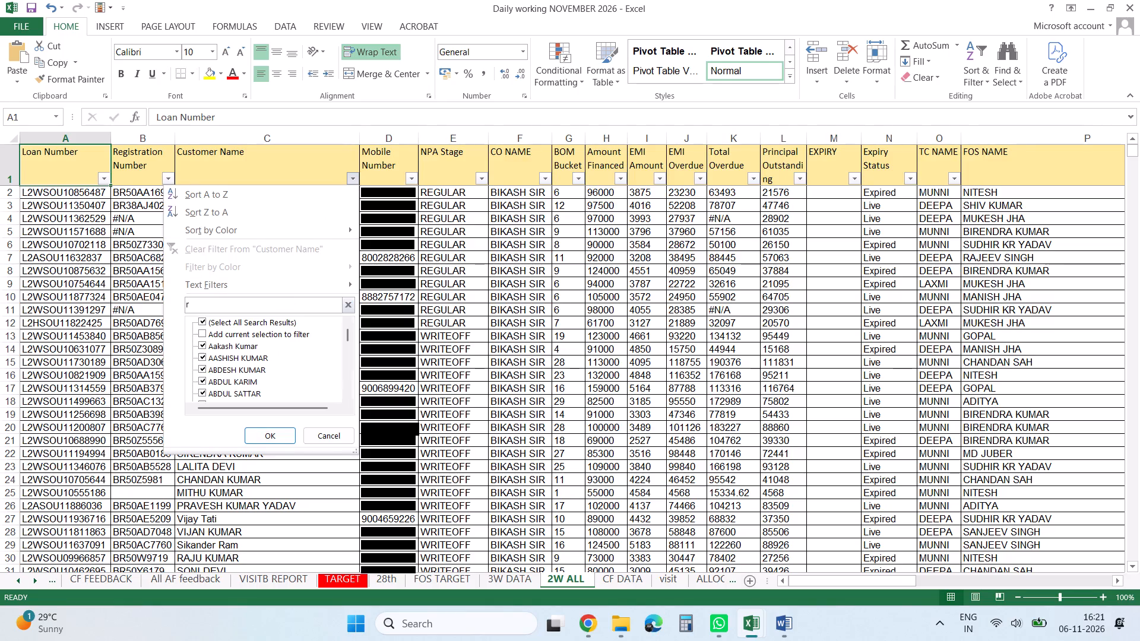
text(avit)
key(a)
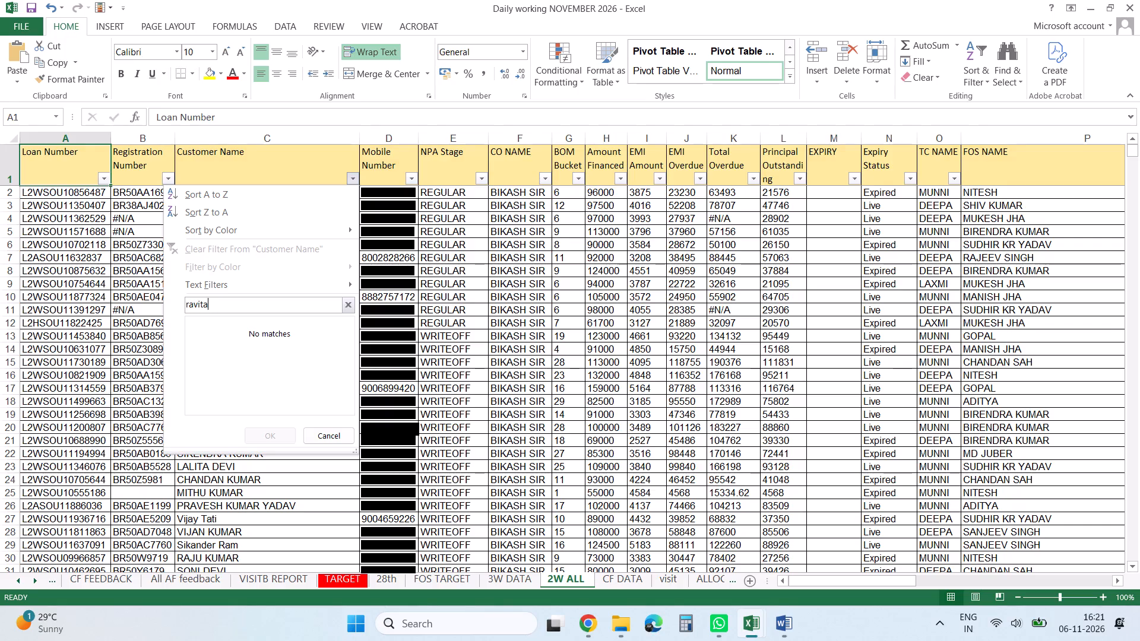
key(BackSpace)
key(BackSpace)
key(BackSpace)
key(BackSpace)
key(BackSpace)
key(BackSpace)
key(BackSpace)
key(BackSpace)
key(BackSpace)
key(BackSpace)
key(BackSpace)
key(BackSpace)
key(BackSpace)
key(BackSpace)
key(BackSpace)
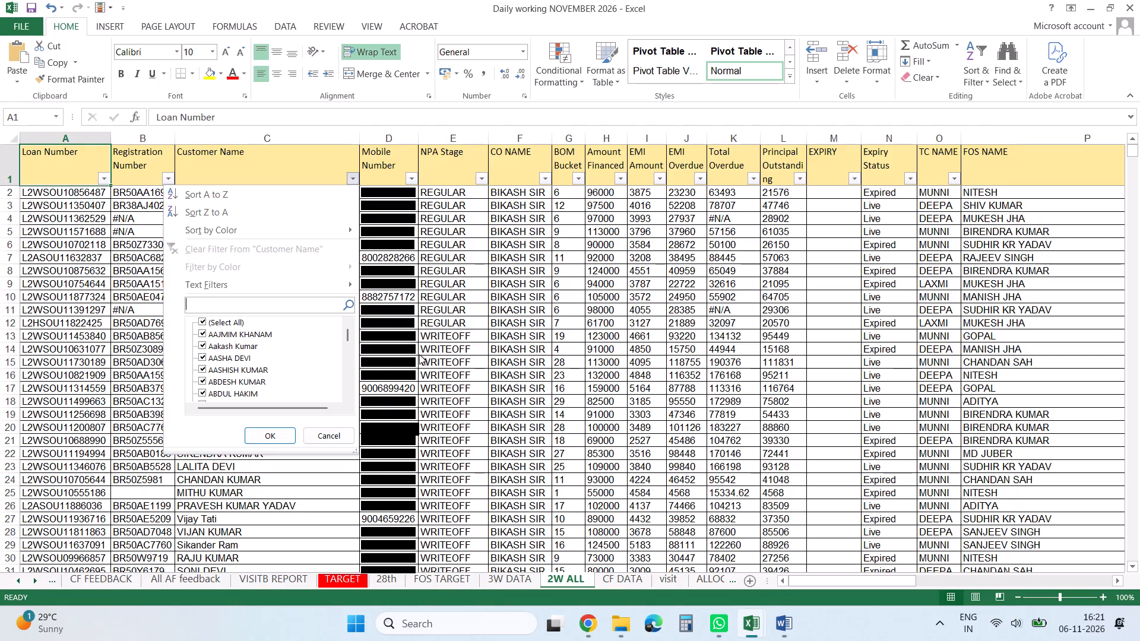
click(343, 433)
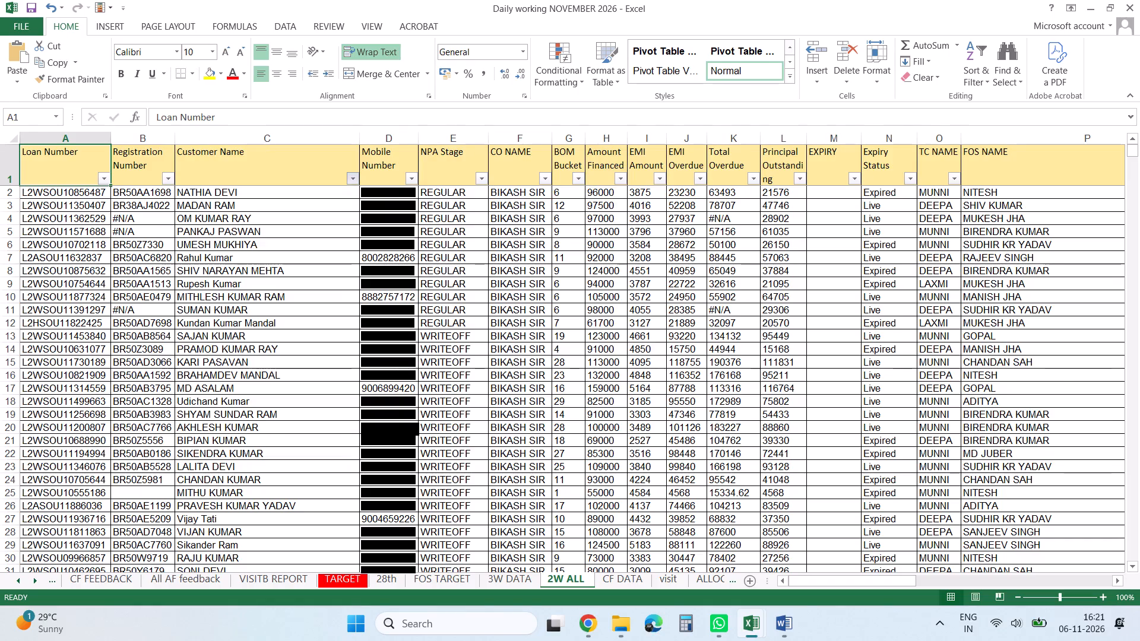
scroll(343, 433, up, 1)
Switch to the 3W DATA sheet.
click(514, 579)
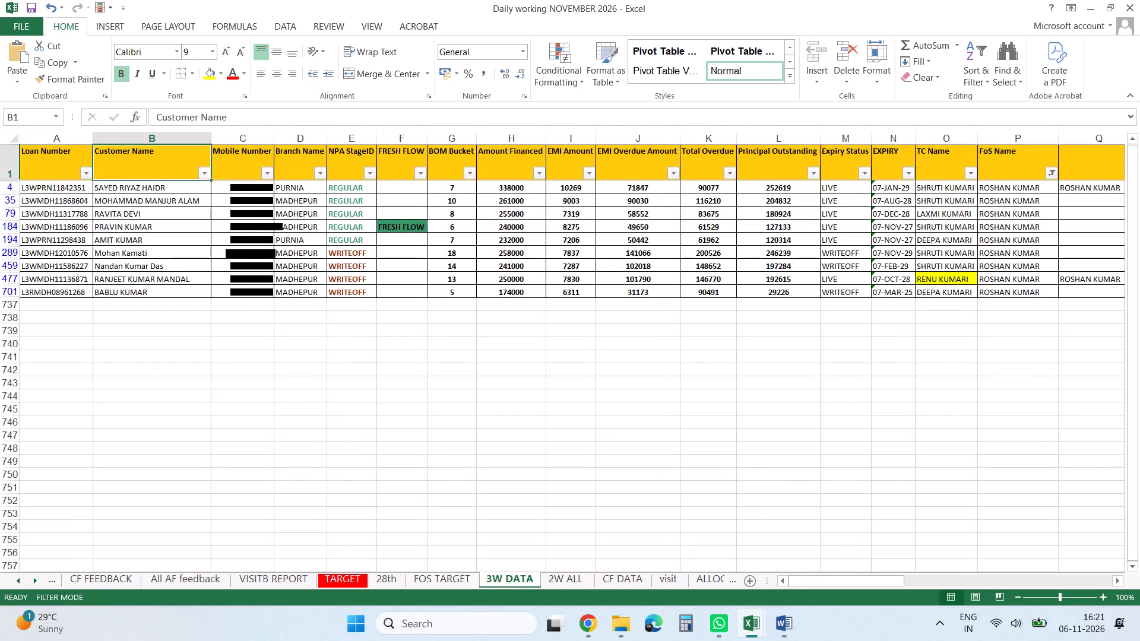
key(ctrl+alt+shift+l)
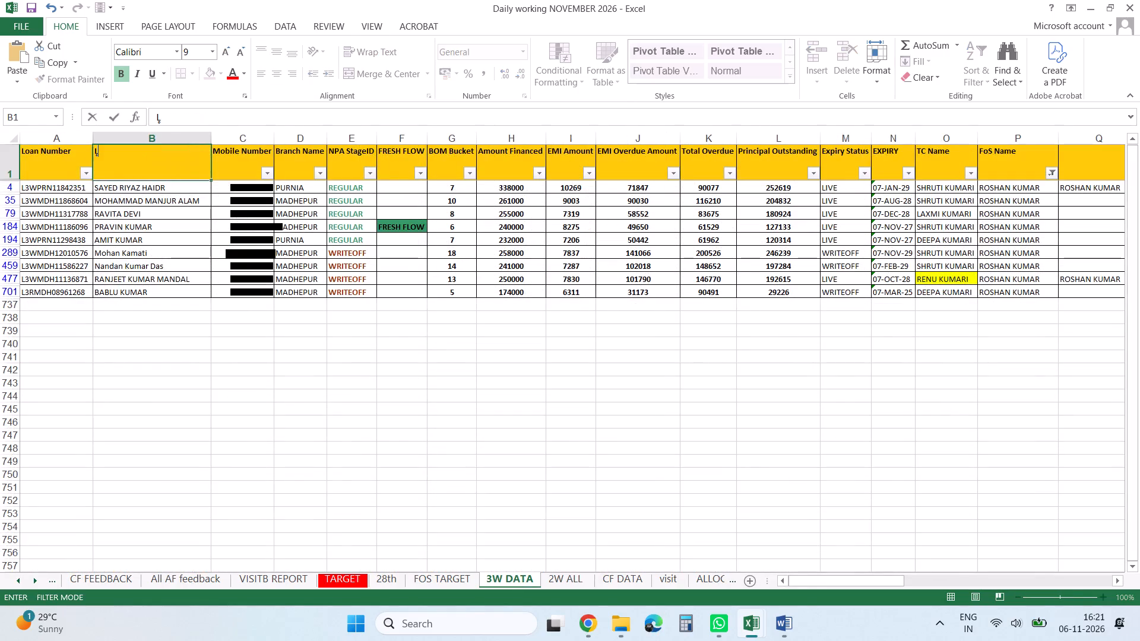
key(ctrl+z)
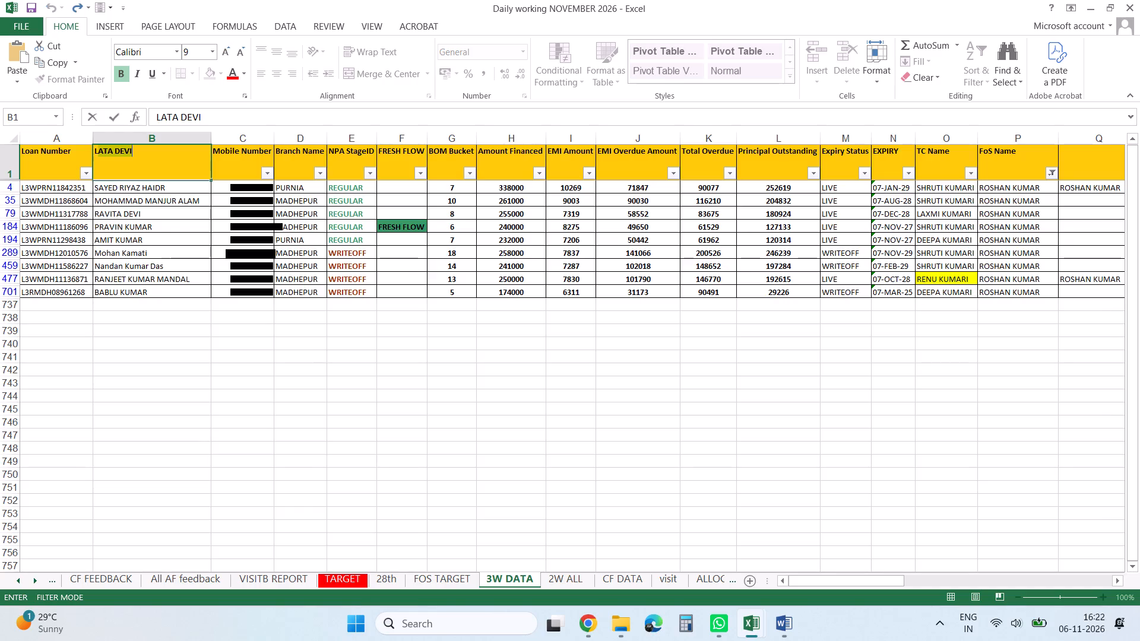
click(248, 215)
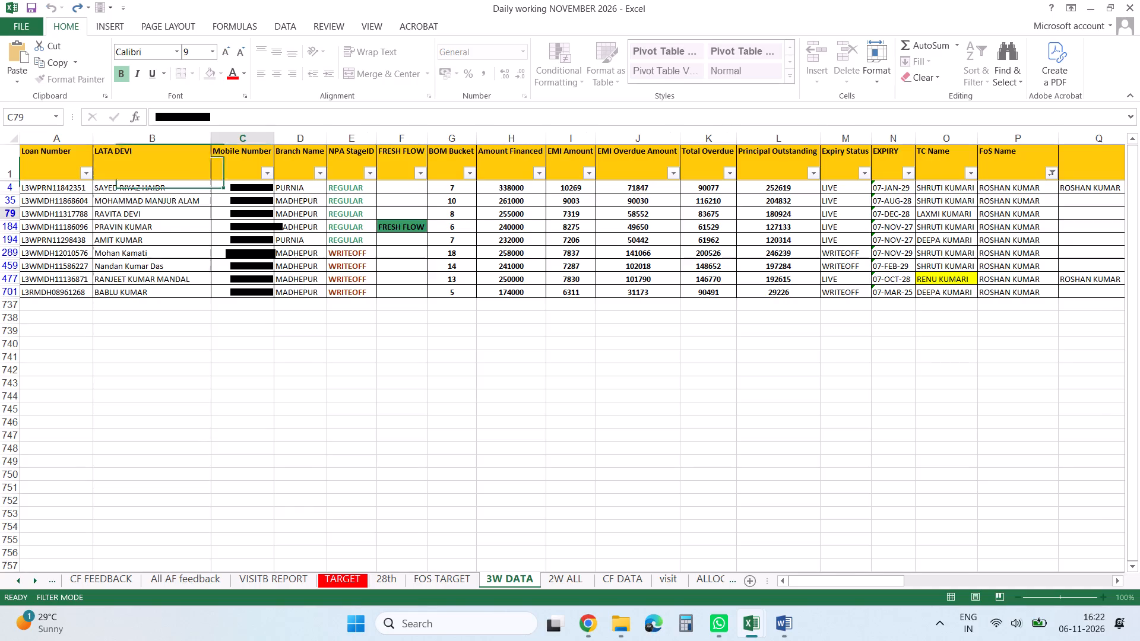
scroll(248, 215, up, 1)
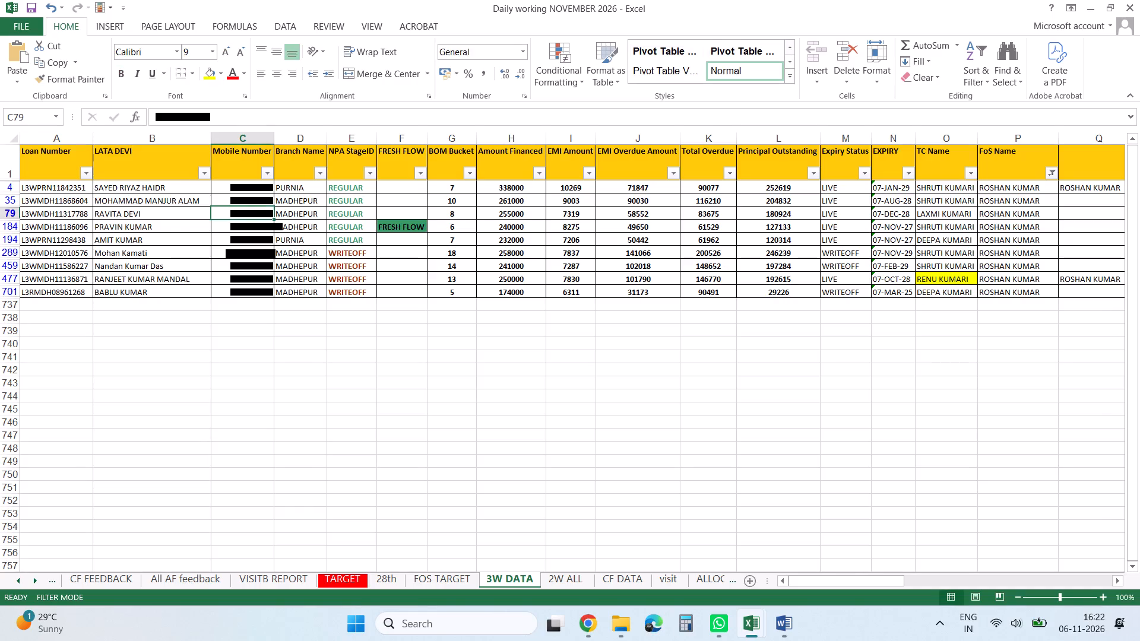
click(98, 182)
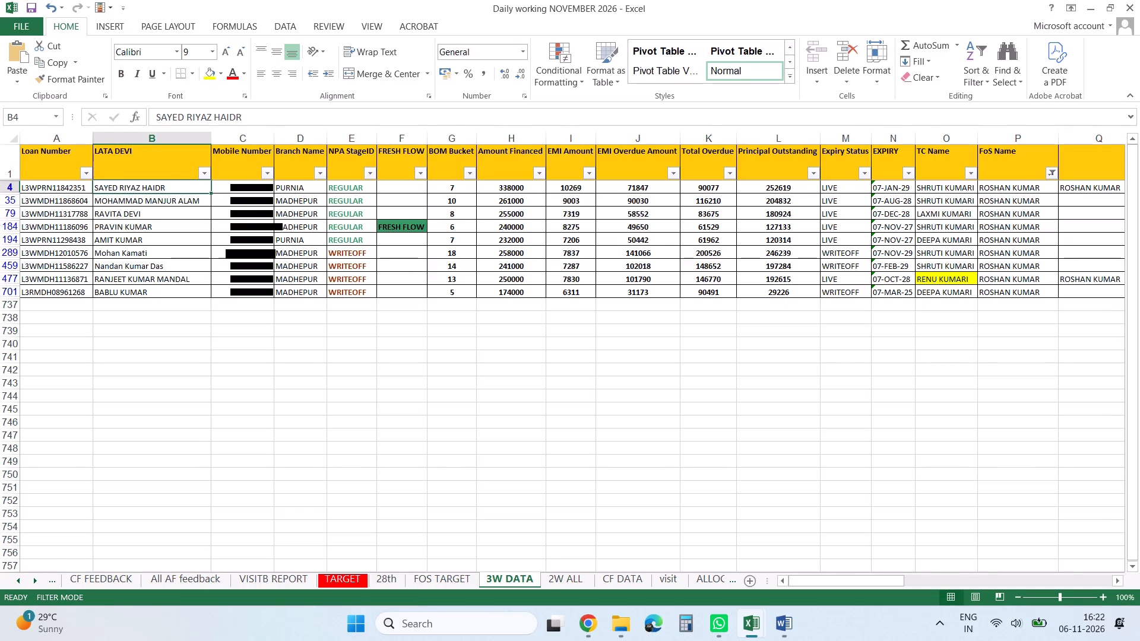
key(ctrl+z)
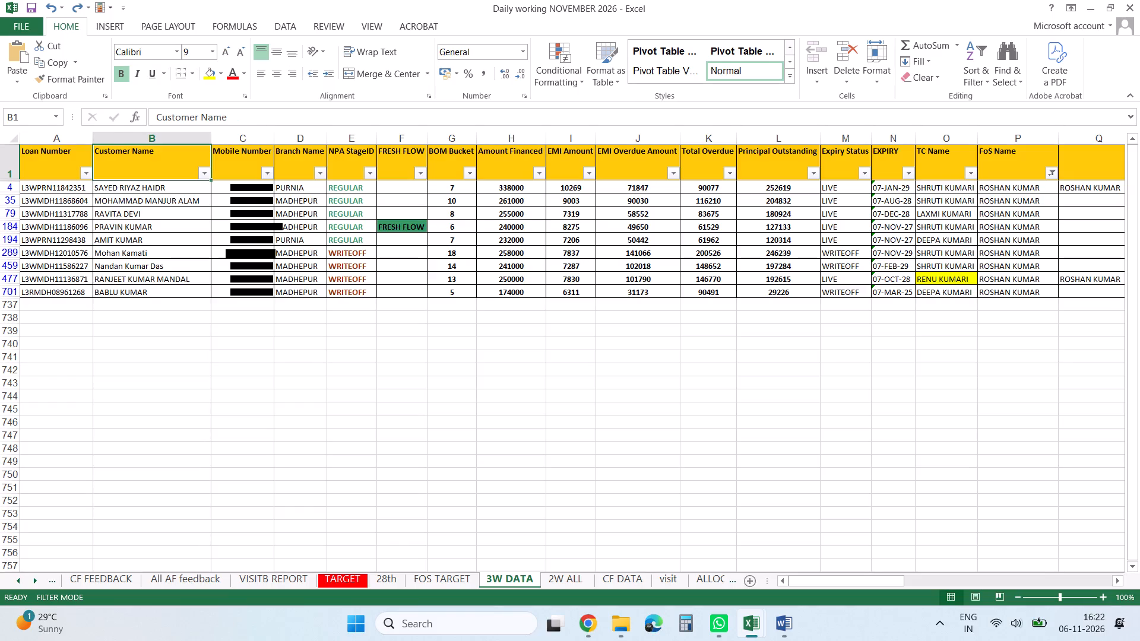
Reset the 3W DATA filters by turning AutoFilter off and on again, and return to the Loan Number header.
key(ctrl+shift+l)
key(ctrl+shift+l)
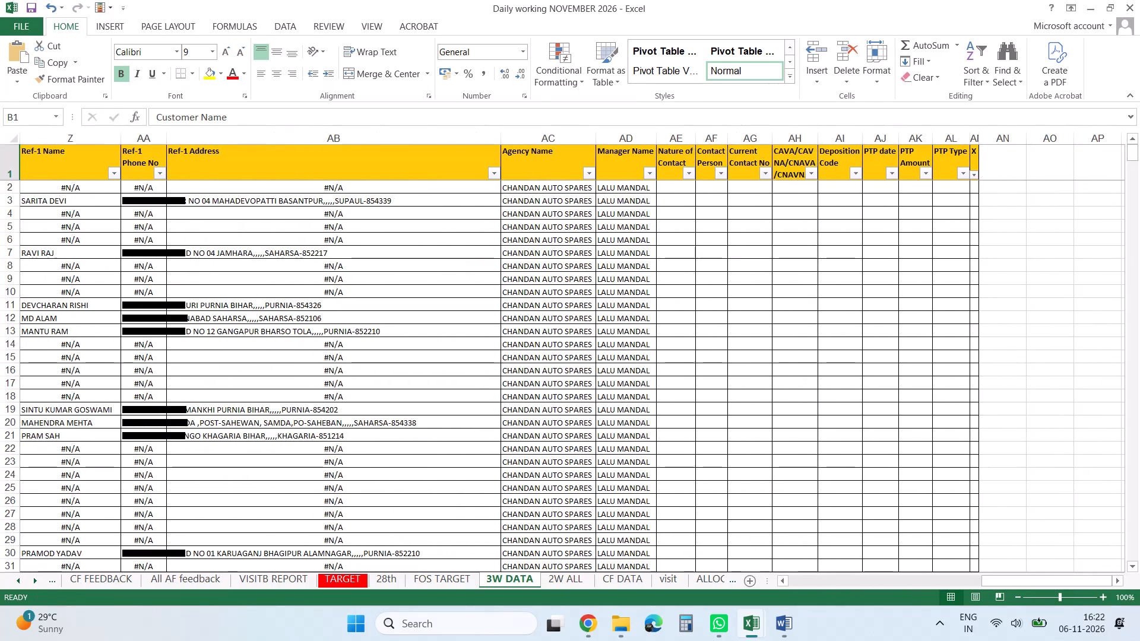
key(Left)
key(Left)
key(Left)
key(Left)
key(Left)
key(Left)
key(Left)
key(Left)
key(Left)
key(Left)
key(Left)
key(Left)
key(Left)
key(Left)
key(Left)
key(Left)
key(Left)
key(Left)
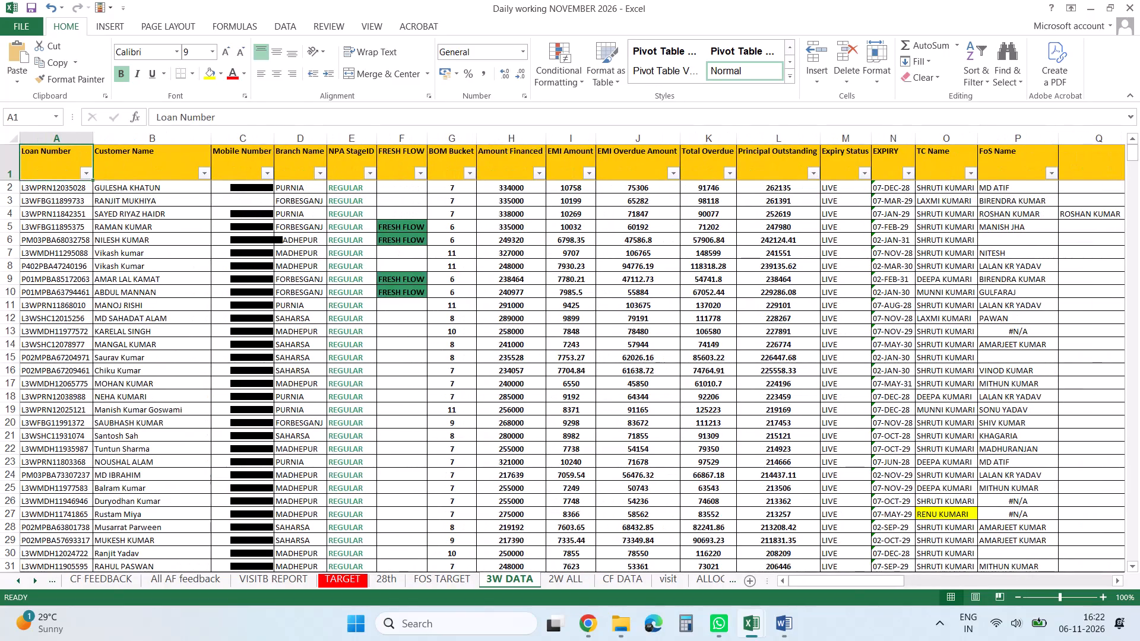
Filter the Customer Name column of the 3W DATA sheet by "ravita".
click(200, 172)
click(147, 297)
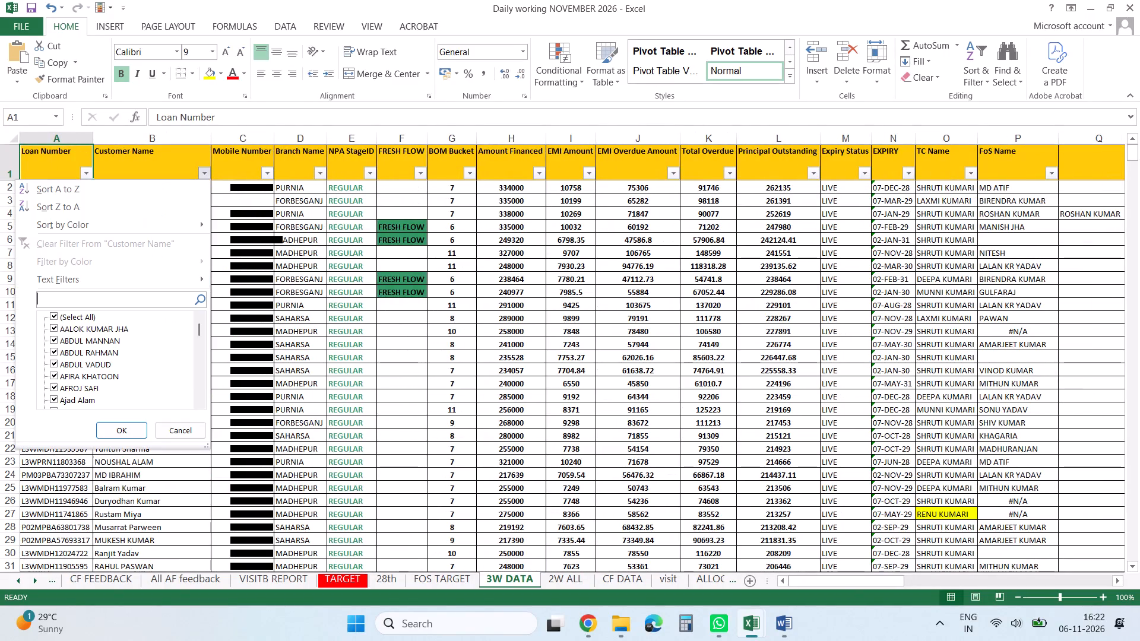
key(r)
text(avita)
key(Return)
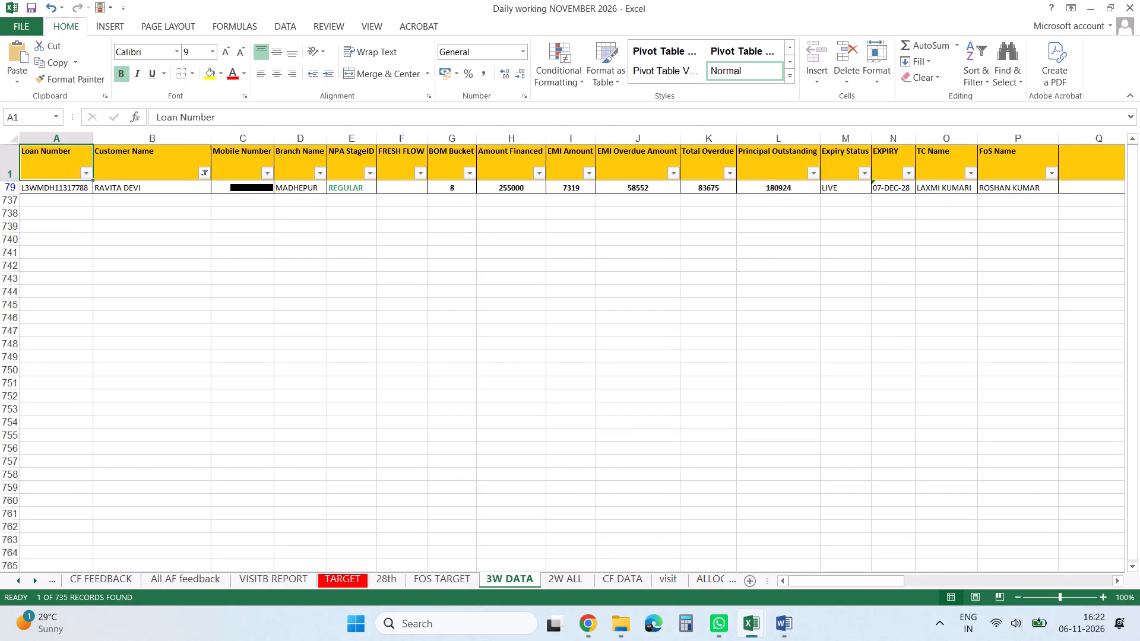
Examine the filtered customer's record across its columns, from the mobile number through the loan amounts to Father's Name.
key(Down)
key(Right)
key(Right)
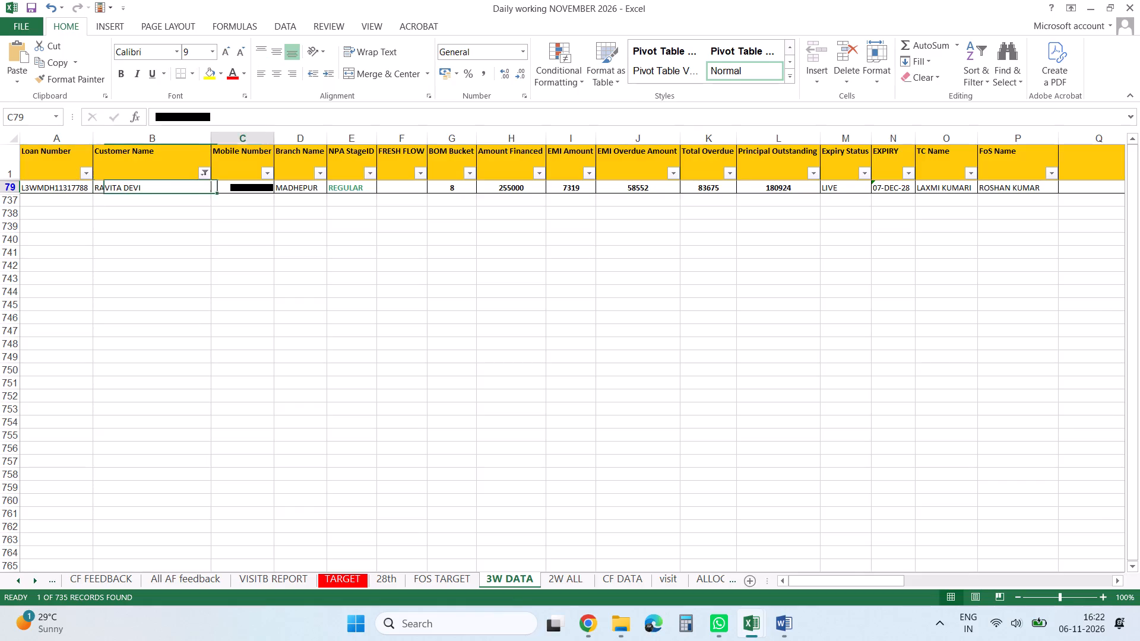
key(Right)
key(Right)
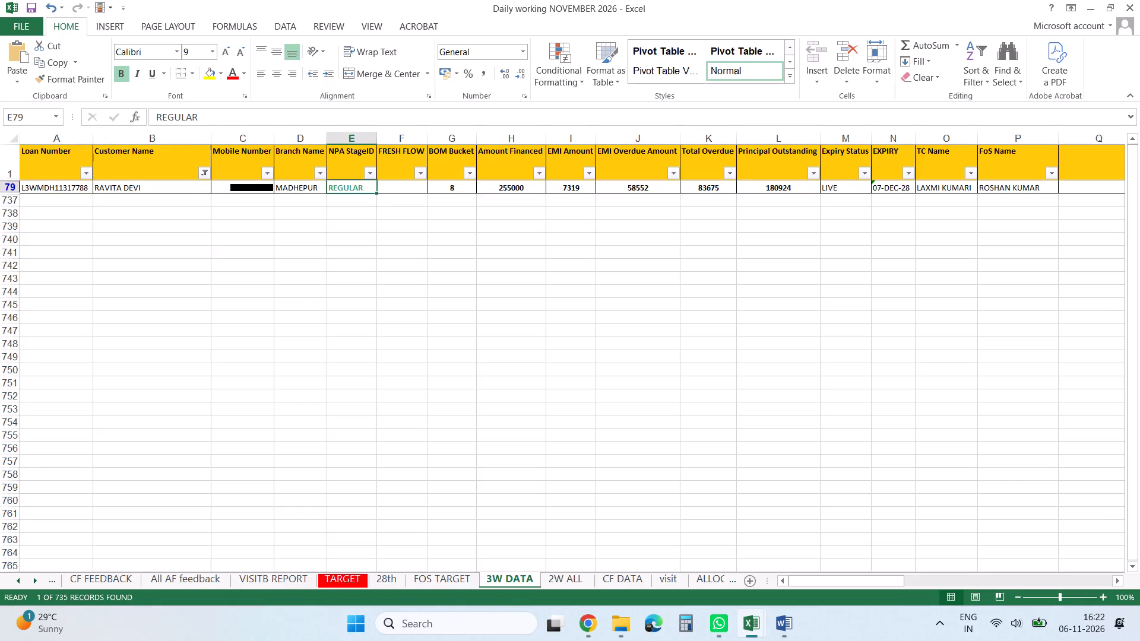
key(Right)
key(Right)
key(Right)
key(Right)
key(Right)
key(Right)
key(Right)
key(Right)
key(Right)
key(Right)
key(Right)
key(Right)
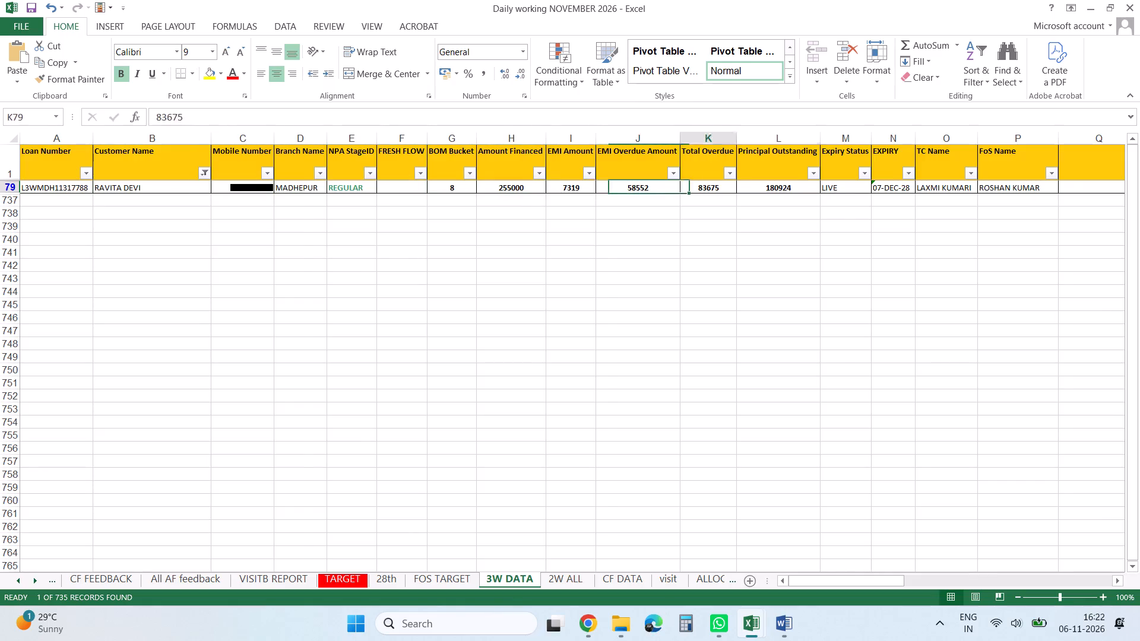
key(Right)
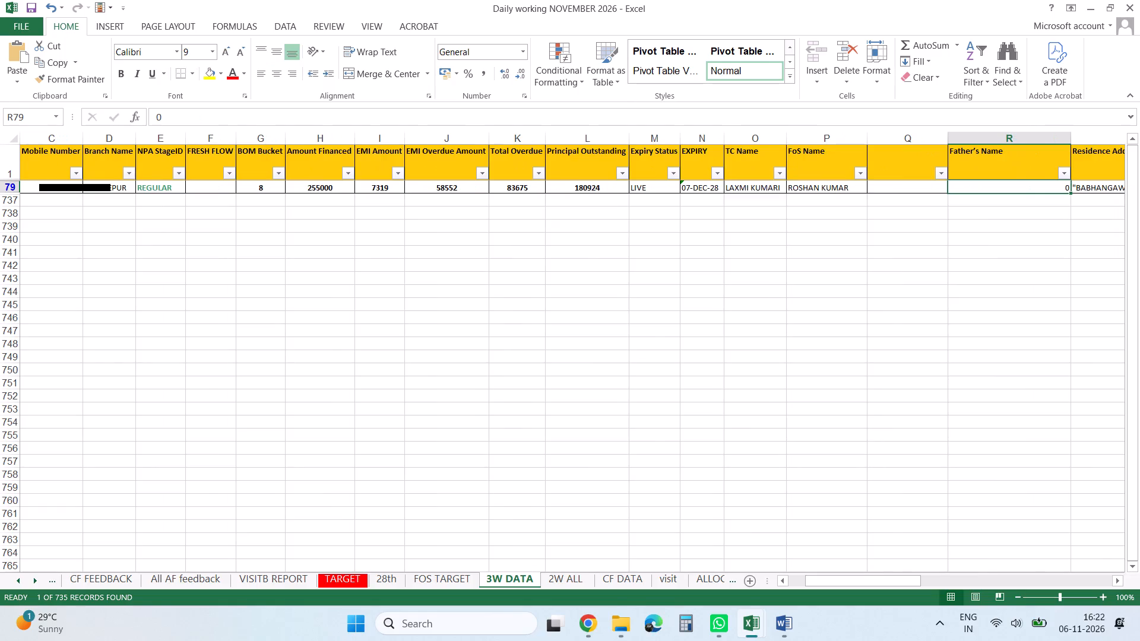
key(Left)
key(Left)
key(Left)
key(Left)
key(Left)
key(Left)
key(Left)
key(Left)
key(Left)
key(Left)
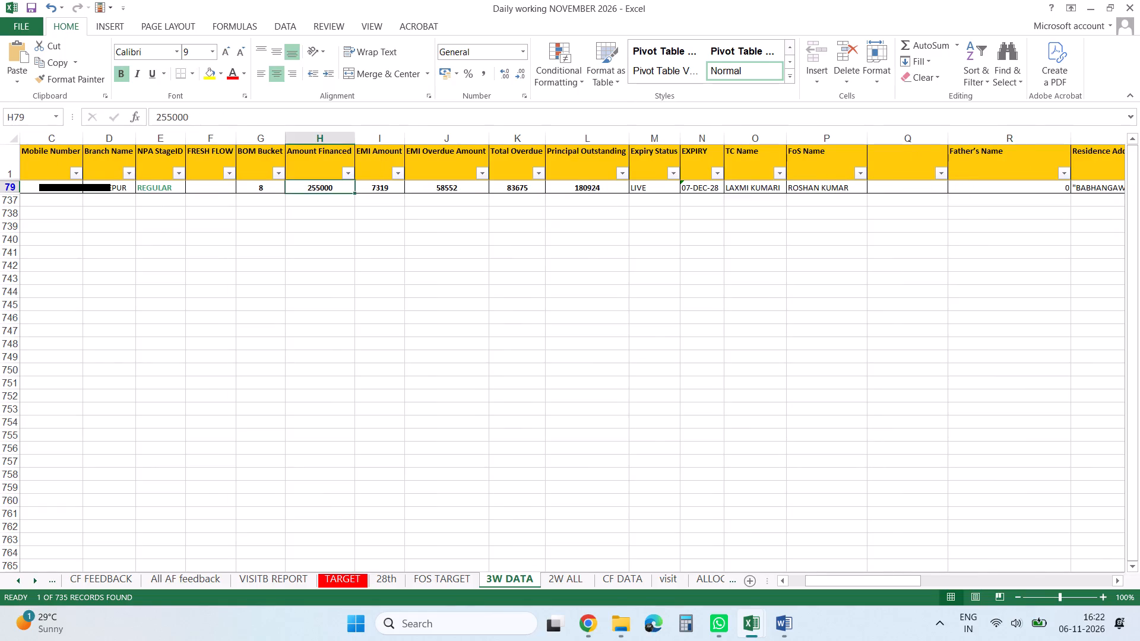
Go back through the filtered customer's record from the amount financed to its loan number.
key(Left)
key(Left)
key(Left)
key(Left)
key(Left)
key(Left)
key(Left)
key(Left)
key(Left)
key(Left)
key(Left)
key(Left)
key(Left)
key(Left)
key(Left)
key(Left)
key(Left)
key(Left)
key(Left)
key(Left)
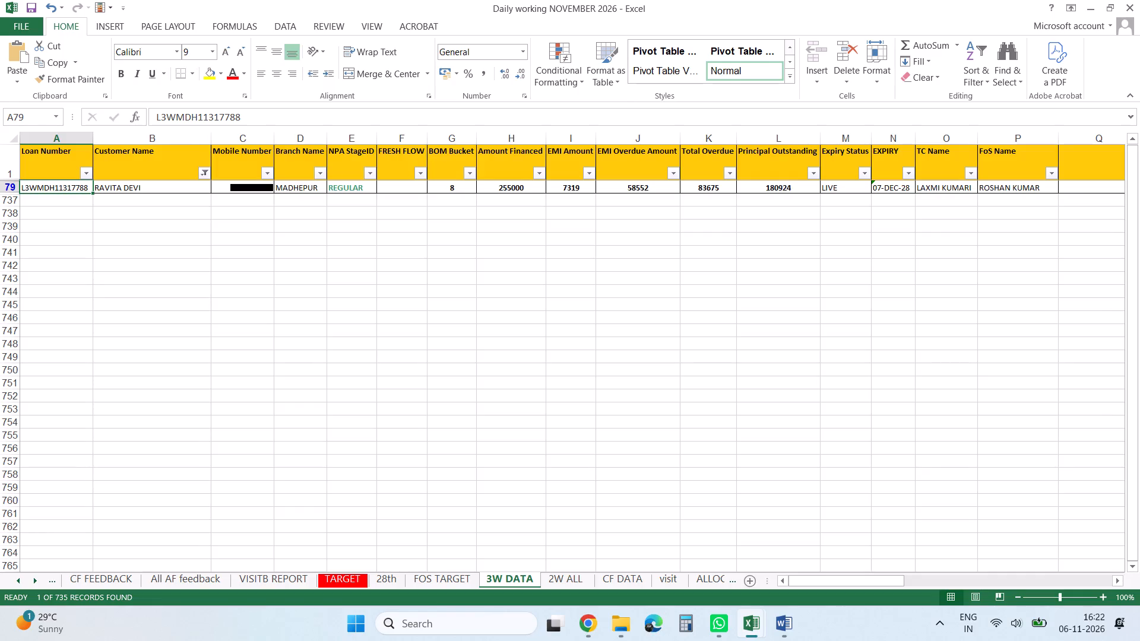
Examine the filtered customer's record from the loan number through the branch, loan amounts and expiry to the FoS Name.
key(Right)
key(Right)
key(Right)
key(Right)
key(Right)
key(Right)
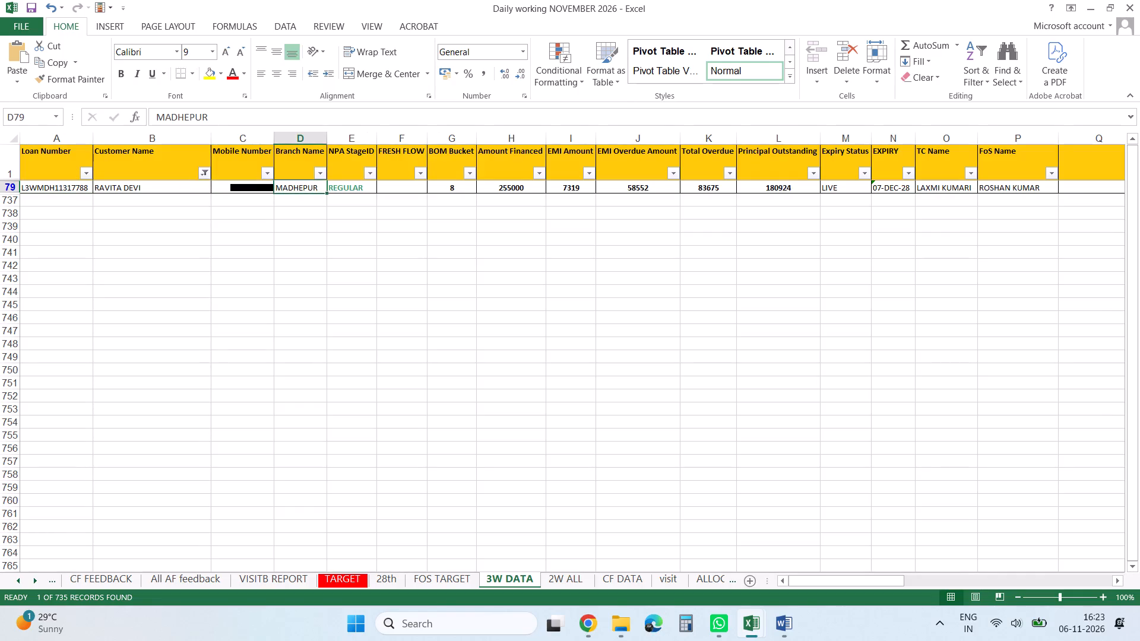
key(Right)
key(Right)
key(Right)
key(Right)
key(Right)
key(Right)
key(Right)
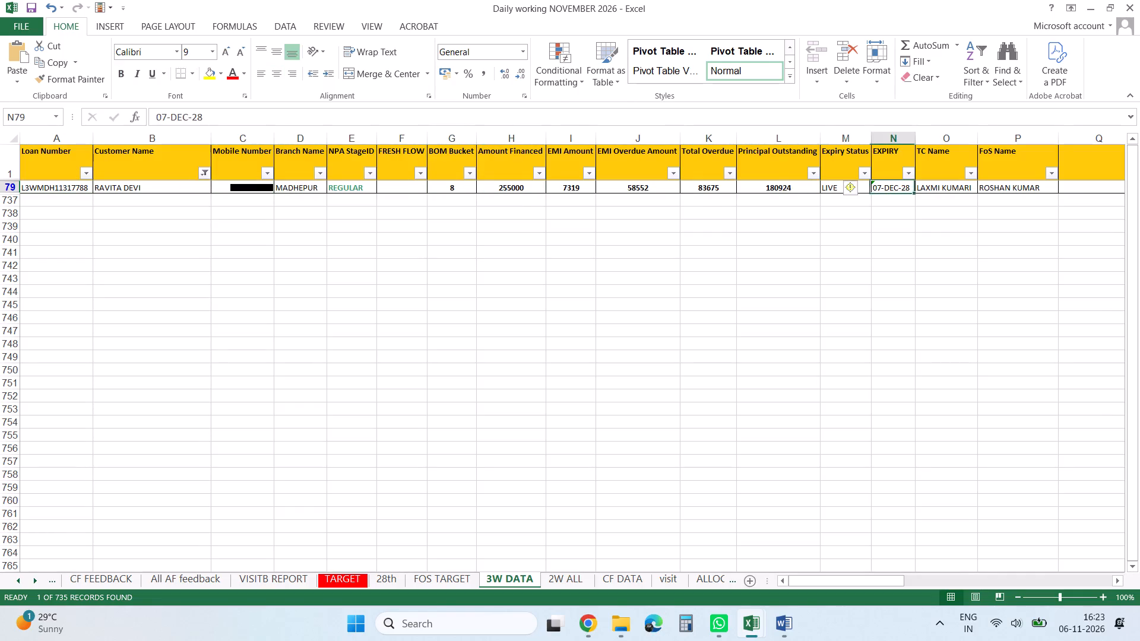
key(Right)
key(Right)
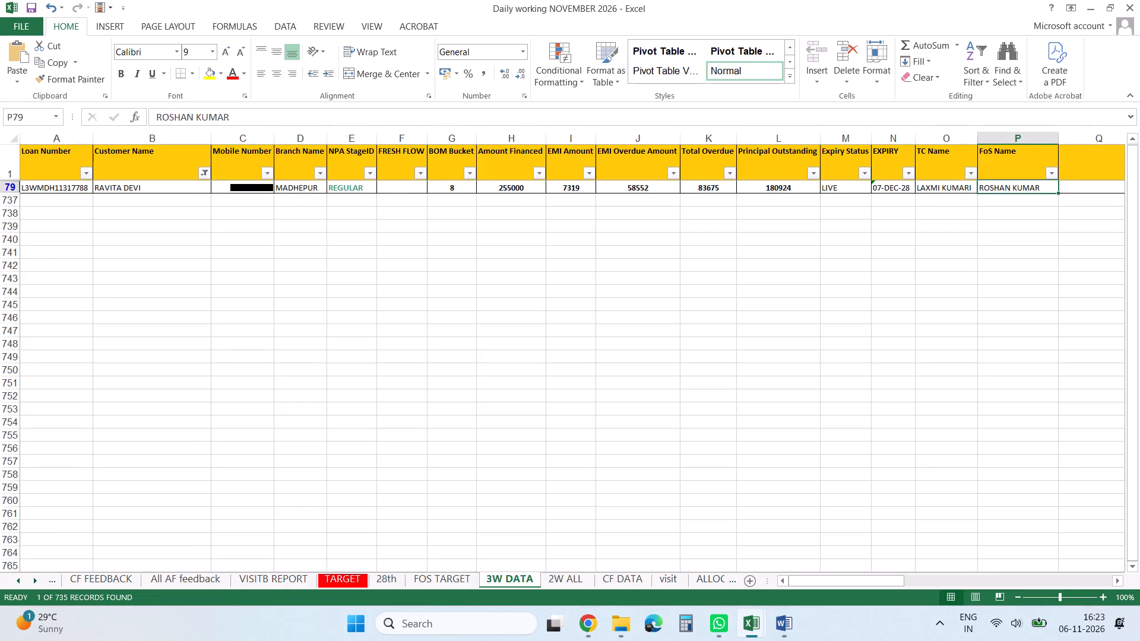
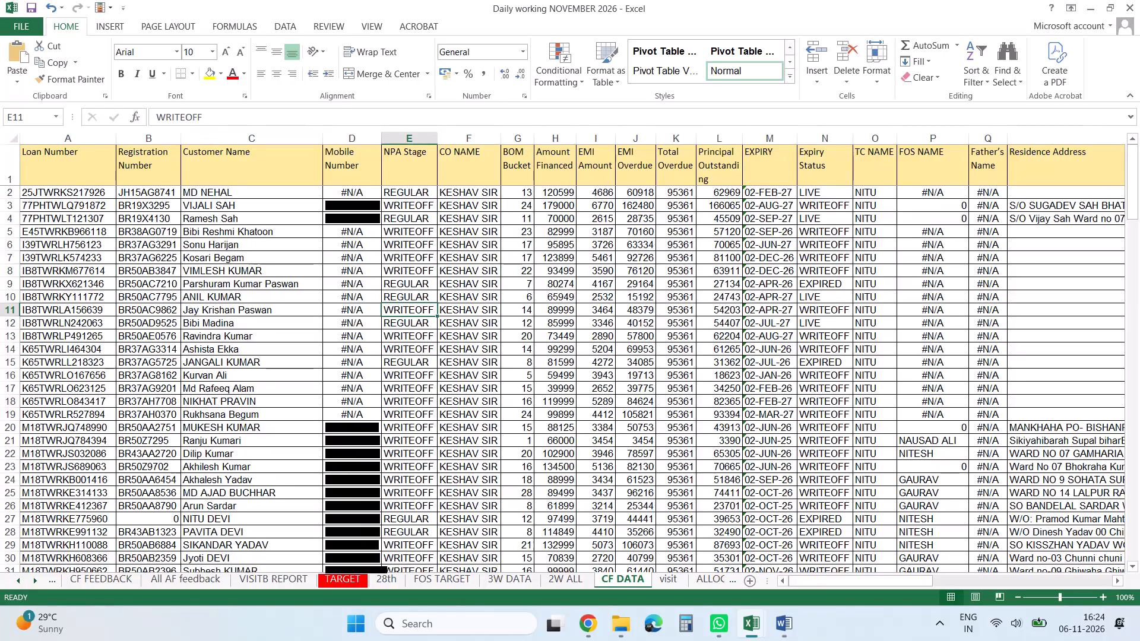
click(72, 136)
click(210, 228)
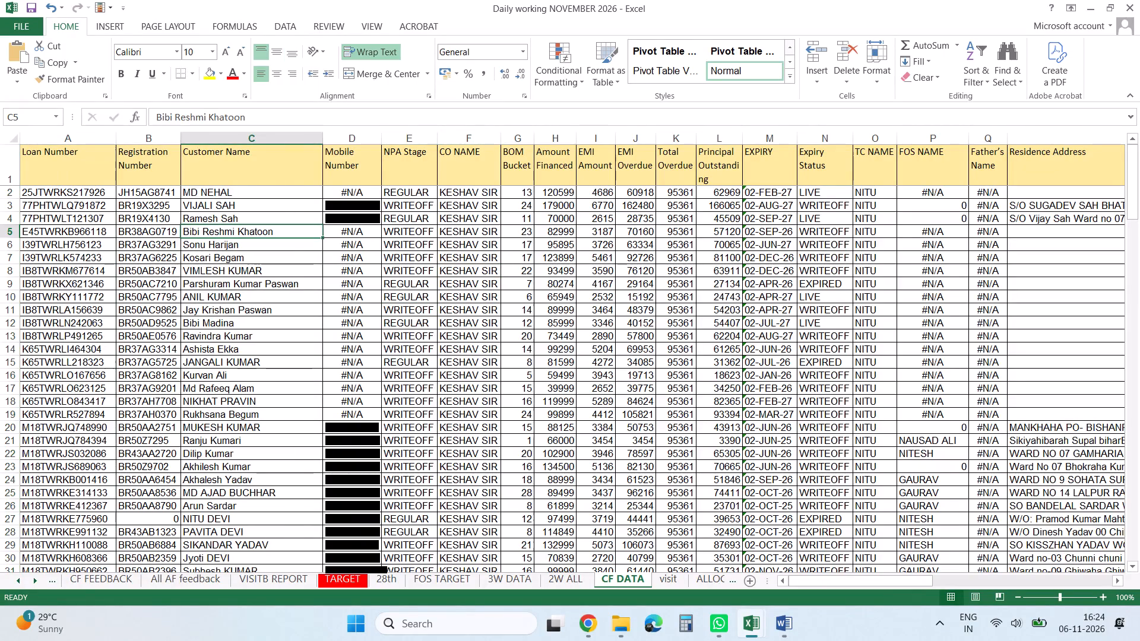
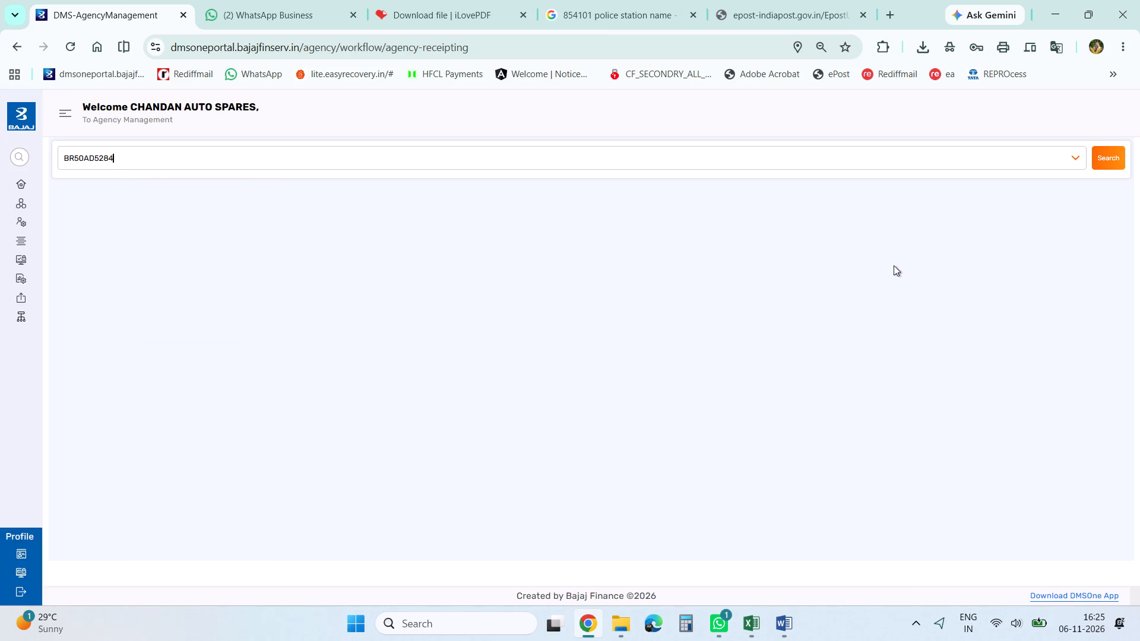
Look up the loan on the agency receipting page using the vehicle registration number already entered in the search field.
click(1106, 166)
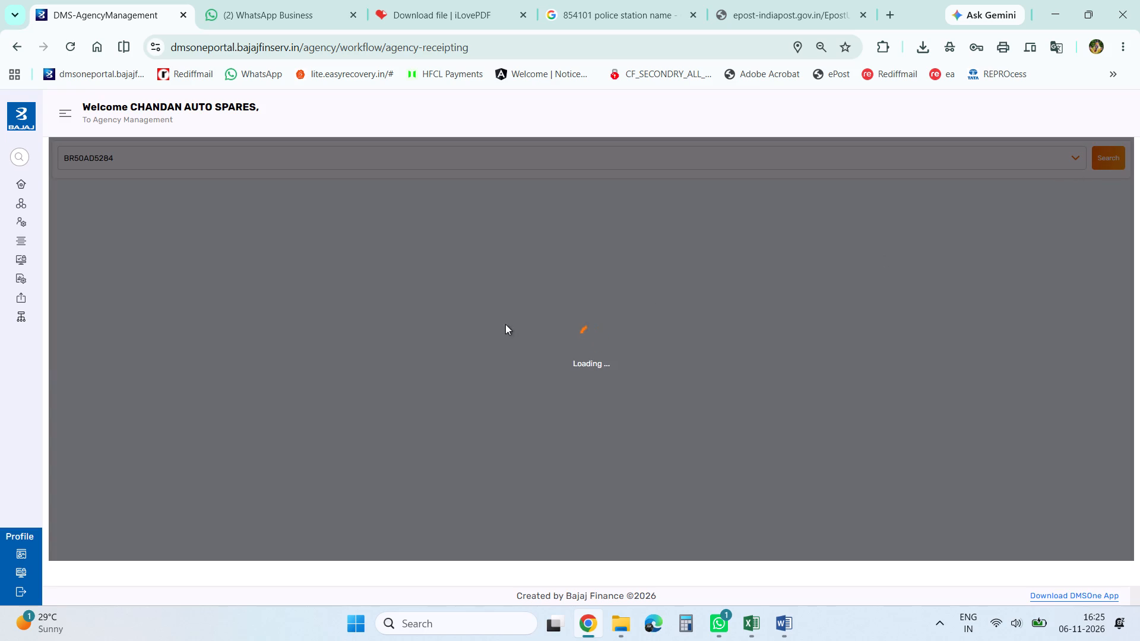
double_click(142, 215)
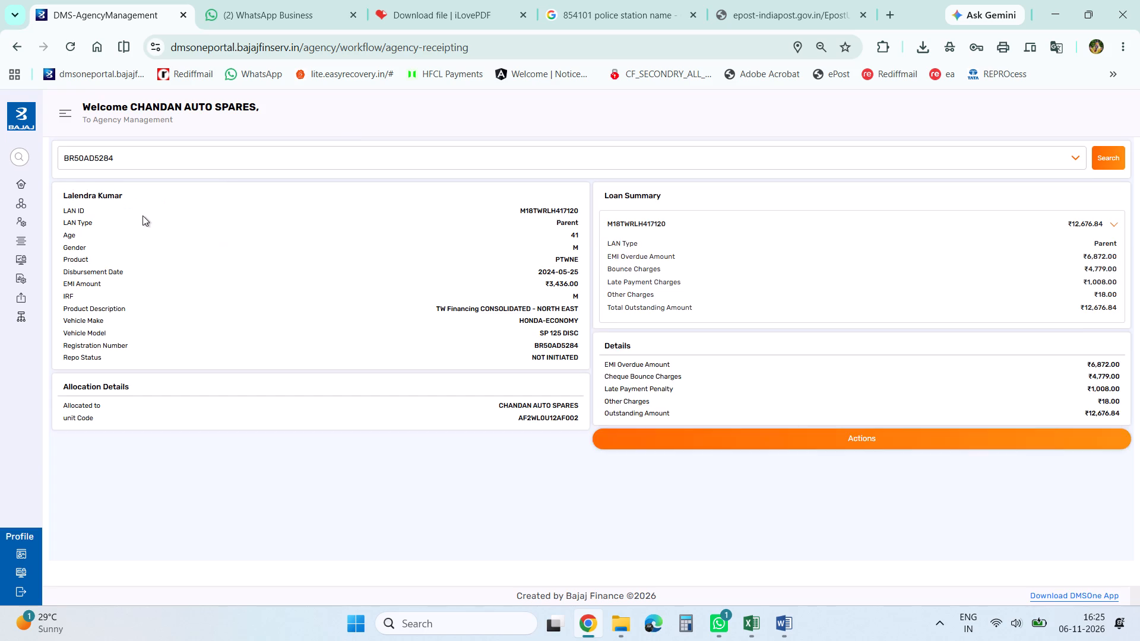
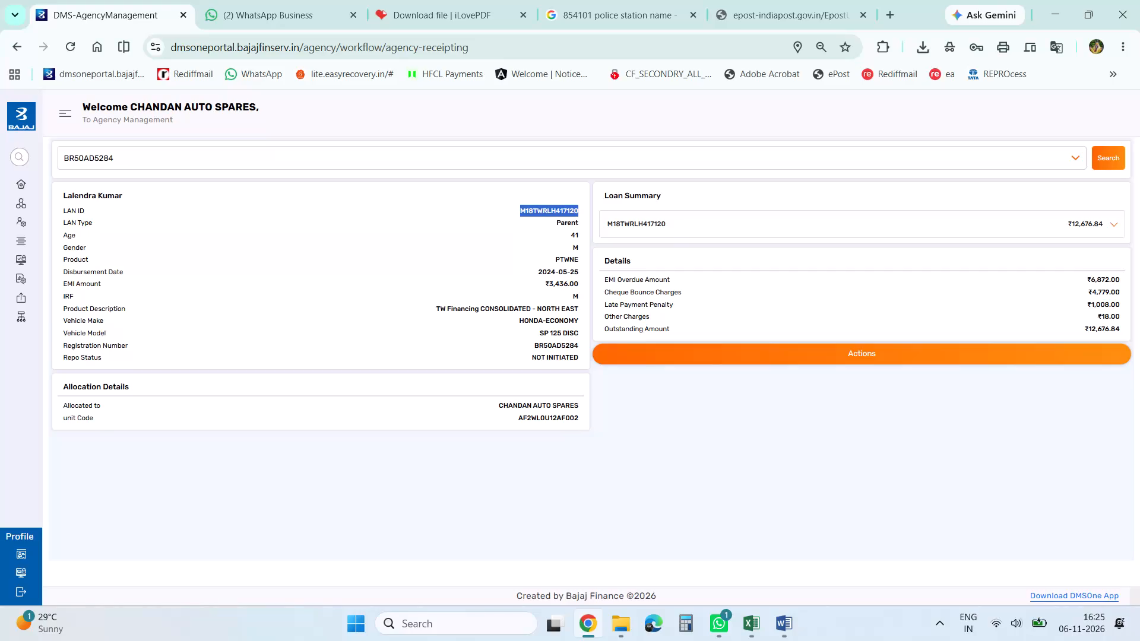
Copy the customer's LAN ID from the loan details on the agency receipting page.
key(ctrl+c)
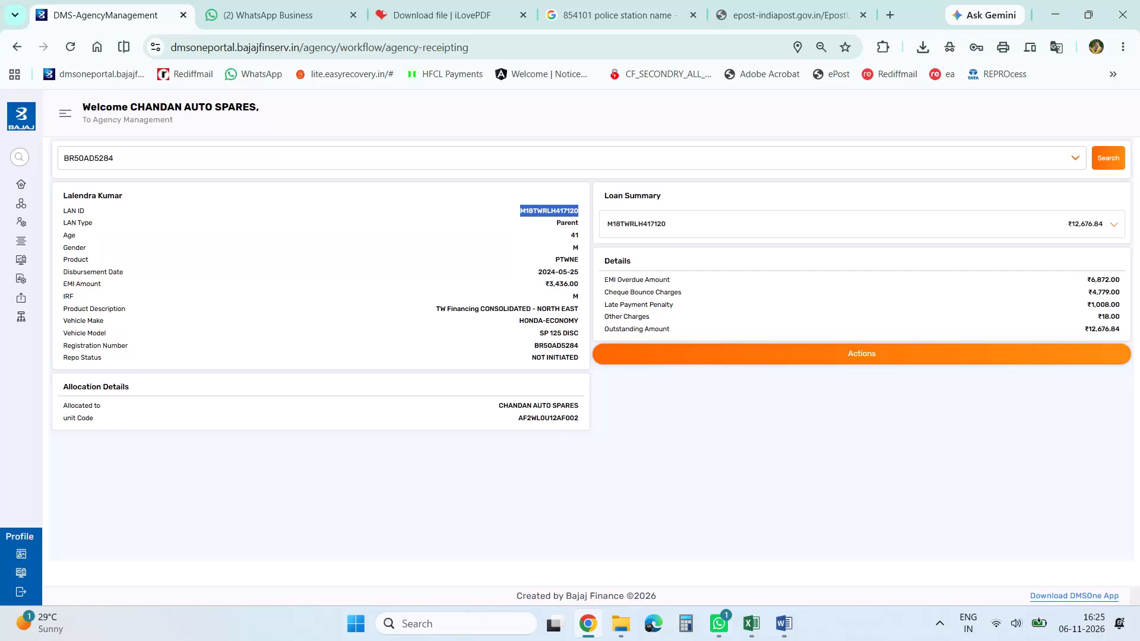
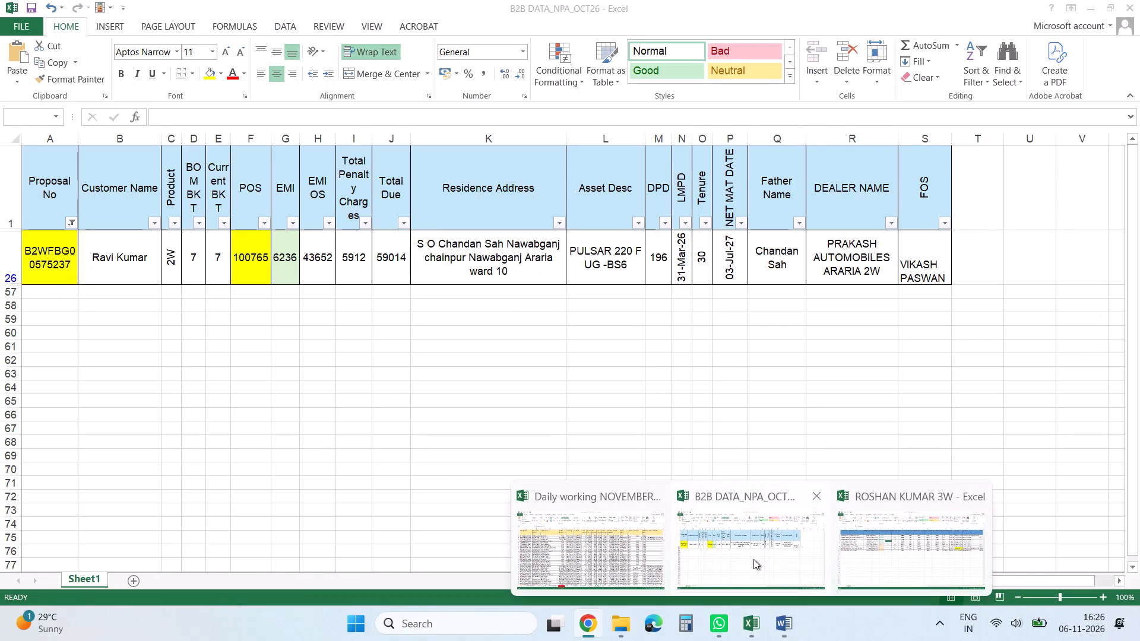
Switch to the field officer's 3W workbook and review its customer loan list.
click(891, 543)
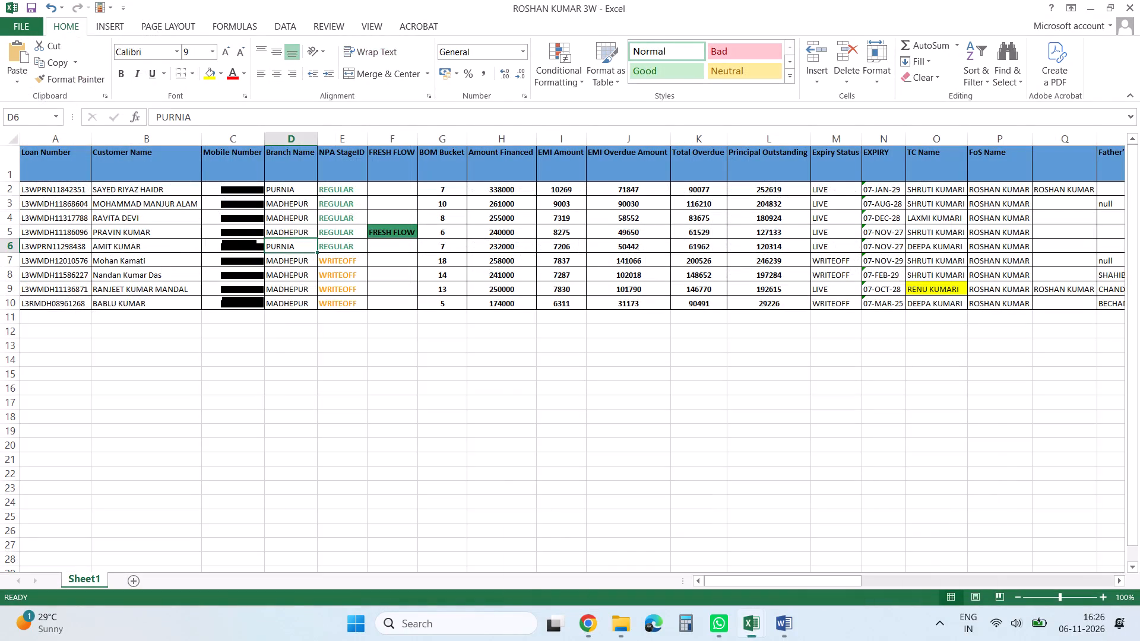
click(826, 410)
click(723, 245)
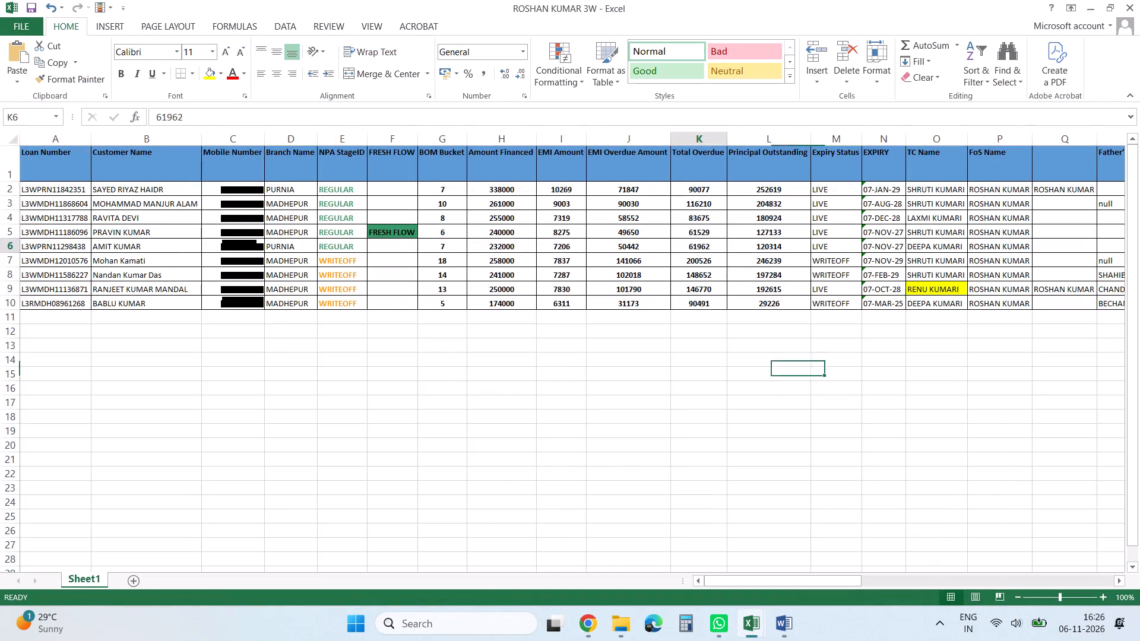
key(ctrl+Left)
key(ctrl+Left)
key(ctrl+Left)
key(ctrl+Left)
key(ctrl+Left)
key(ctrl+Left)
key(ctrl+Left)
key(ctrl+Left)
key(ctrl+Left)
key(ctrl+Left)
key(ctrl+Left)
key(ctrl+Left)
key(ctrl+Left)
key(ctrl+Left)
key(ctrl+Left)
key(ctrl+Left)
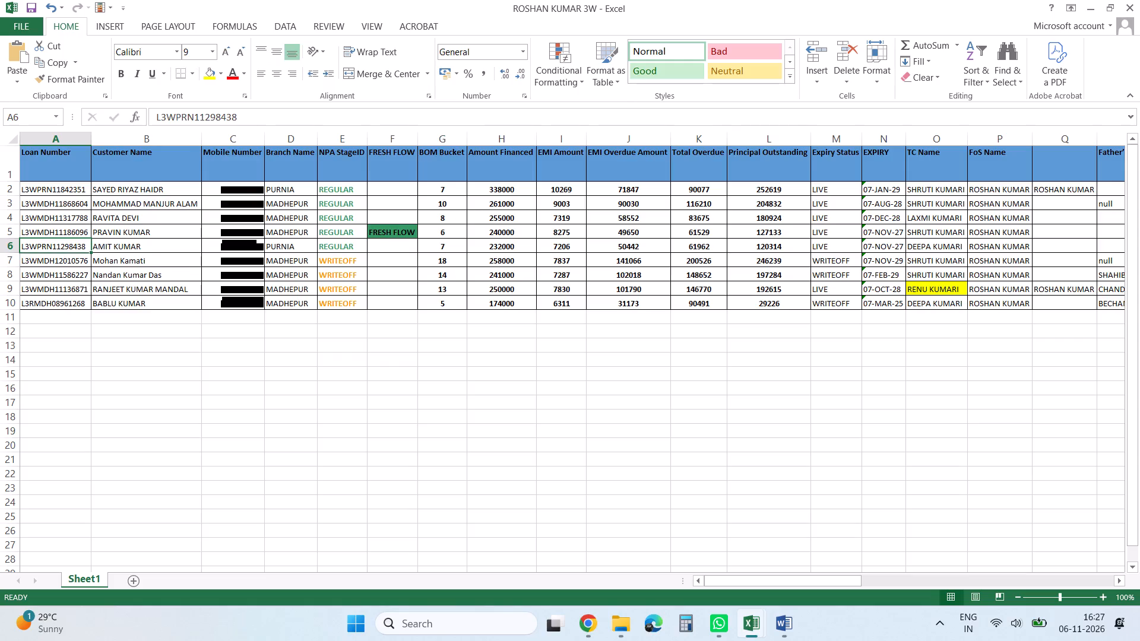
key(ctrl+Up)
key(ctrl+Up)
key(ctrl+shift+l)
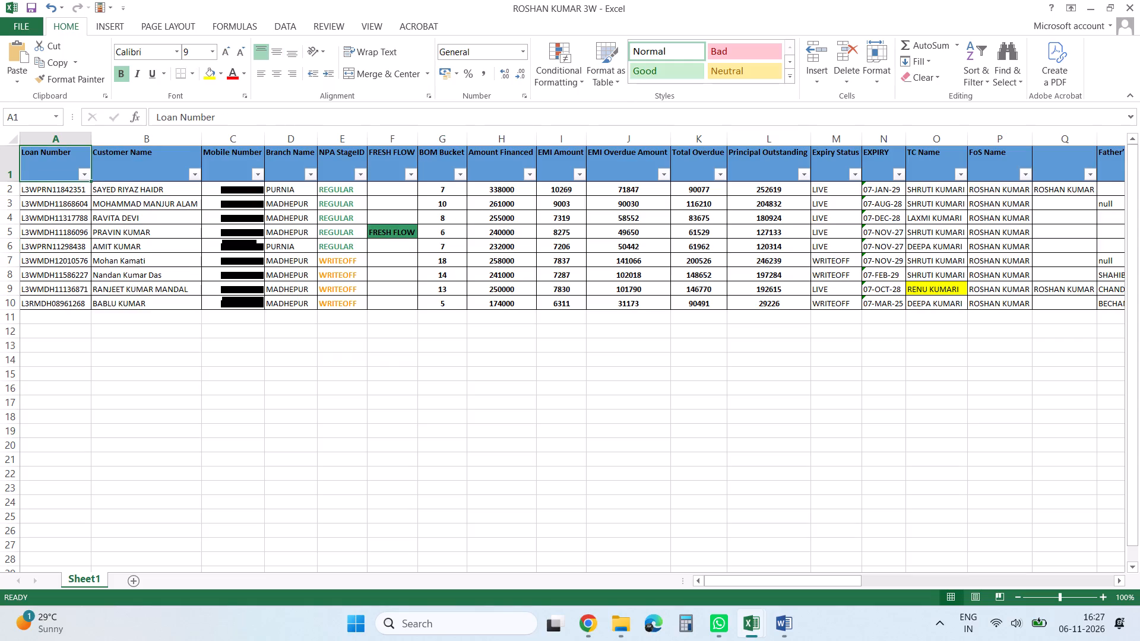
key(ctrl+shift+l)
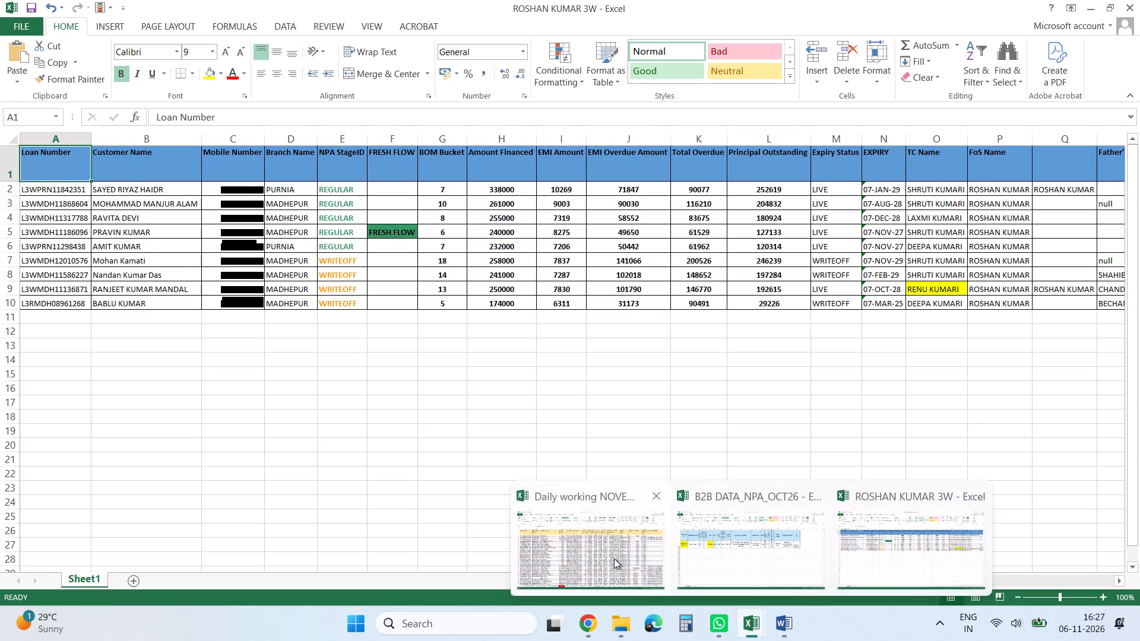
In the Daily working NOVEMBER 2026 workbook's 3W DATA sheet, clear the customer name filter, keeping the header filters available.
click(614, 559)
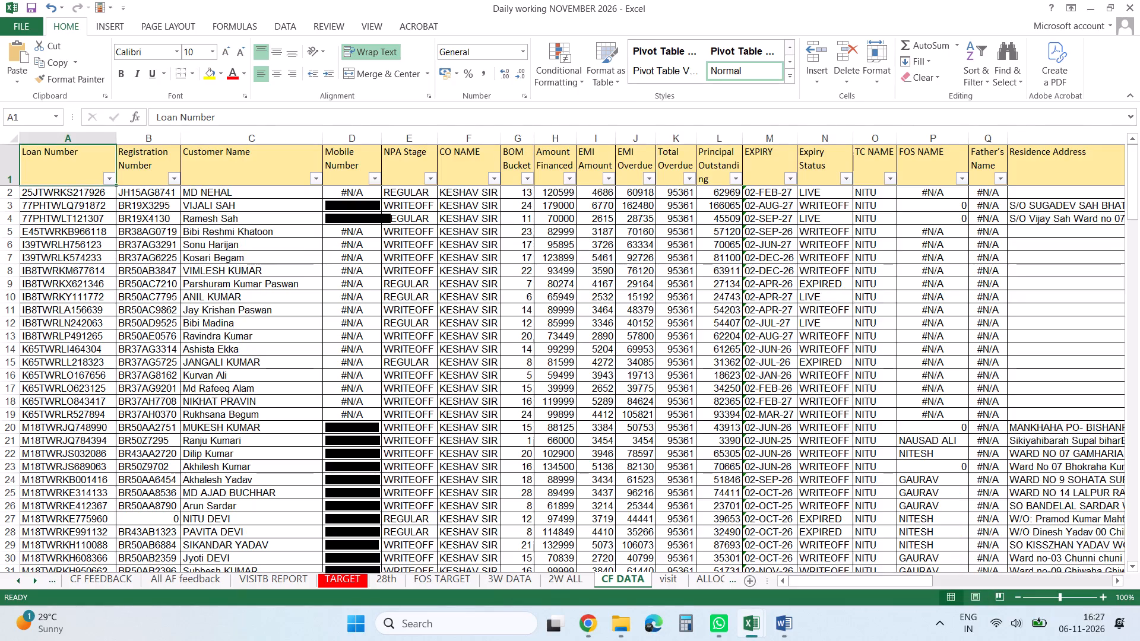
click(506, 586)
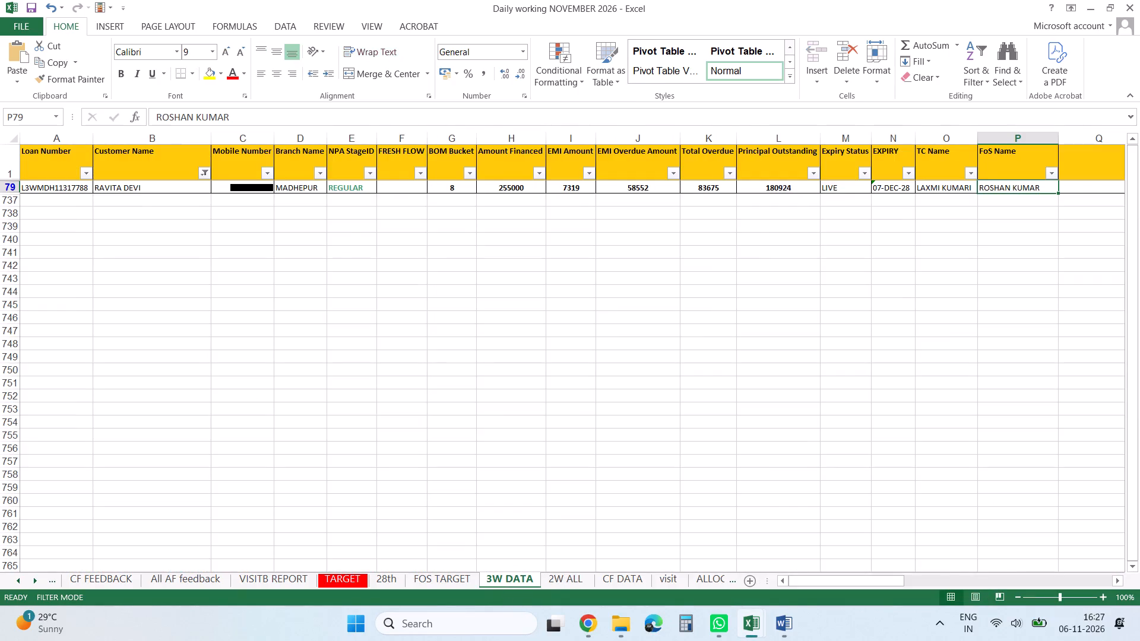
click(514, 154)
key(ctrl+shift+l)
key(ctrl+shift+l)
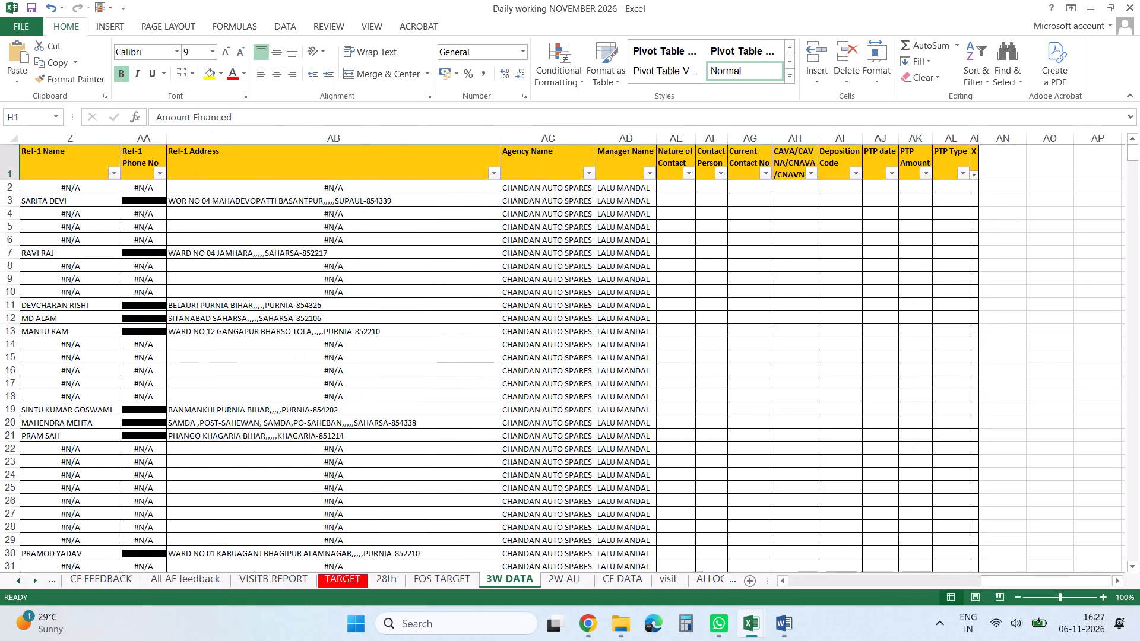
key(ctrl+Left)
key(ctrl+Left)
key(ctrl+Left)
key(ctrl+Left)
key(ctrl+Left)
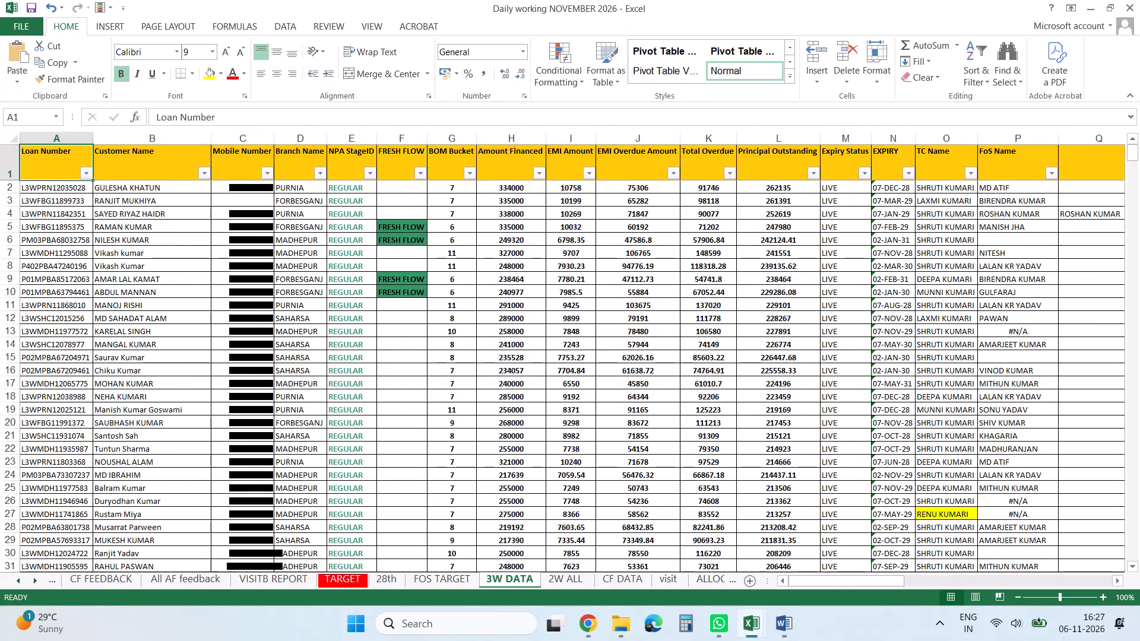
Filter the FoS Name column of the 3W DATA sheet with the search text "rosha".
click(1051, 173)
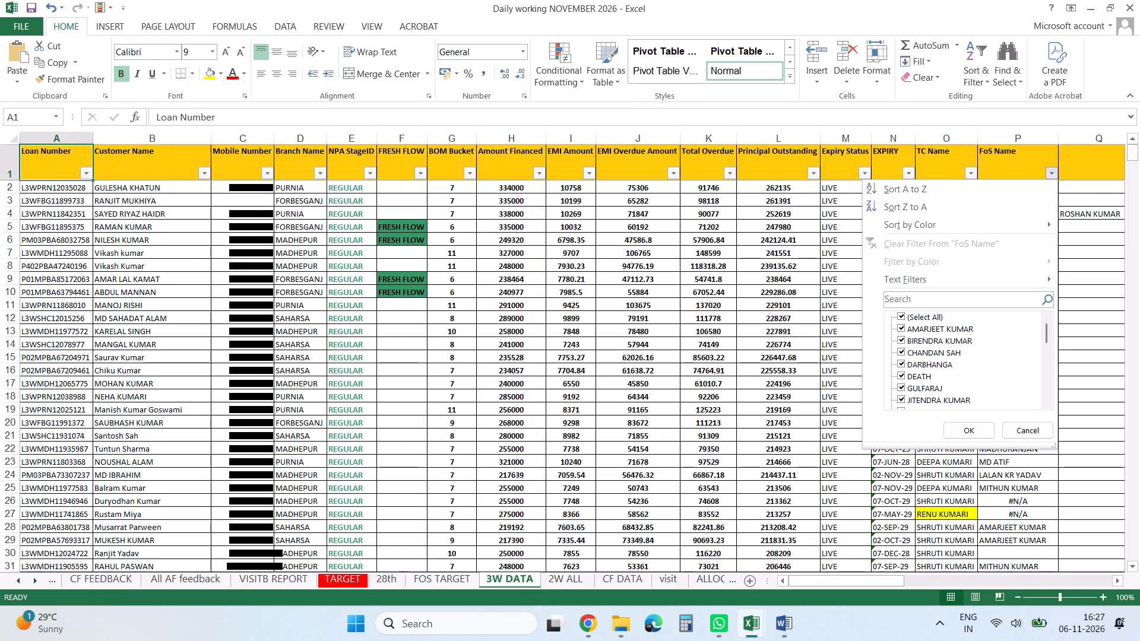
click(982, 301)
text(ravi)
key(BackSpace)
key(BackSpace)
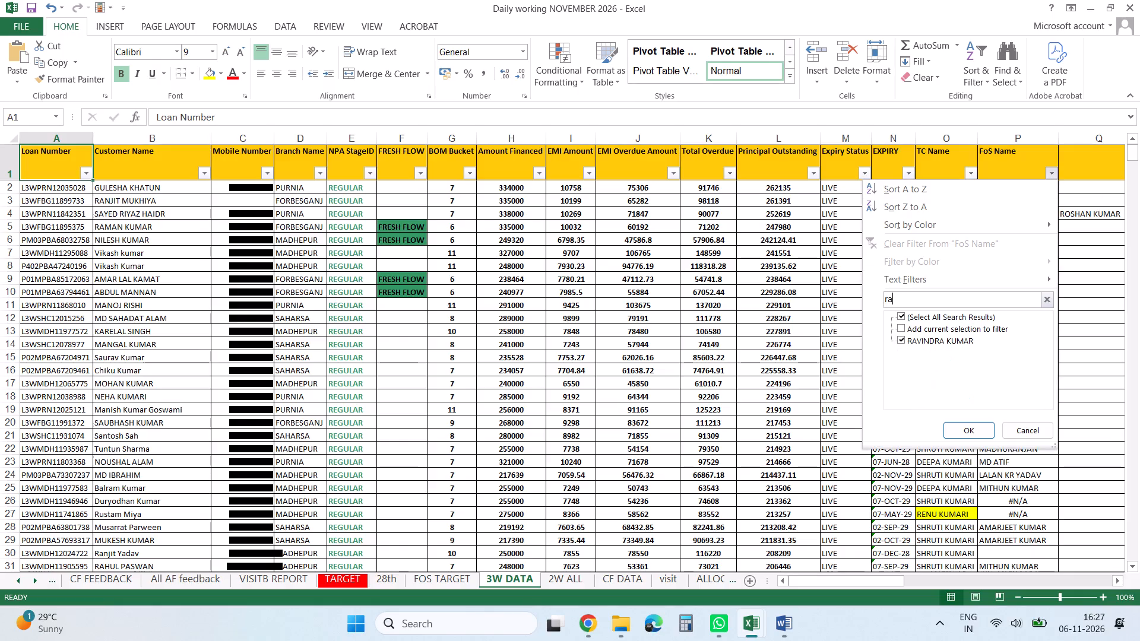
key(BackSpace)
key(BackSpace)
key(BackSpace)
key(BackSpace)
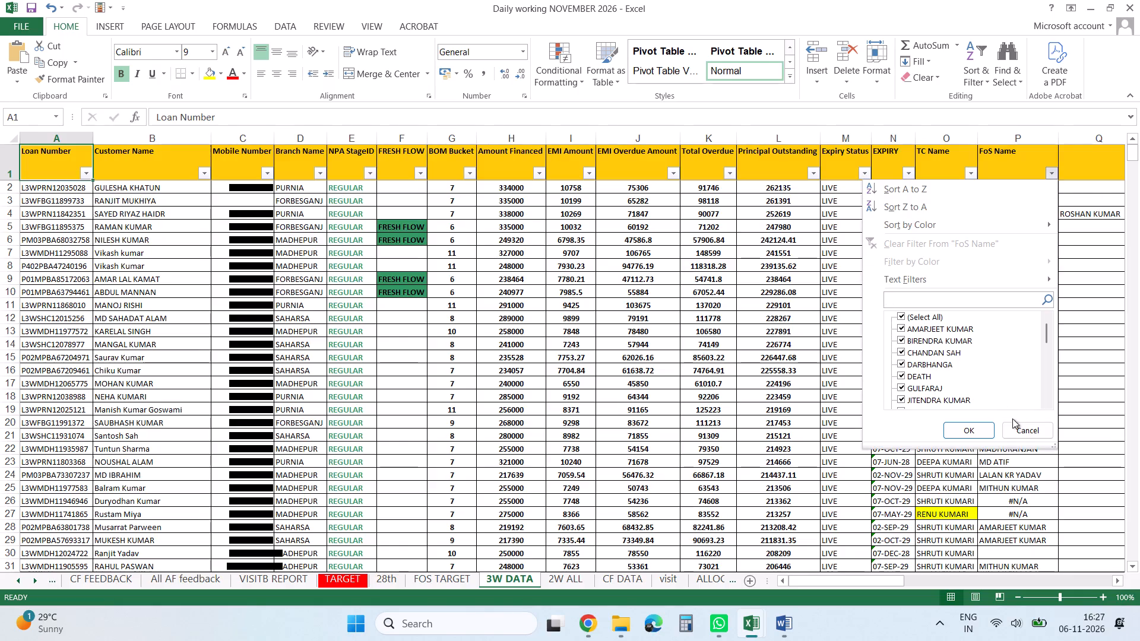
key(r)
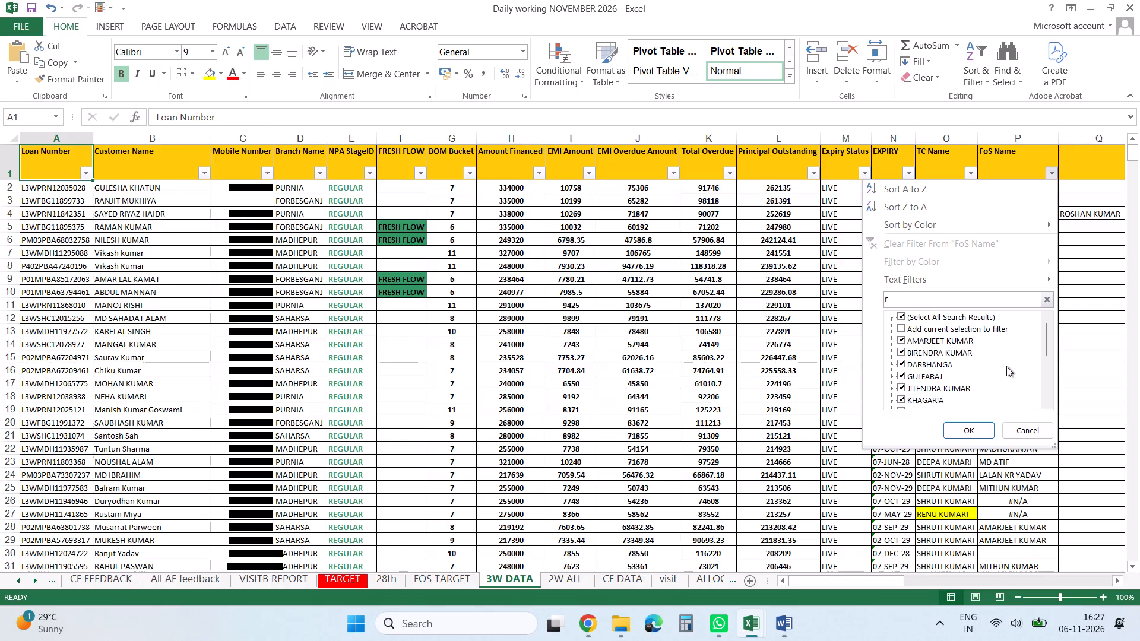
text(osha)
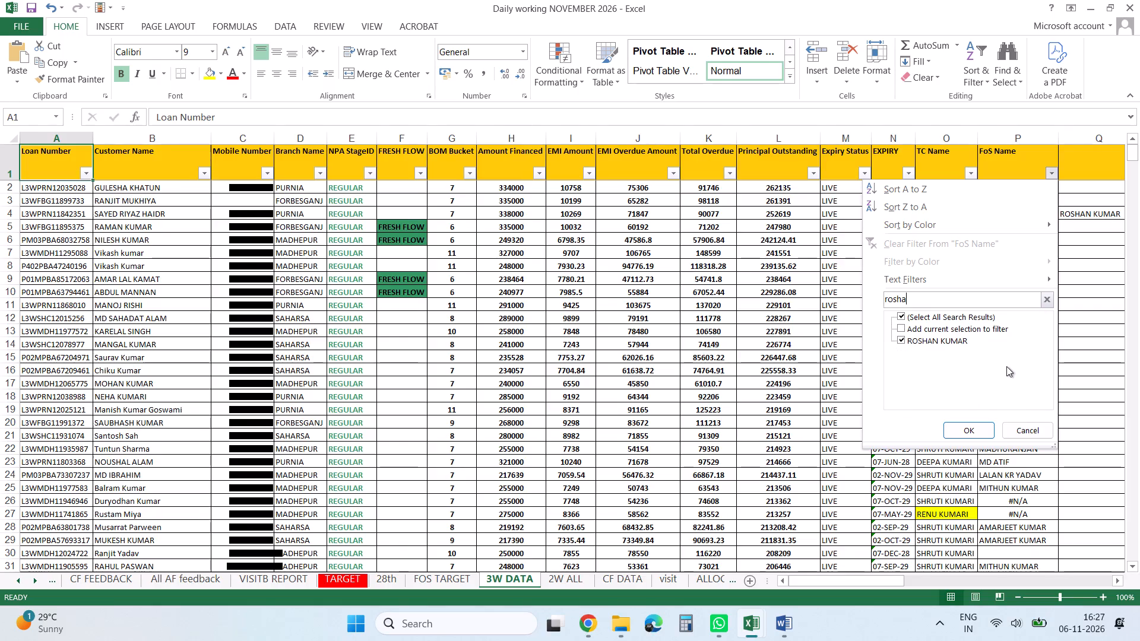
key(Return)
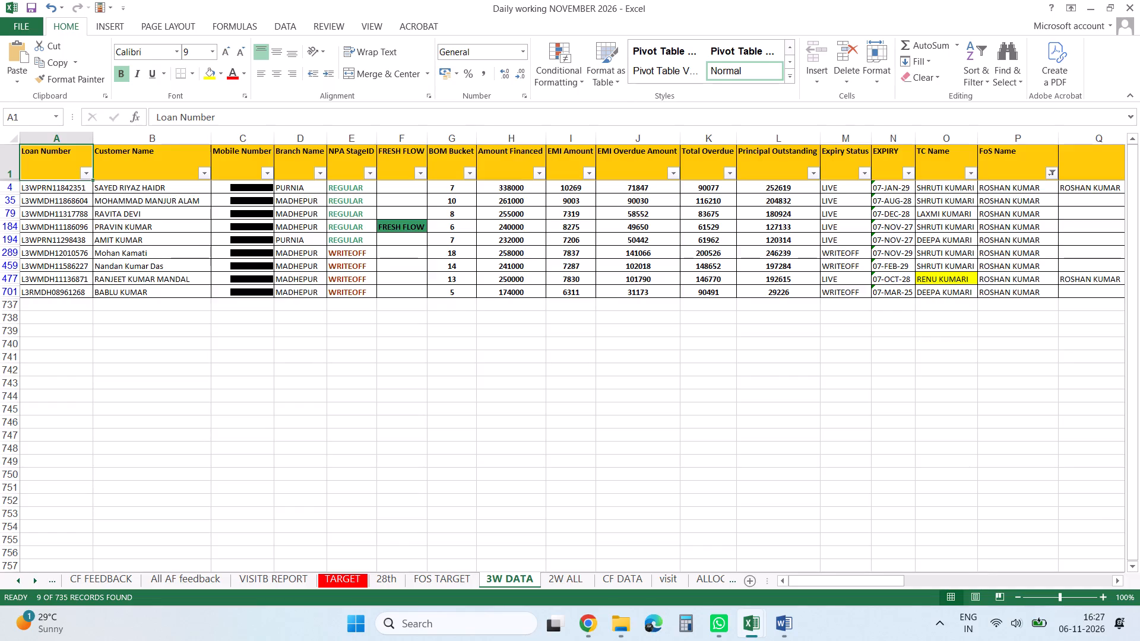
Examine the customer's record in row 79, from customer name across to residence address and asset description.
click(154, 217)
key(Right)
key(Right)
key(Right)
key(Right)
key(Right)
key(Right)
key(Right)
key(Right)
key(Right)
key(Right)
key(Right)
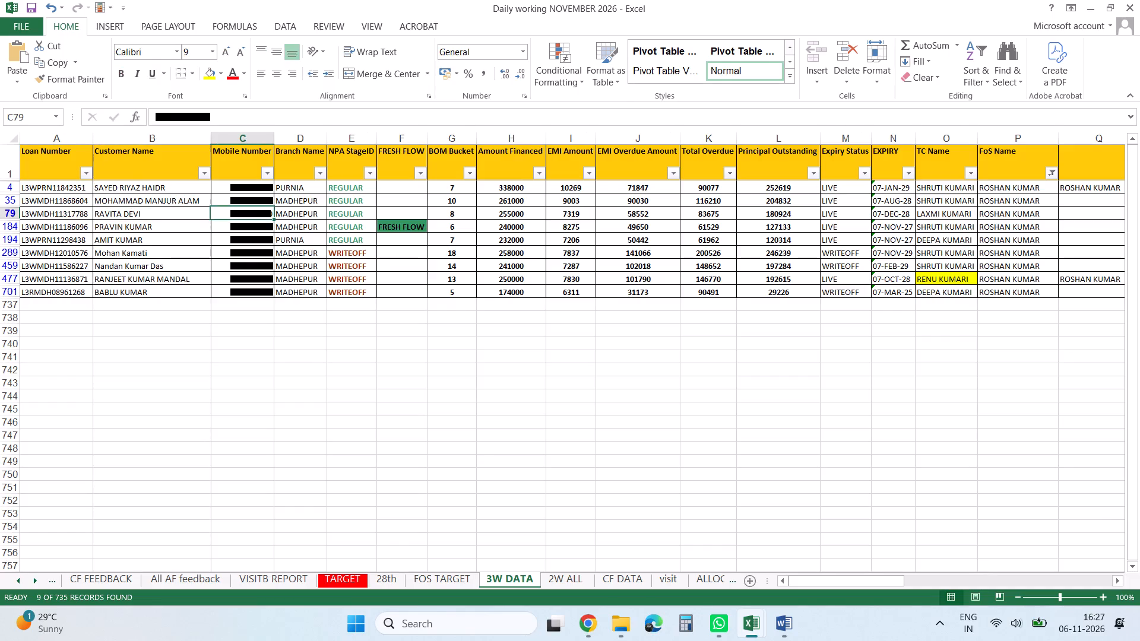
key(Right)
key(Right)
key(Right)
key(Right)
key(Right)
key(Right)
key(Right)
key(Right)
key(Right)
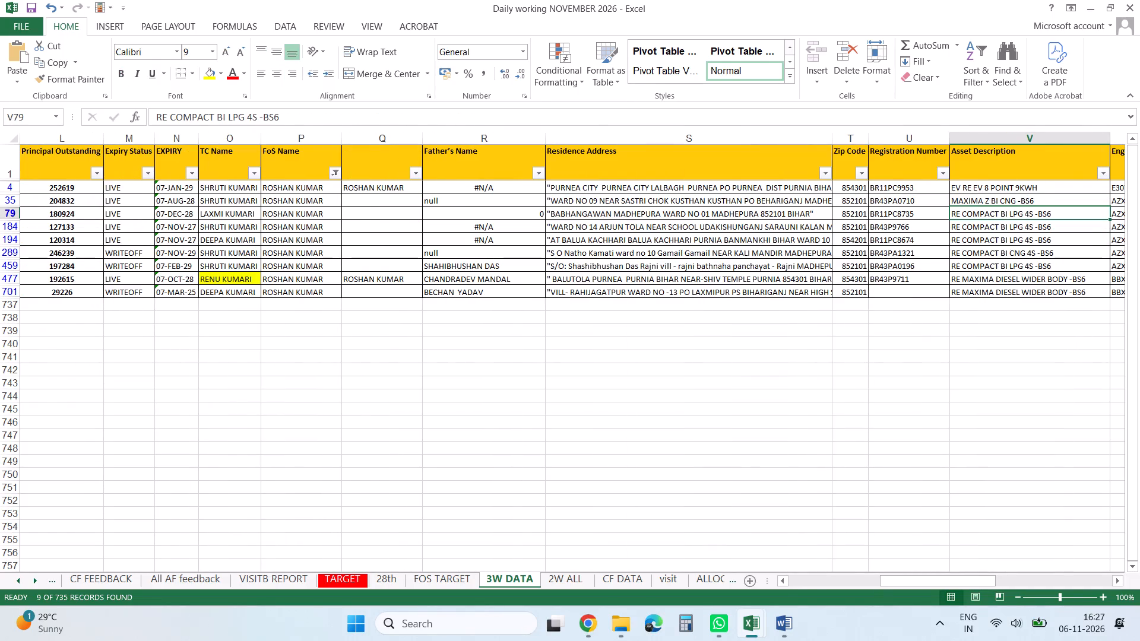
key(Left)
key(Left)
key(Left)
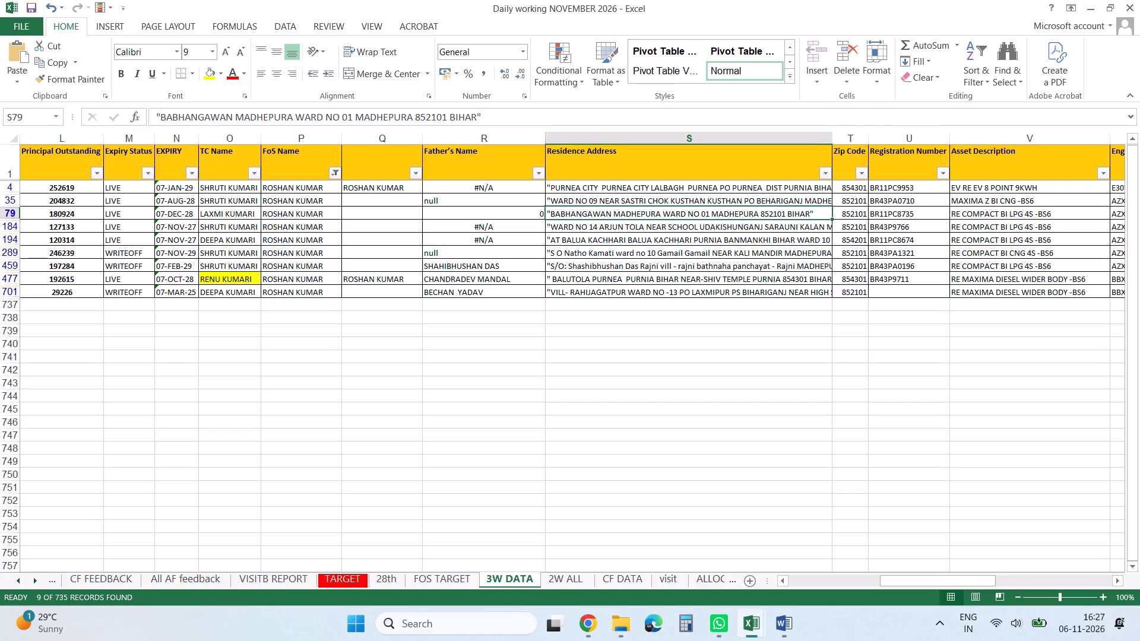
key(Left)
key(Left)
key(Left)
key(Left)
key(Left)
key(Left)
key(Left)
key(Left)
key(Left)
key(Left)
key(Left)
key(Left)
key(Left)
key(Left)
key(Left)
key(Left)
key(Left)
key(Left)
key(Left)
key(Left)
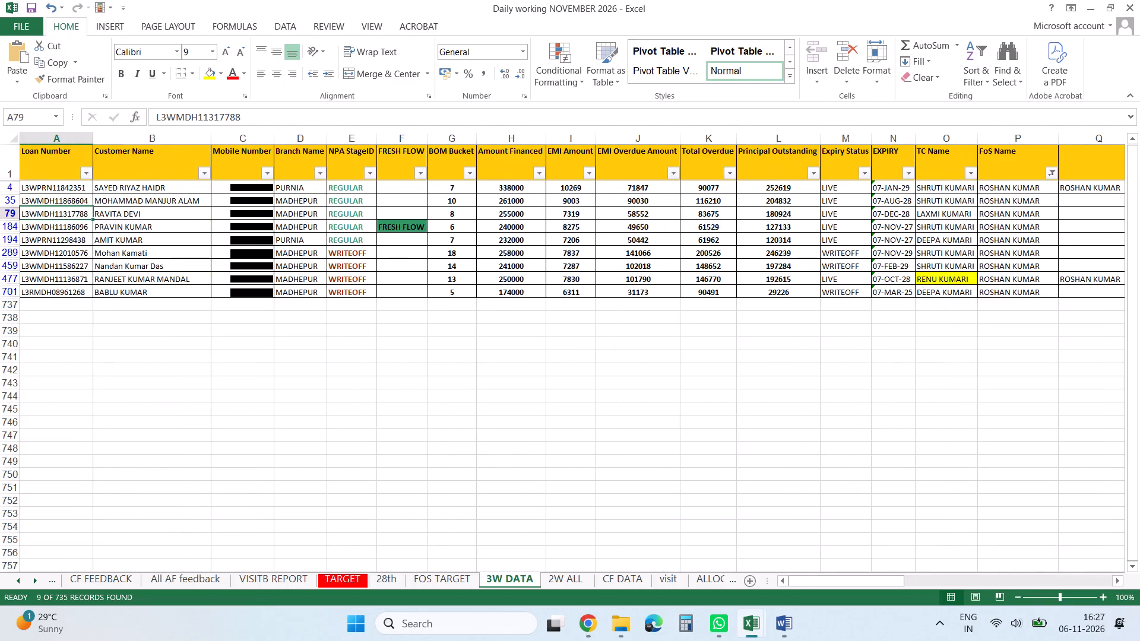
Recheck row 79 from loan number across to asset description, reviewing its loan, overdue and address details.
key(Right)
key(Right)
key(Right)
key(Right)
key(Right)
key(Right)
key(Right)
key(Right)
key(Right)
key(Right)
key(Right)
key(Right)
key(Right)
key(Right)
key(Right)
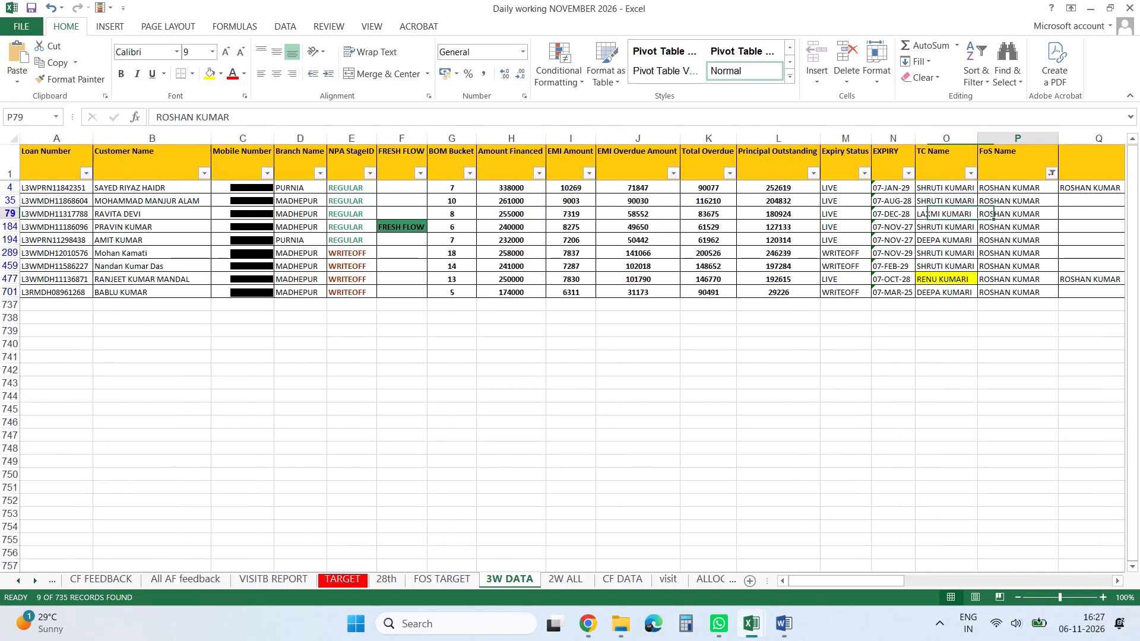
key(Right)
key(Right)
key(Right)
key(Right)
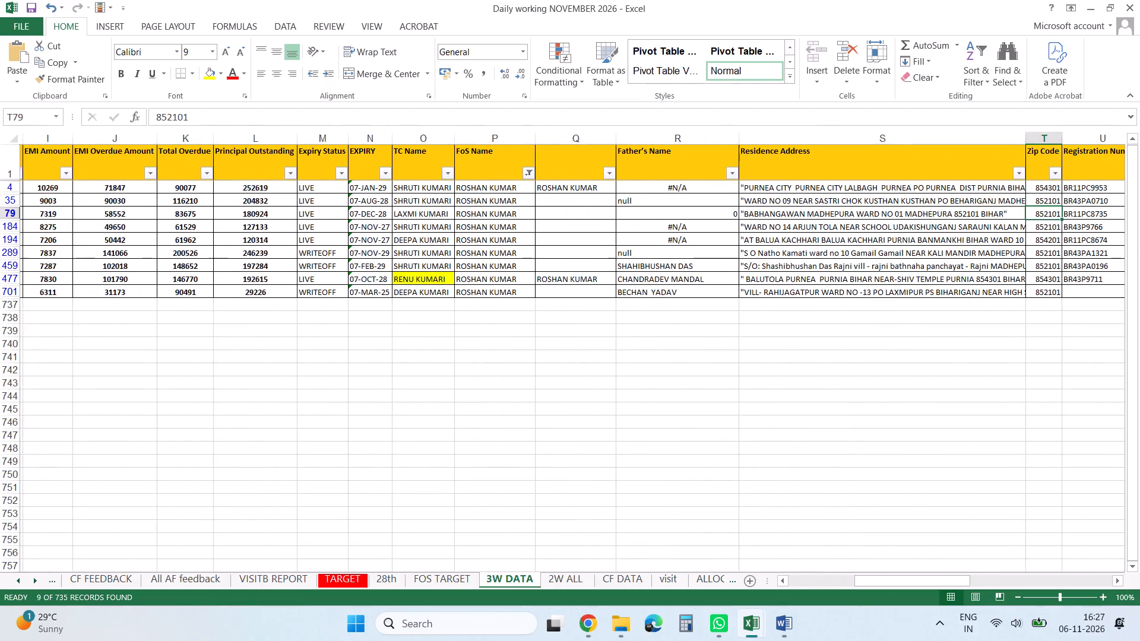
key(Right)
key(Right)
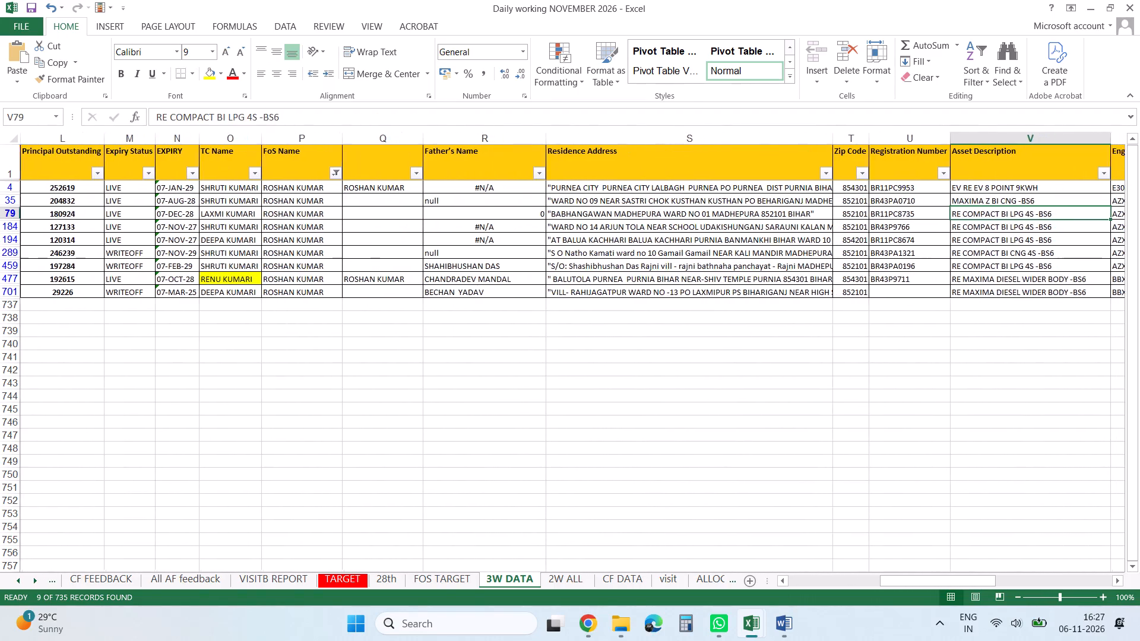
key(Left)
key(Left)
key(Left)
key(Left)
key(Left)
key(Left)
key(Left)
key(Left)
key(Left)
key(Left)
key(Left)
key(Left)
key(Left)
key(Left)
key(Left)
key(Left)
key(Left)
key(Left)
key(Left)
key(Left)
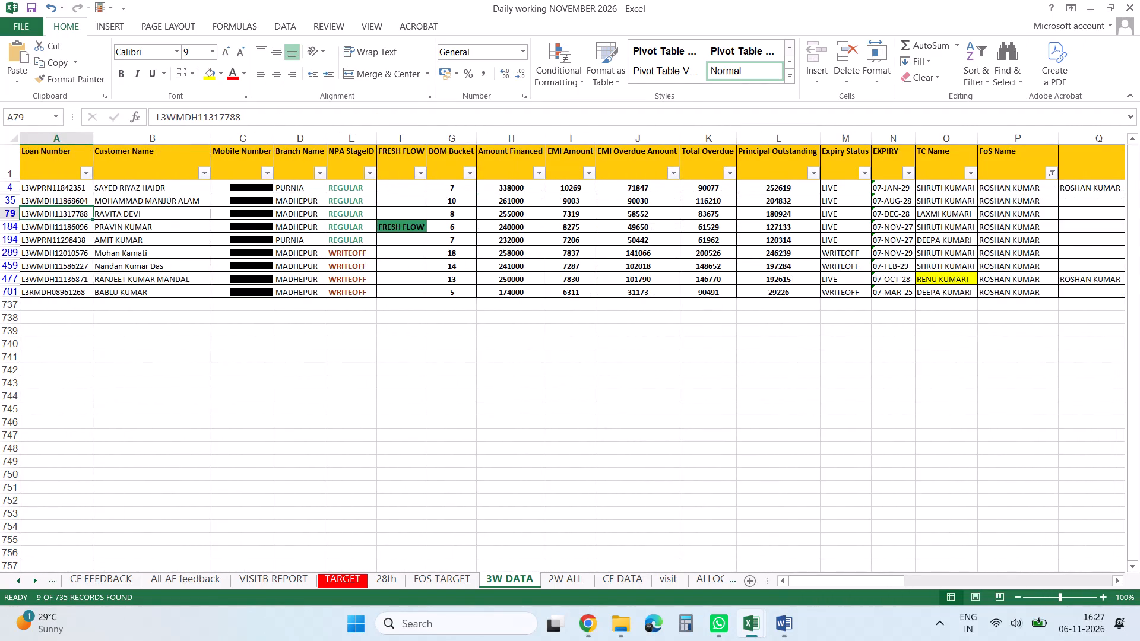
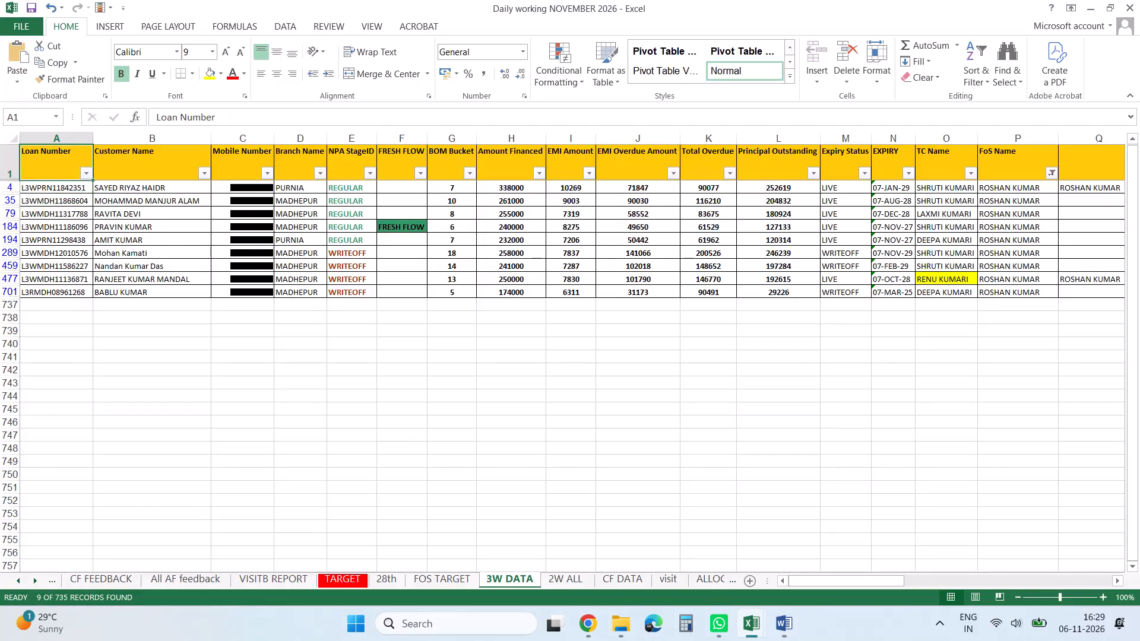
Remove the filter from the 3W DATA sheet and go to the last loan number in the list.
key(ctrl+shift+l)
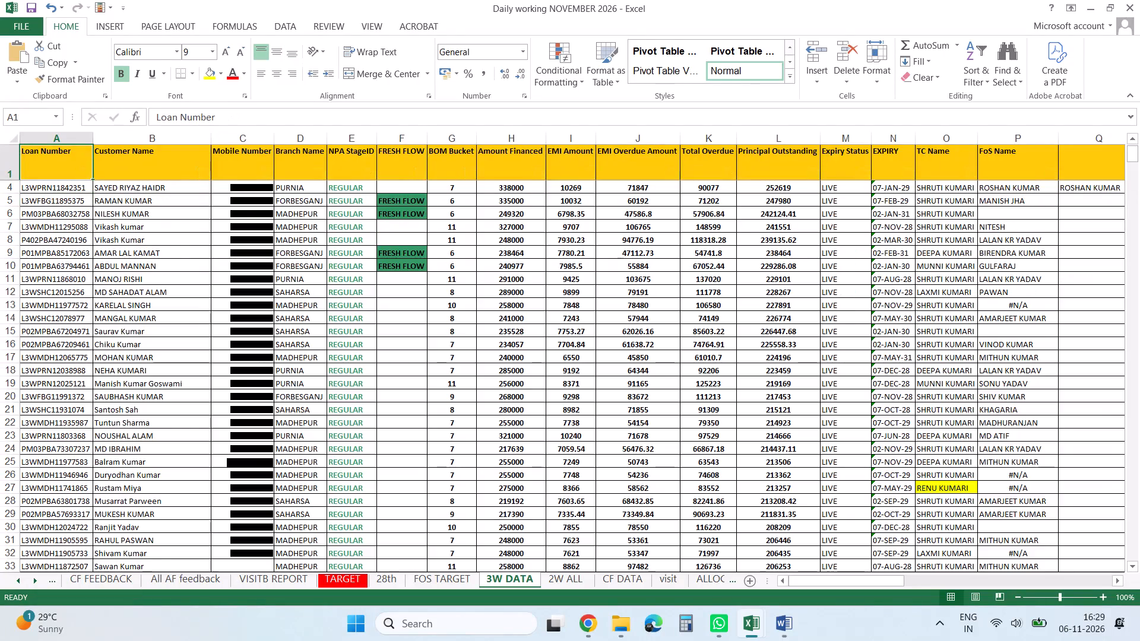
key(Down)
key(Down)
key(Up)
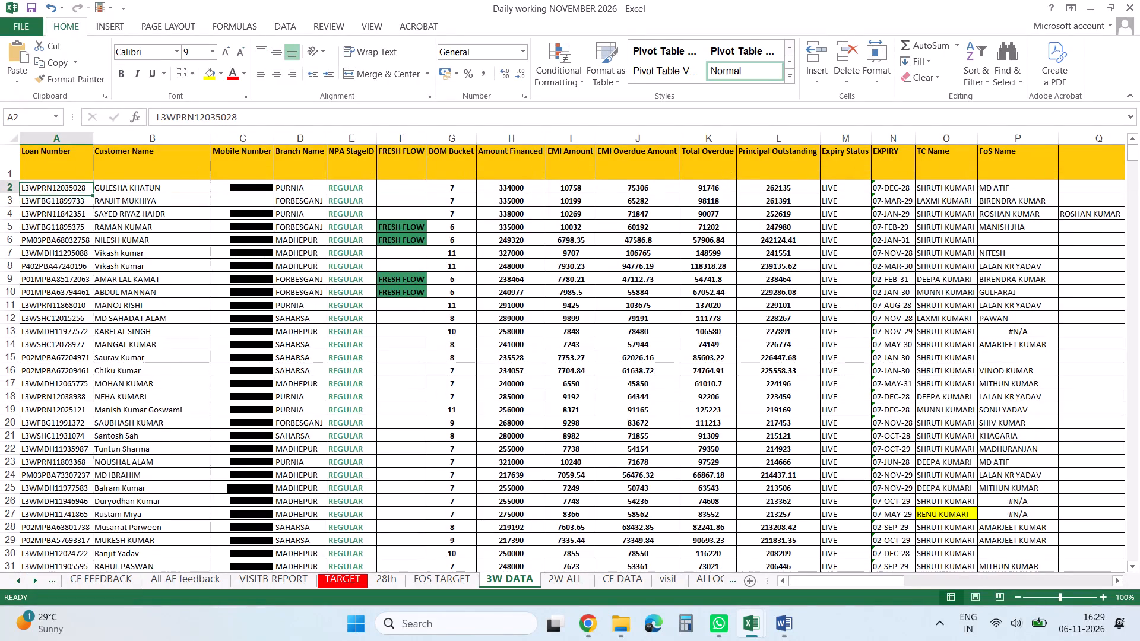
key(Up)
key(Down)
key(ctrl+Down)
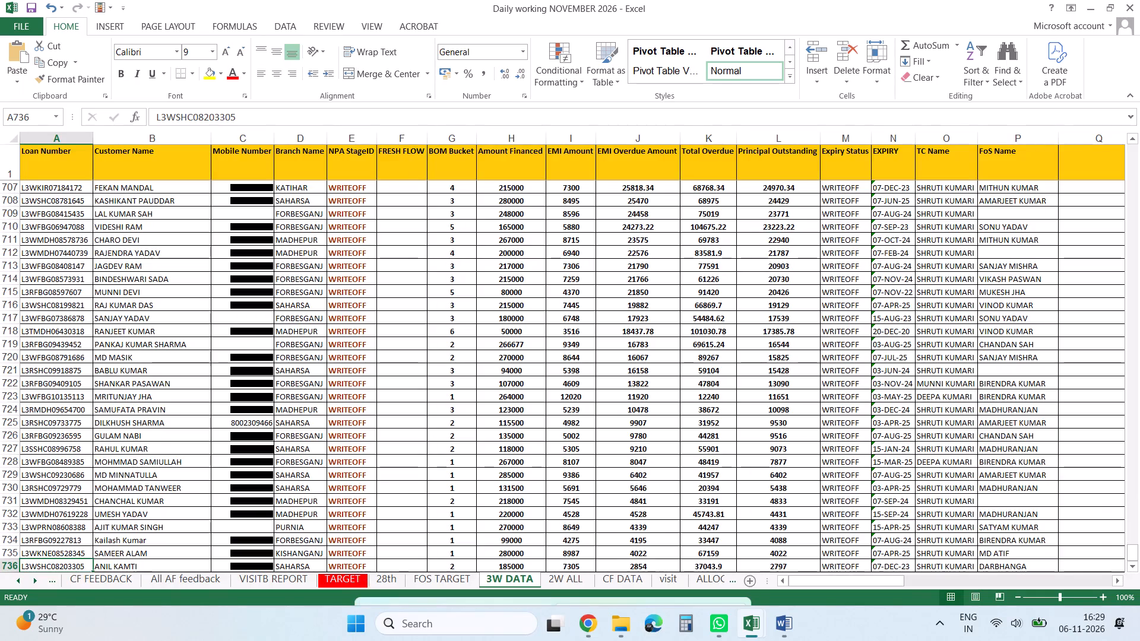
In the 2W ALL sheet, filter the CO NAME column to show only KESHAV SIR.
click(560, 583)
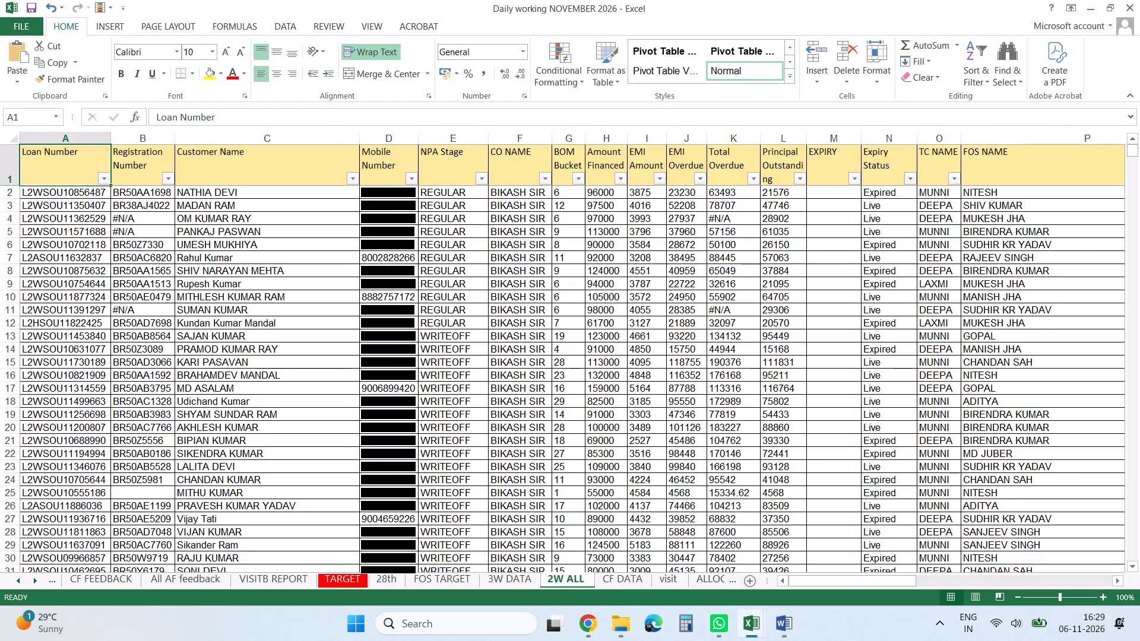
click(503, 284)
click(541, 176)
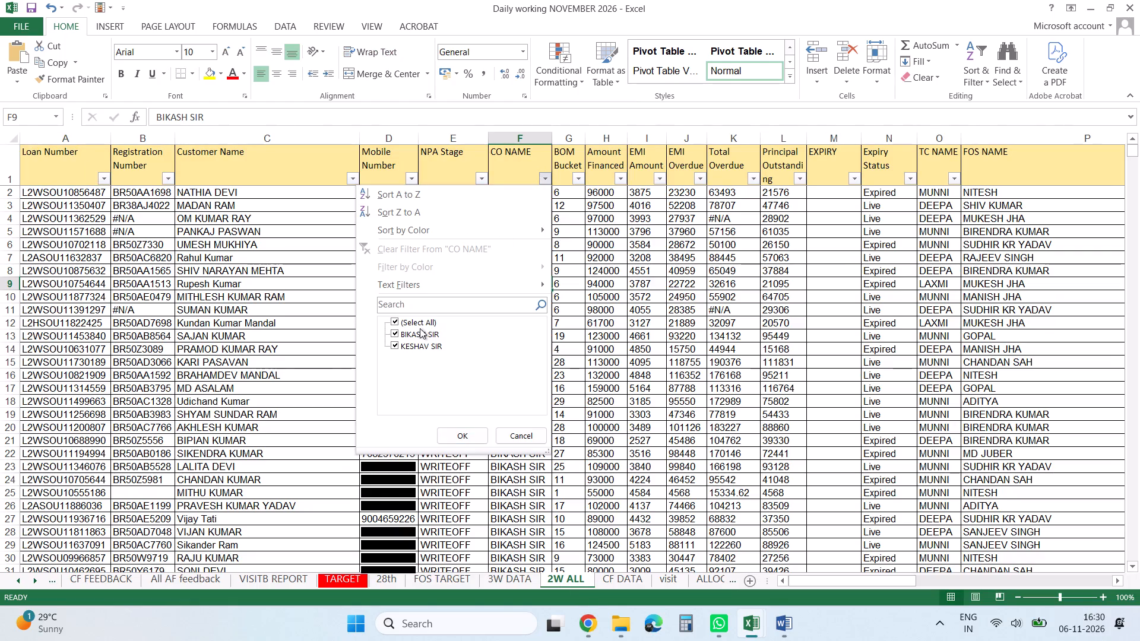
click(412, 326)
key(Down)
key(Down)
key(space)
key(Return)
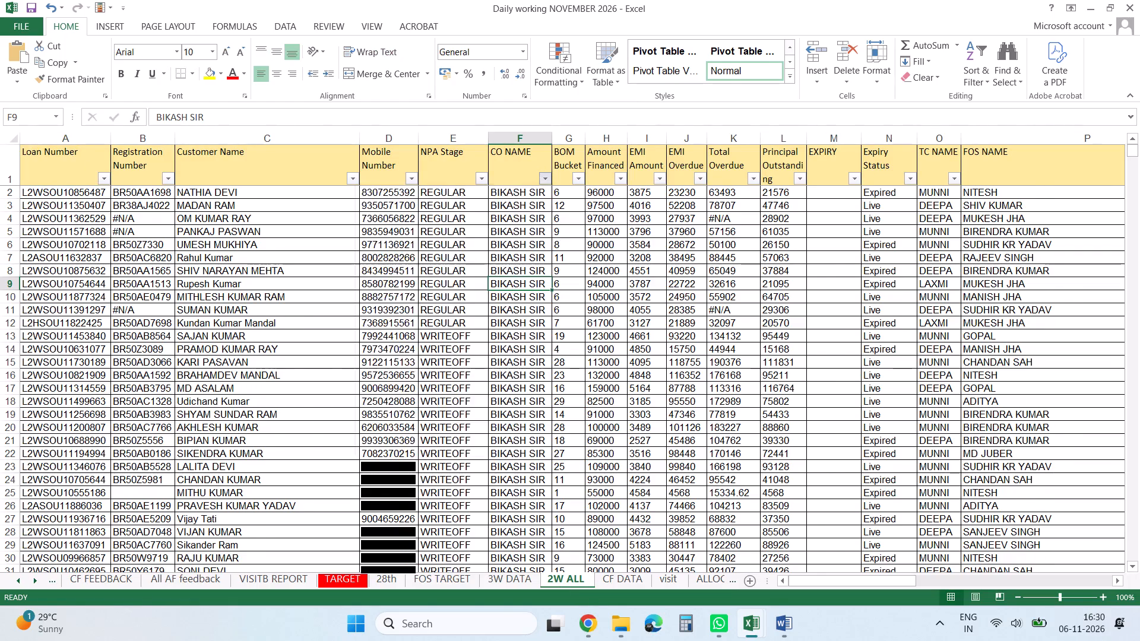
Filter the TC NAME column of the 2W ALL sheet to show only the #N/A entries.
click(982, 171)
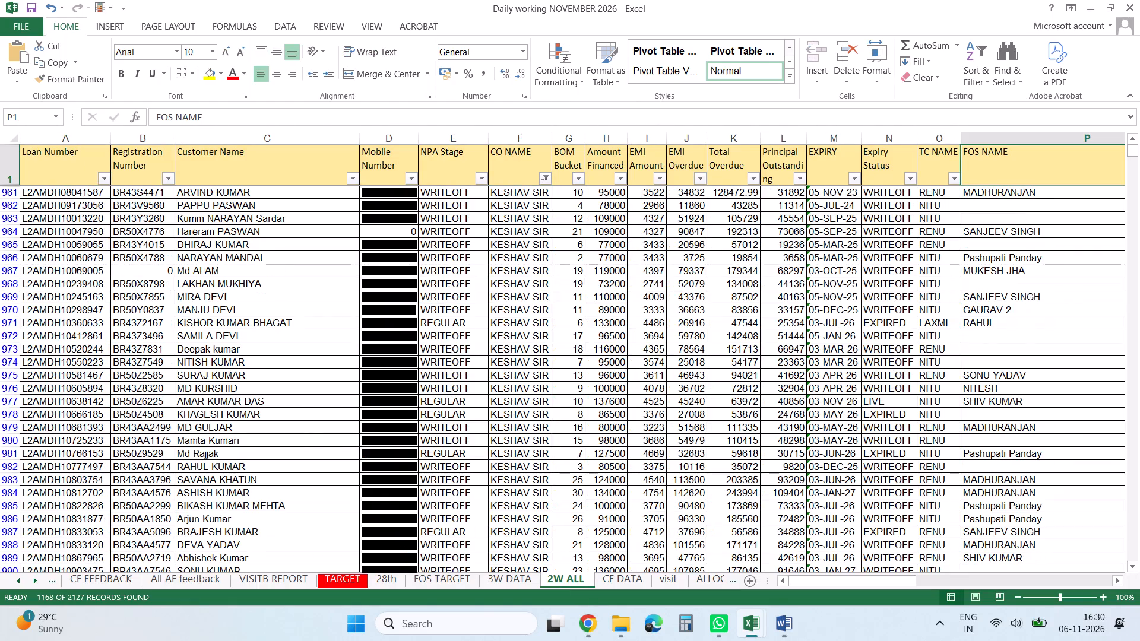
scroll(959, 191, down, 4)
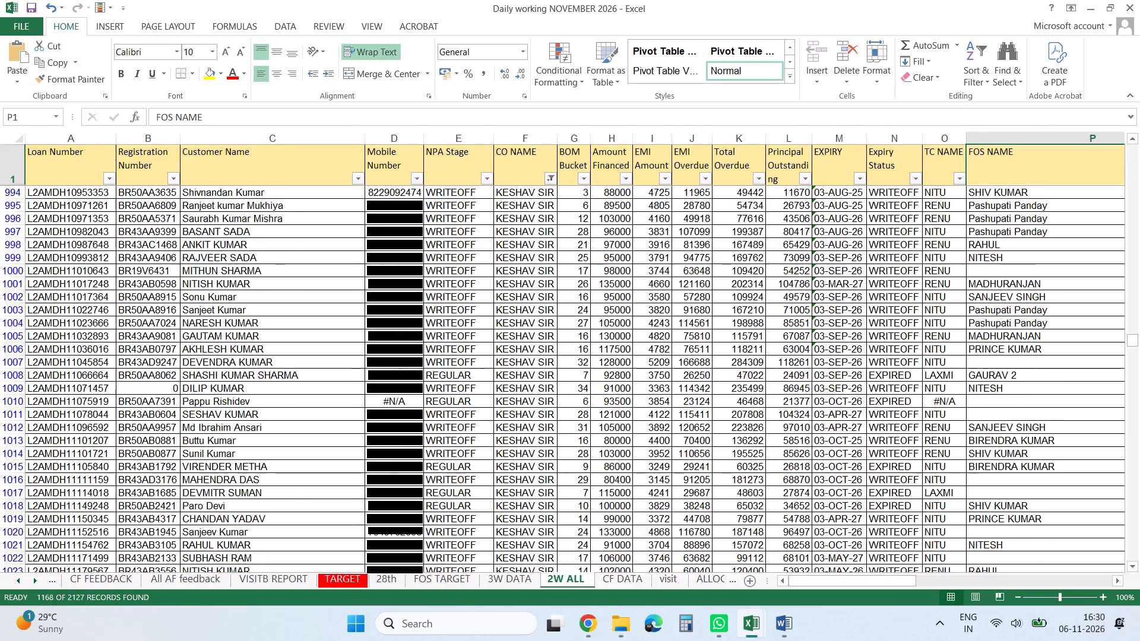
scroll(959, 191, down, 2)
scroll(959, 191, up, 5)
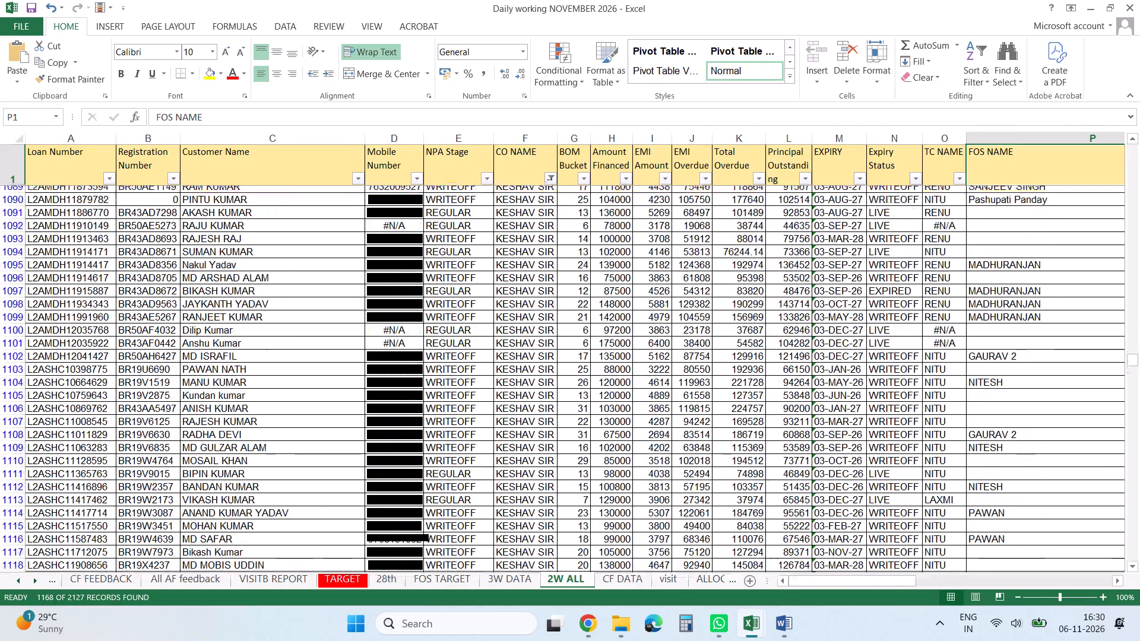
scroll(959, 191, up, 14)
click(958, 179)
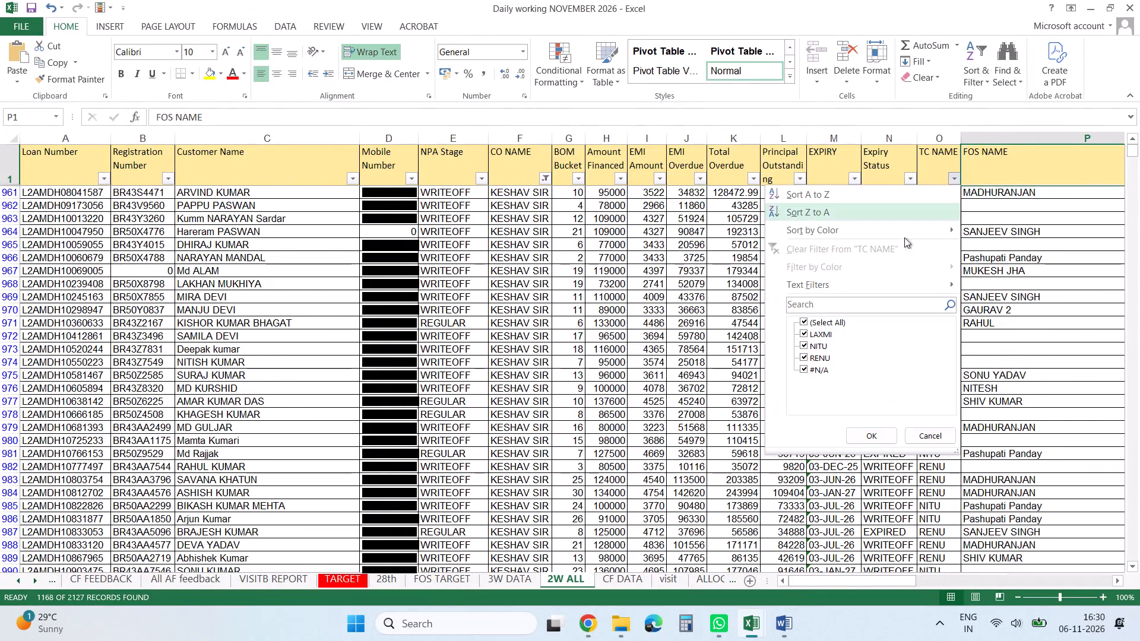
click(835, 319)
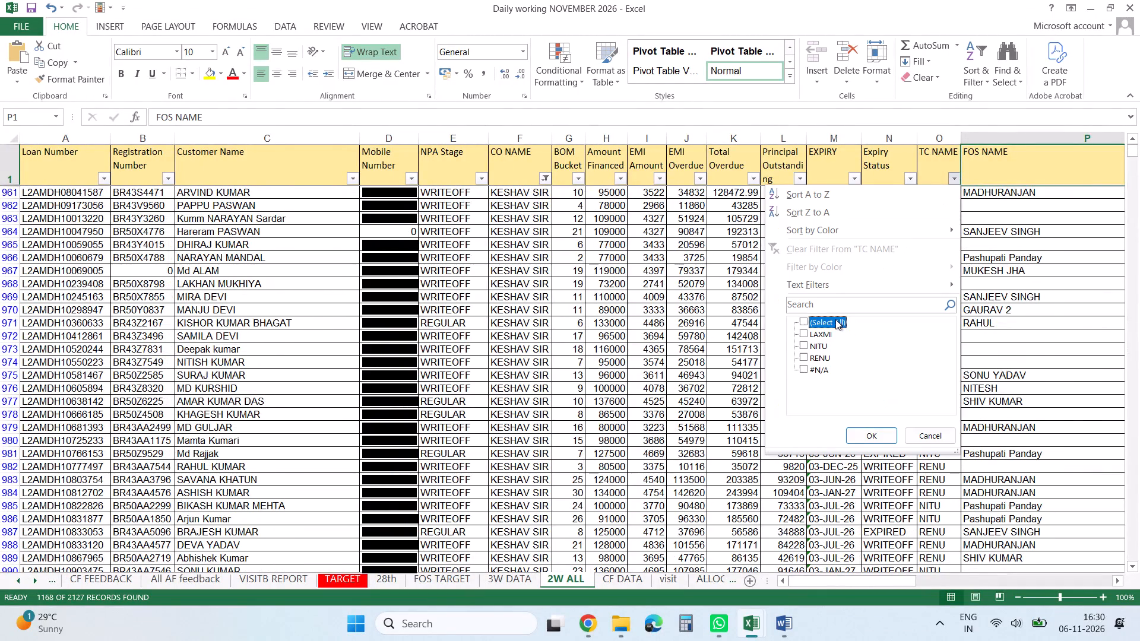
key(Down)
key(Down)
key(Down)
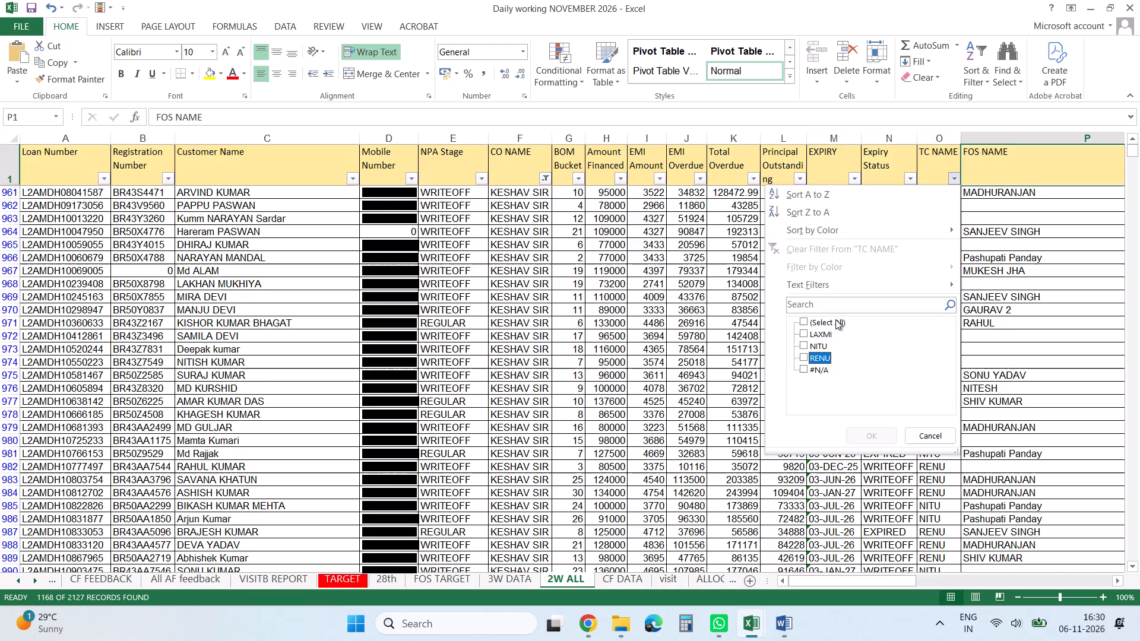
key(Up)
key(Up)
key(Up)
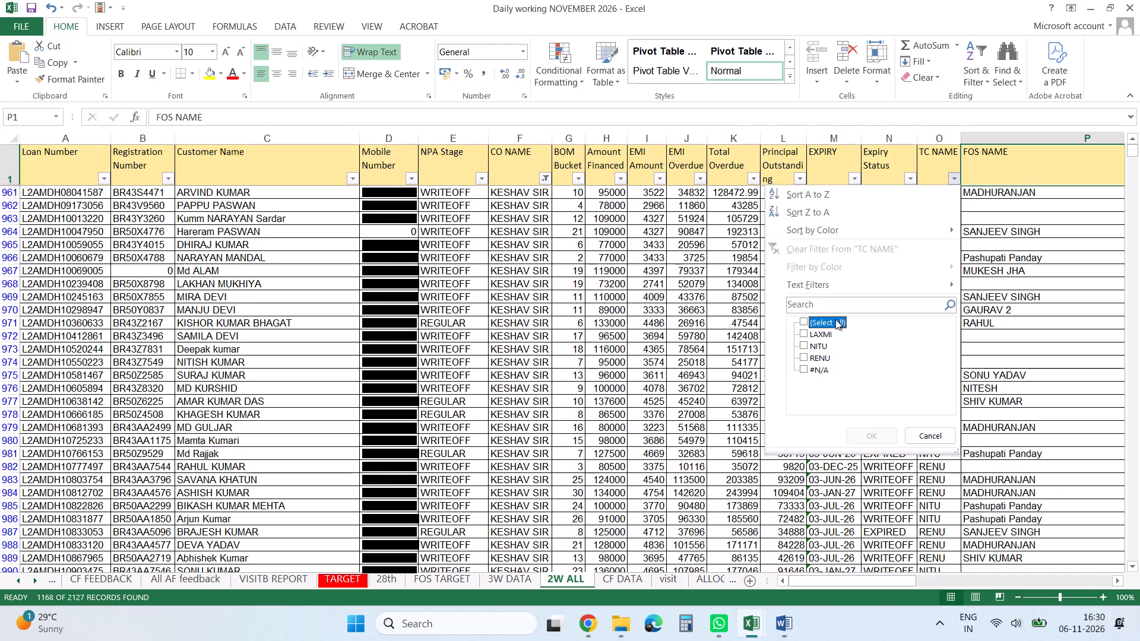
key(space)
key(space)
key(Down)
key(Down)
key(Down)
key(Down)
key(space)
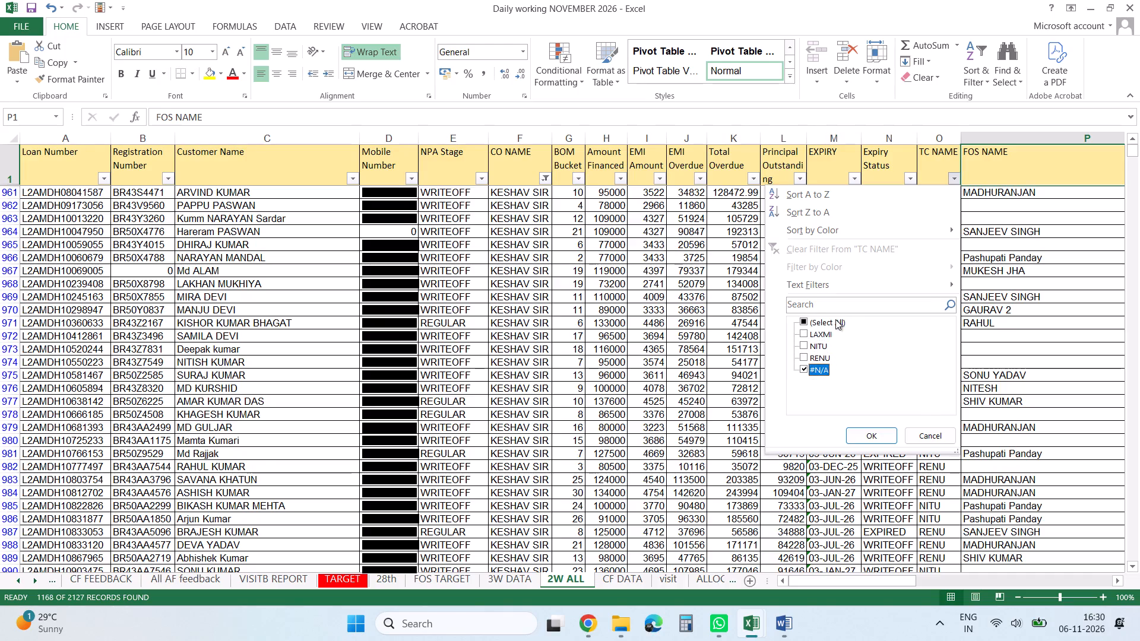
key(Return)
Examine the filtered KESHAV SIR records whose TC NAME is #N/A, from the first row to the last.
scroll(835, 319, down, 11)
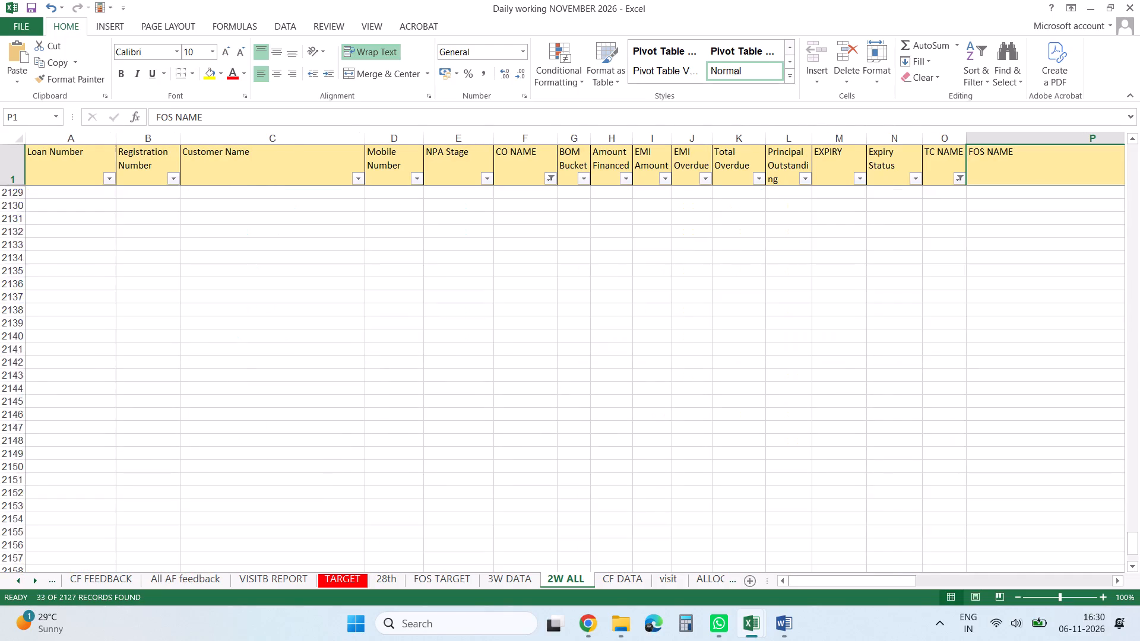
scroll(835, 319, down, 4)
scroll(835, 319, up, 7)
scroll(835, 319, down, 3)
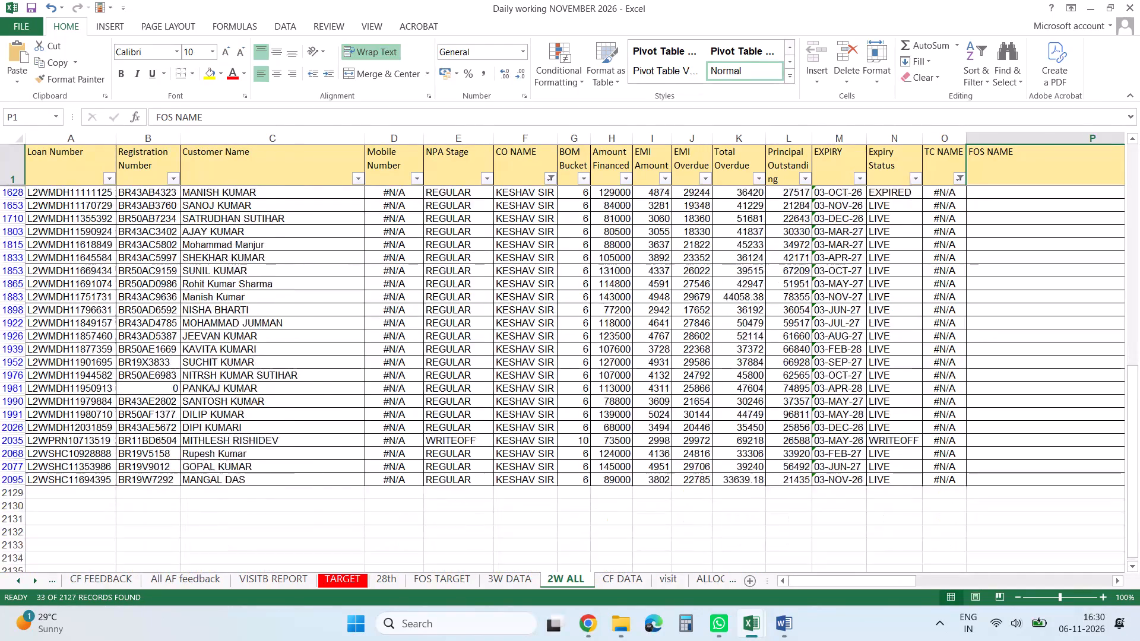
scroll(835, 319, up, 15)
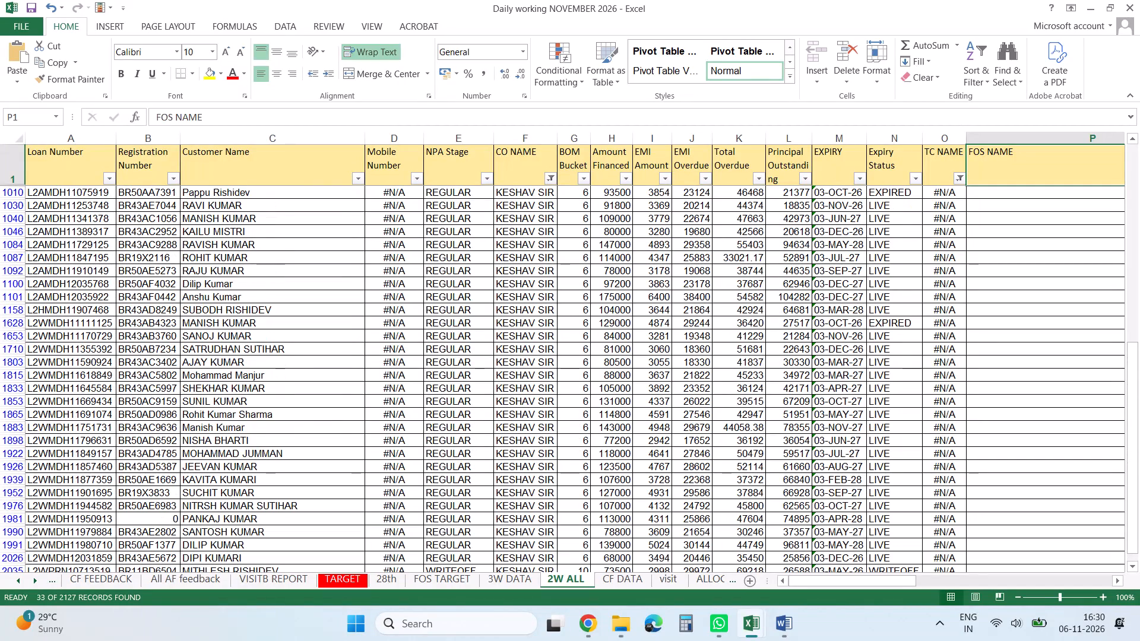
click(844, 136)
click(953, 278)
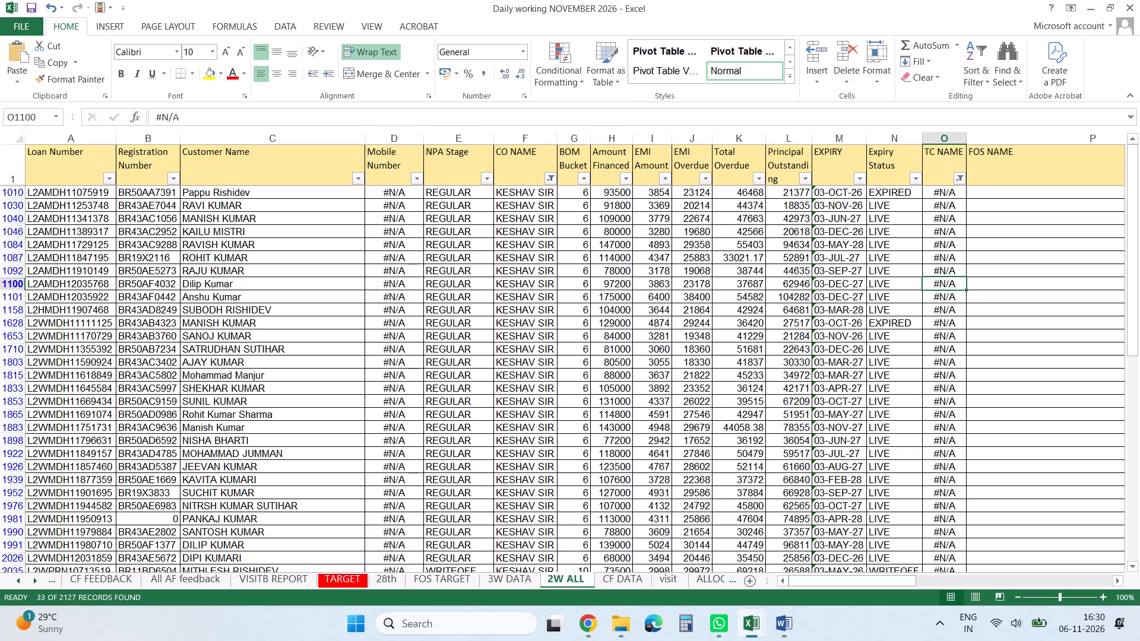
scroll(943, 236, down, 5)
scroll(943, 236, up, 3)
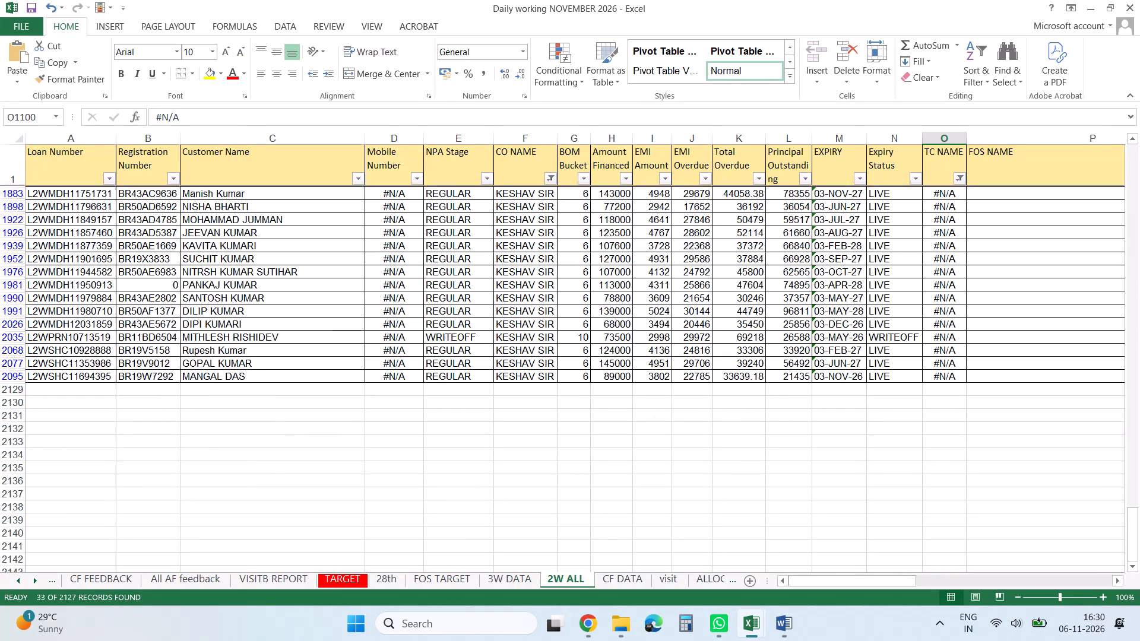
scroll(943, 236, up, 9)
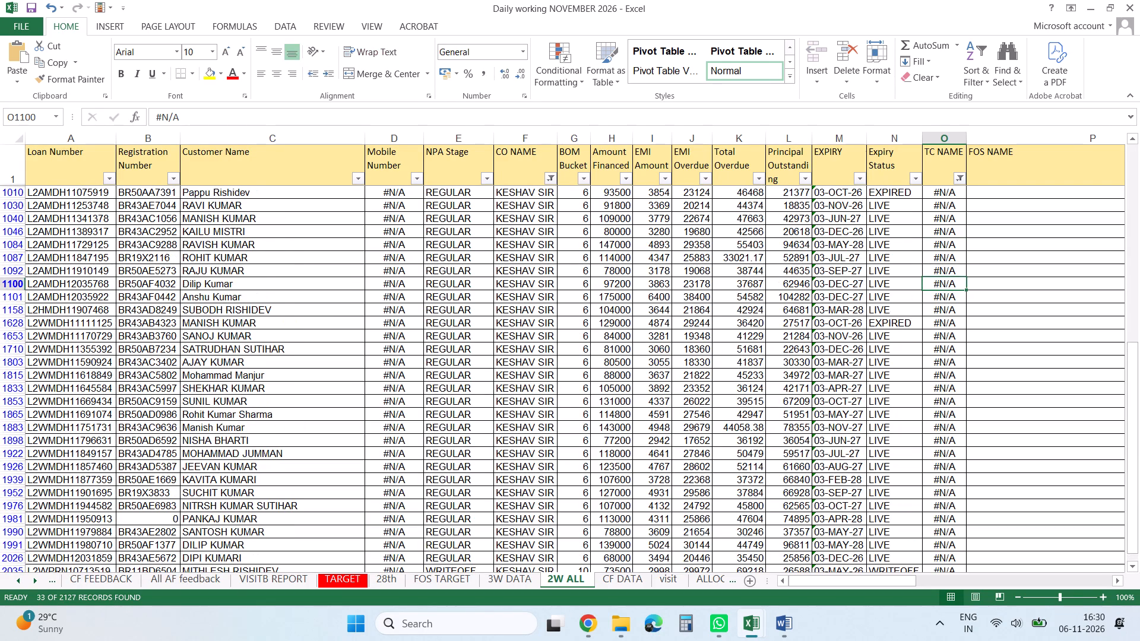
Replace the #N/A TC NAME values in rows 1010, 1030 and 1040 with NITU, RENU and LAXMI respectively.
click(954, 193)
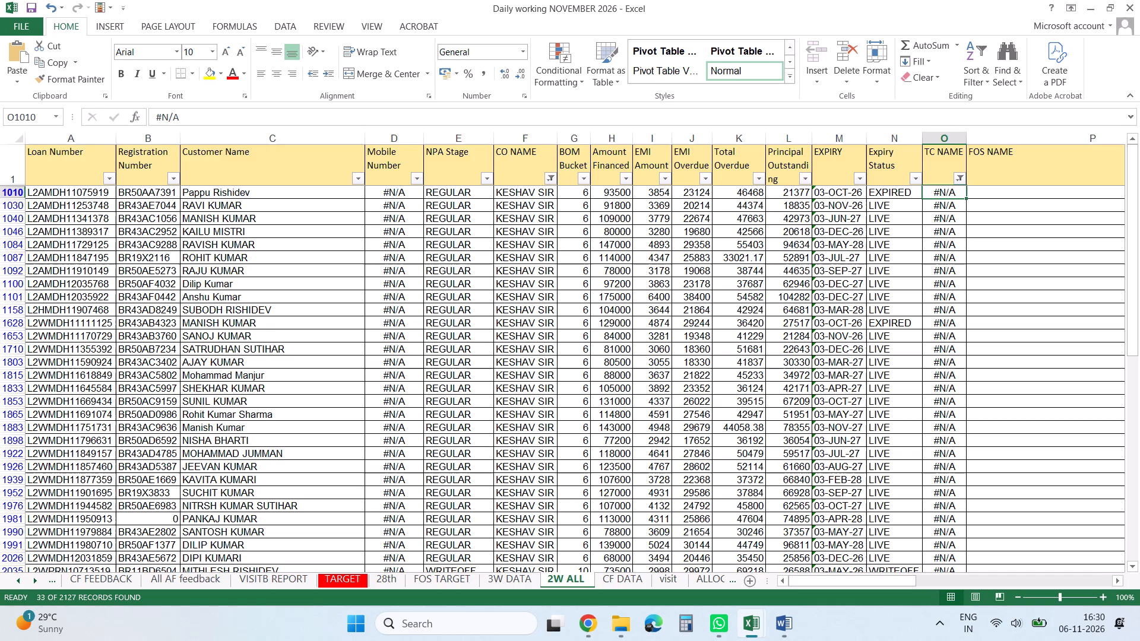
scroll(954, 193, down, 6)
scroll(954, 193, up, 8)
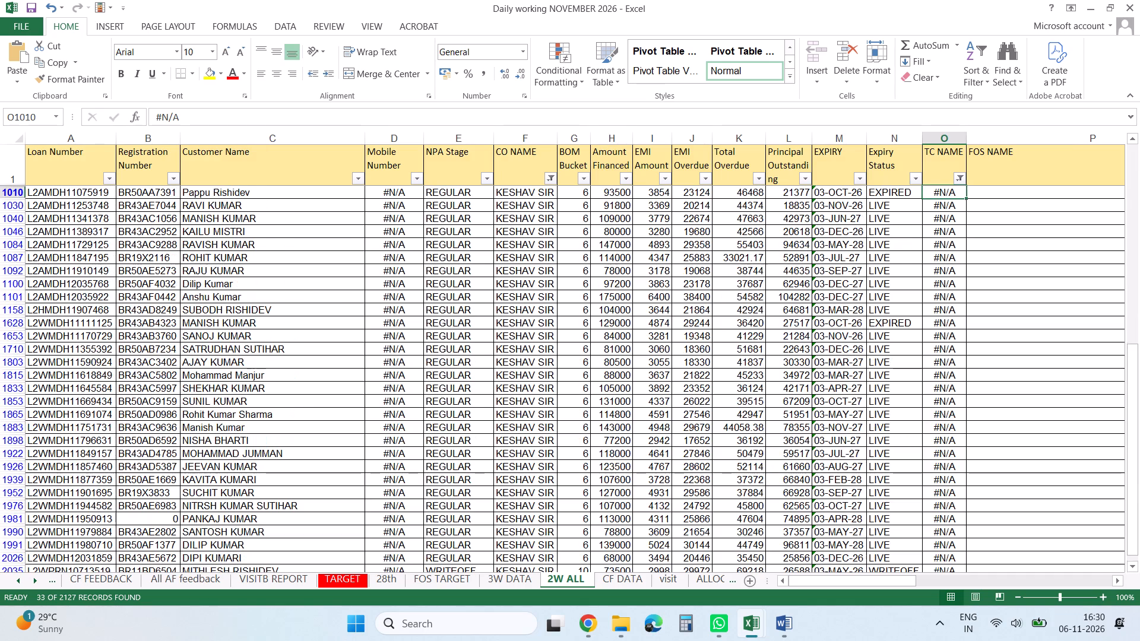
scroll(954, 193, up, 6)
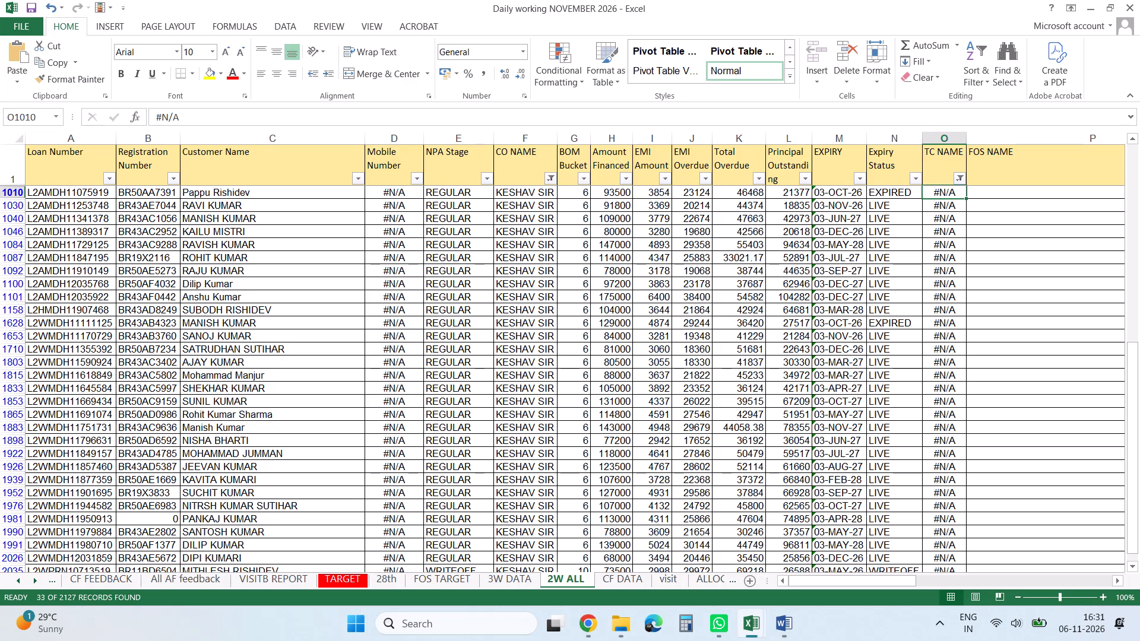
key(n)
key(Down)
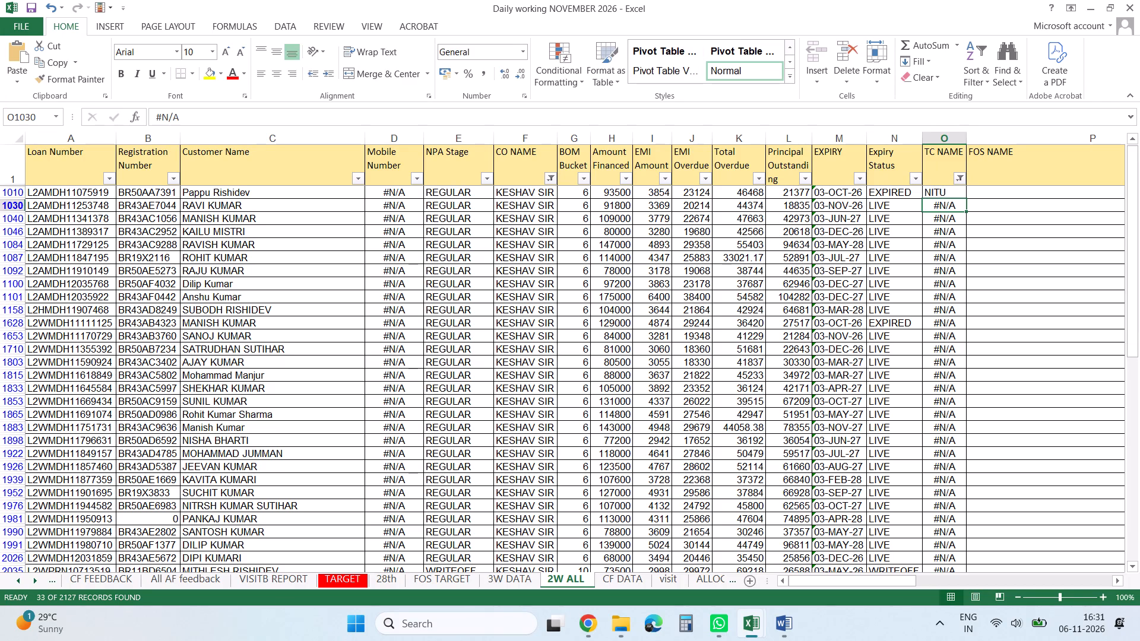
key(r)
key(Down)
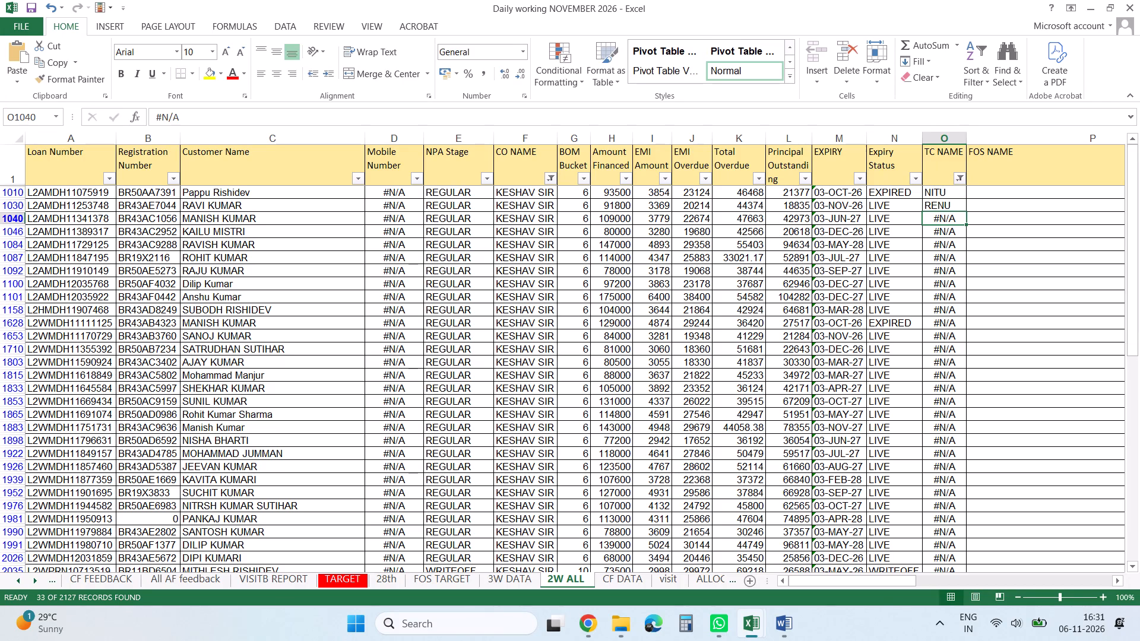
key(l)
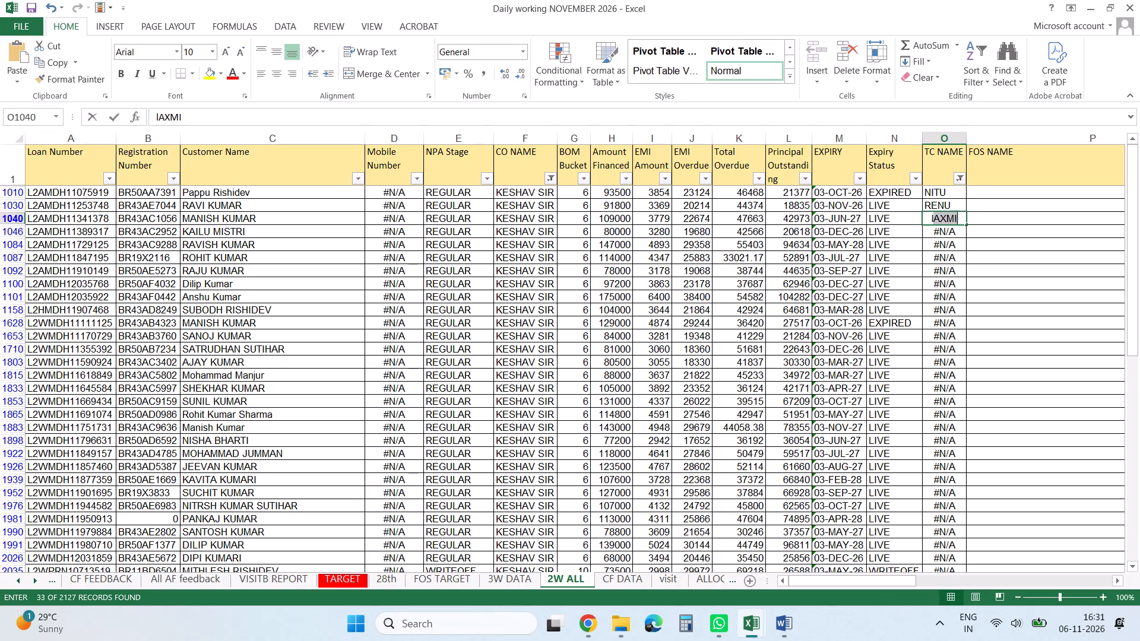
key(Down)
Replace the #N/A TC NAME values in rows 1046, 1084 and 1087 with NITU, RENU and LAXMI respectively.
key(n)
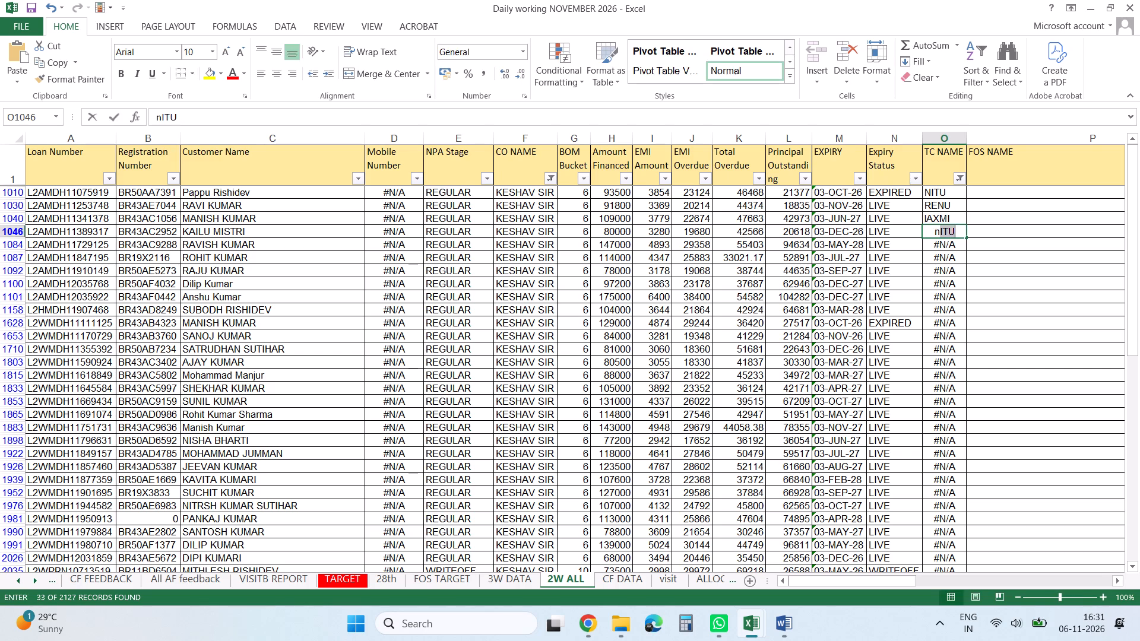
key(Down)
key(r)
key(Down)
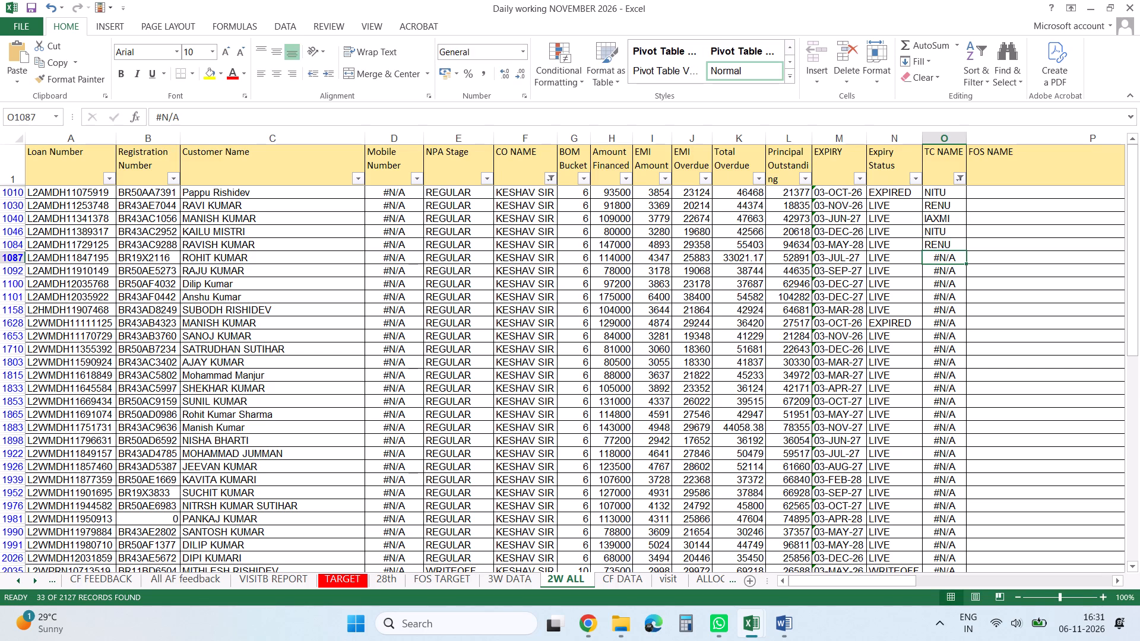
key(l)
key(Down)
key(Up)
key(l)
key(a)
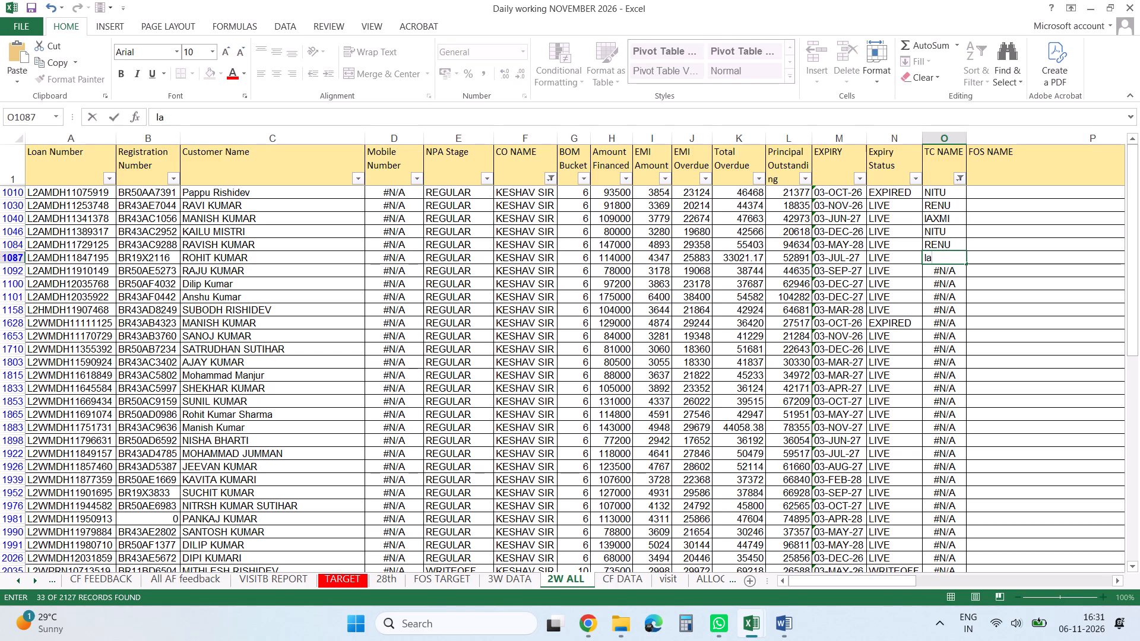
key(x)
key(BackSpace)
key(BackSpace)
key(BackSpace)
key(BackSpace)
text(LA)
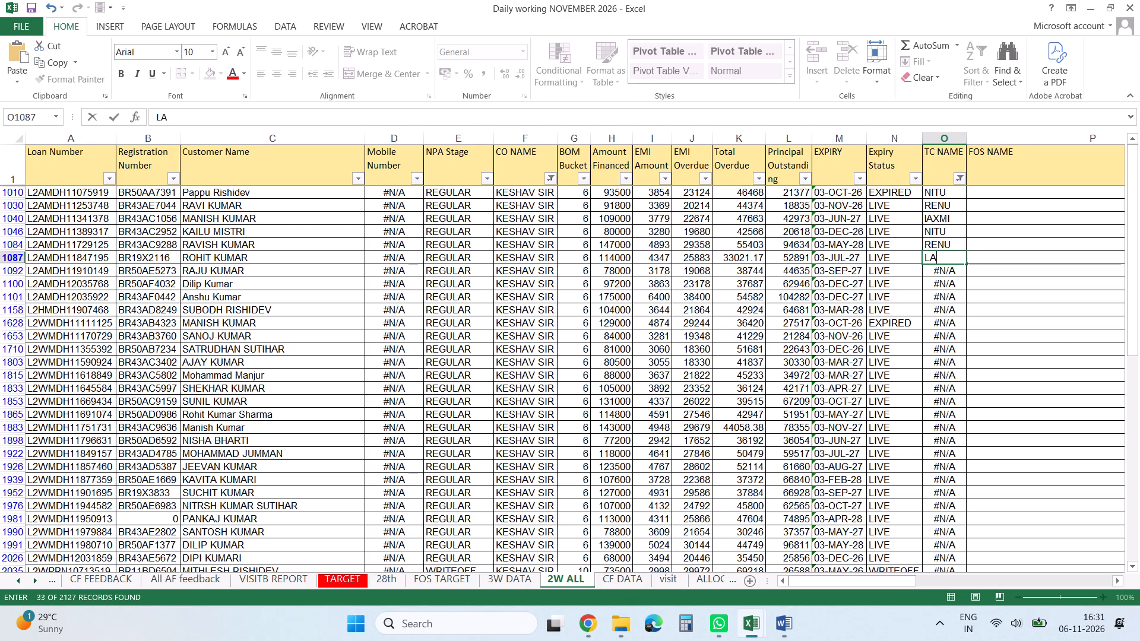
text(XMI)
key(Down)
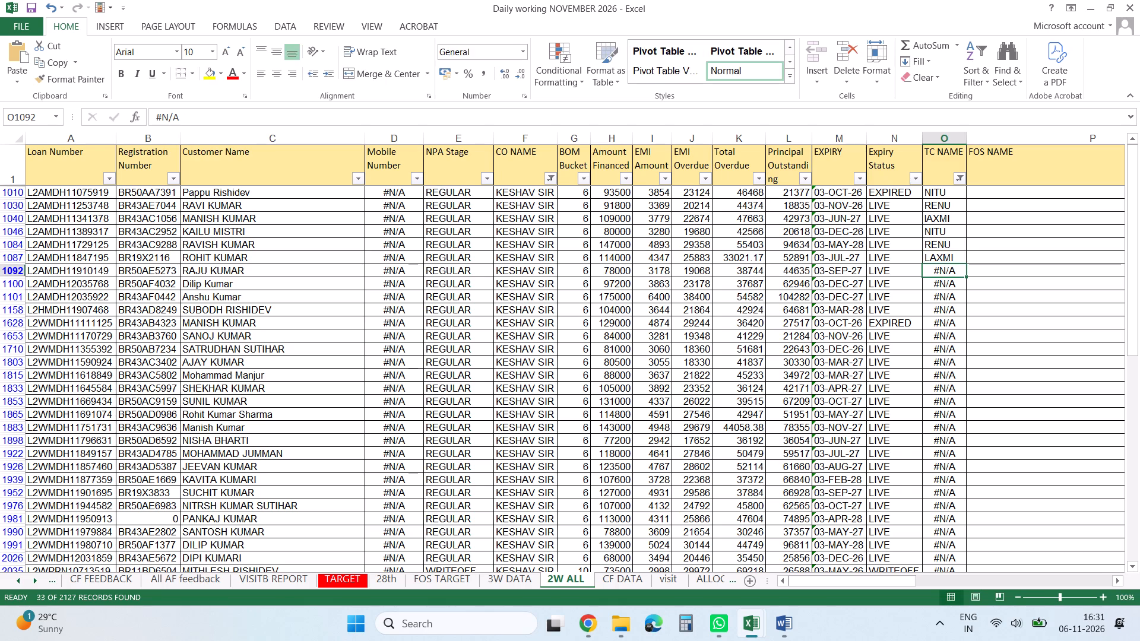
Replace the #N/A TC NAME values in rows 1092, 1100 and 1101 with NITU, RENU and LAXMI respectively.
key(n)
key(Down)
key(l)
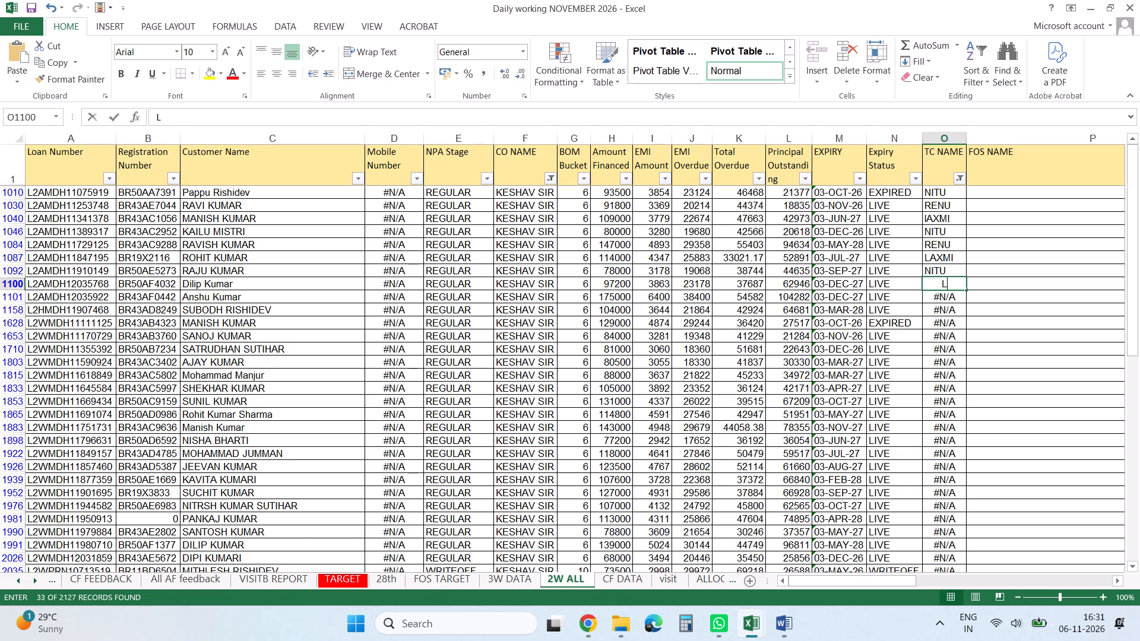
key(BackSpace)
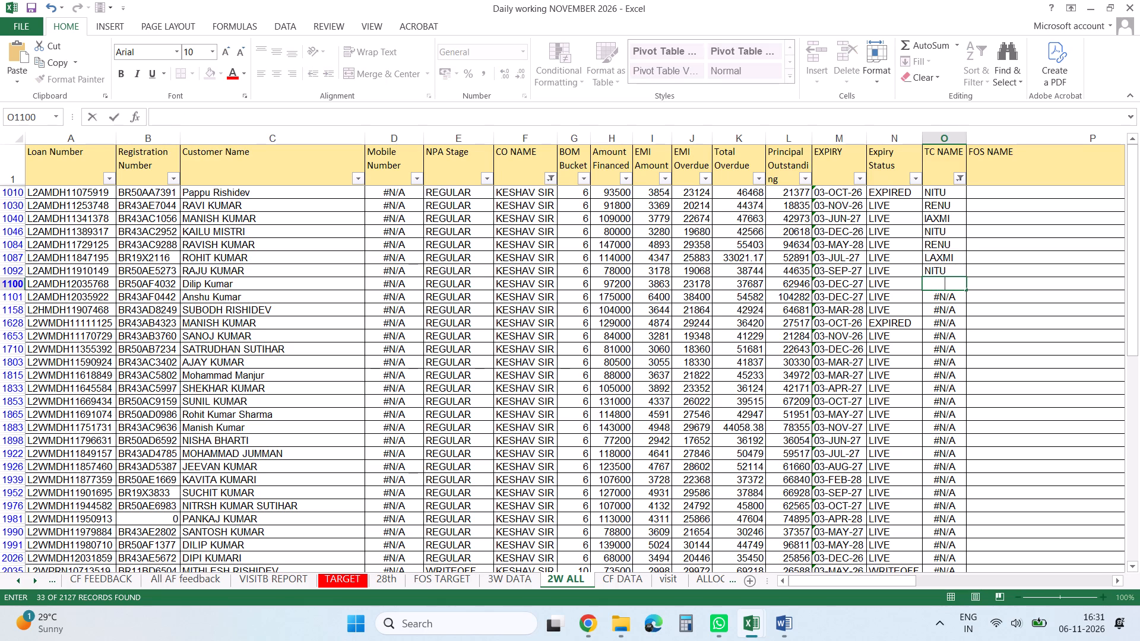
key(r)
key(Down)
key(l)
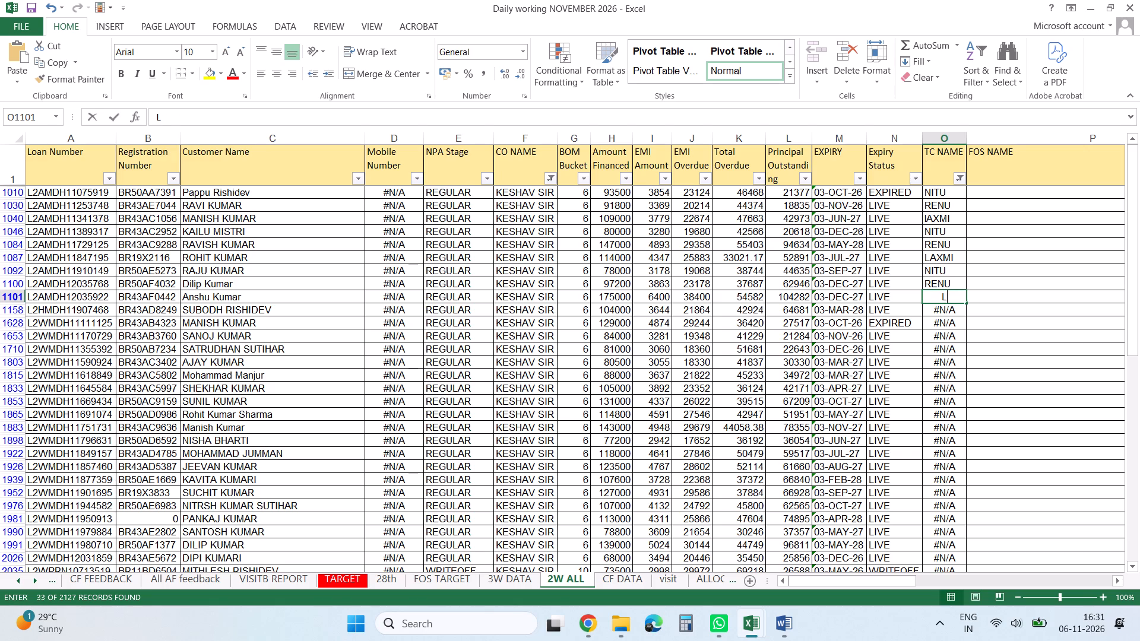
key(a)
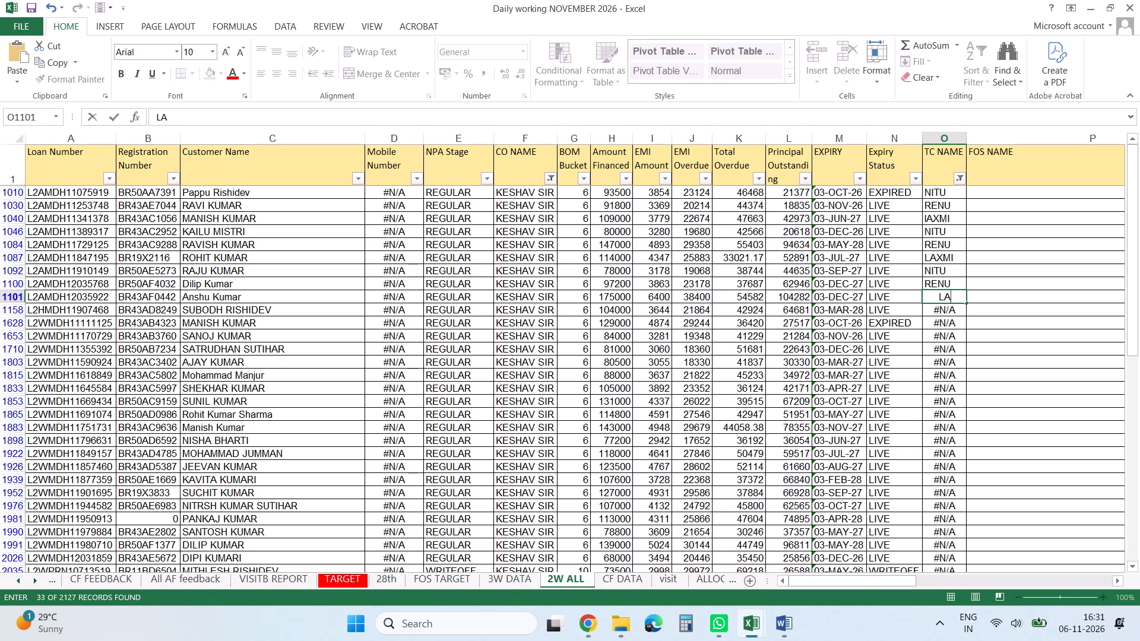
key(x)
text(MI)
key(Down)
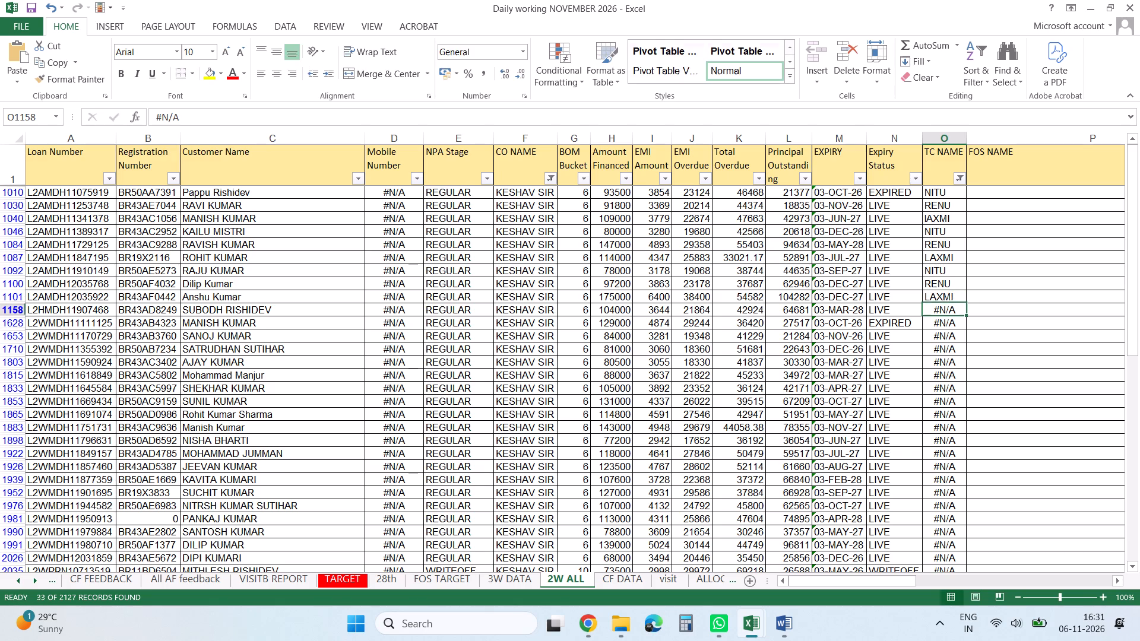
Replace the #N/A TC NAME values in rows 1158, 1628, 1653, 1710, 1803 and 1815 with NITU, RENU, LAXMI, repeating in that order.
key(n)
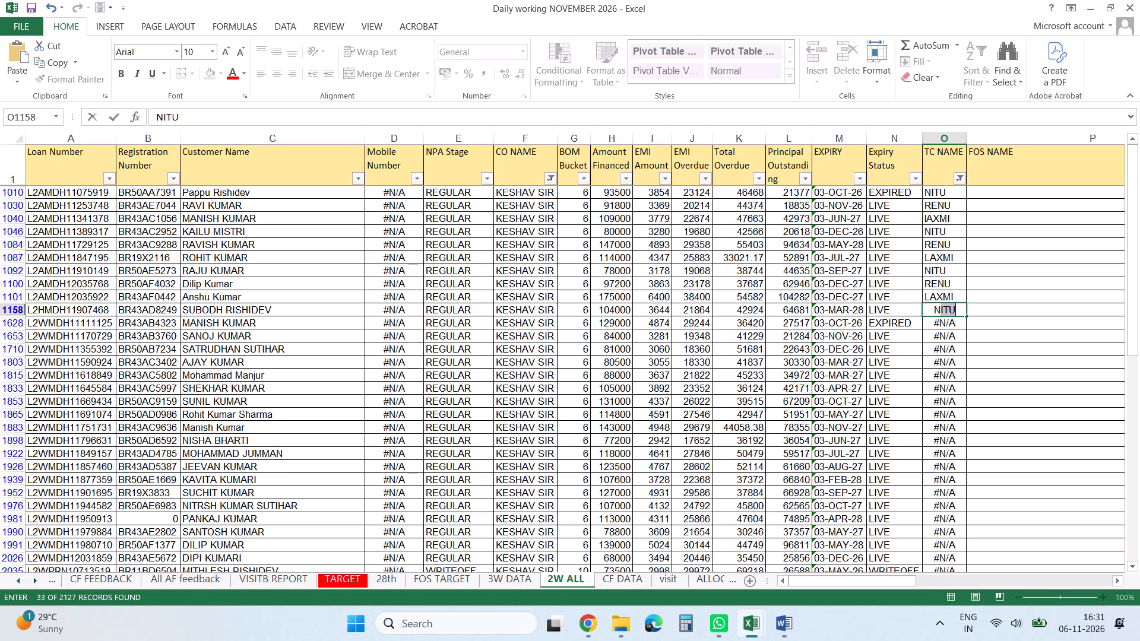
key(Down)
text(RE)
key(Down)
key(l)
key(Down)
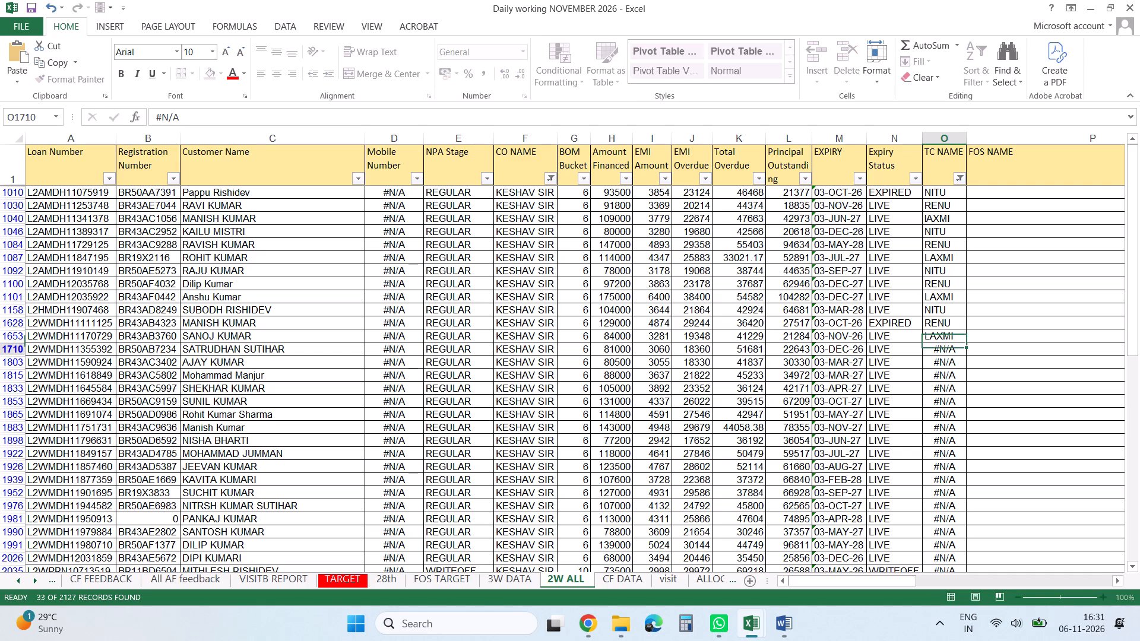
key(n)
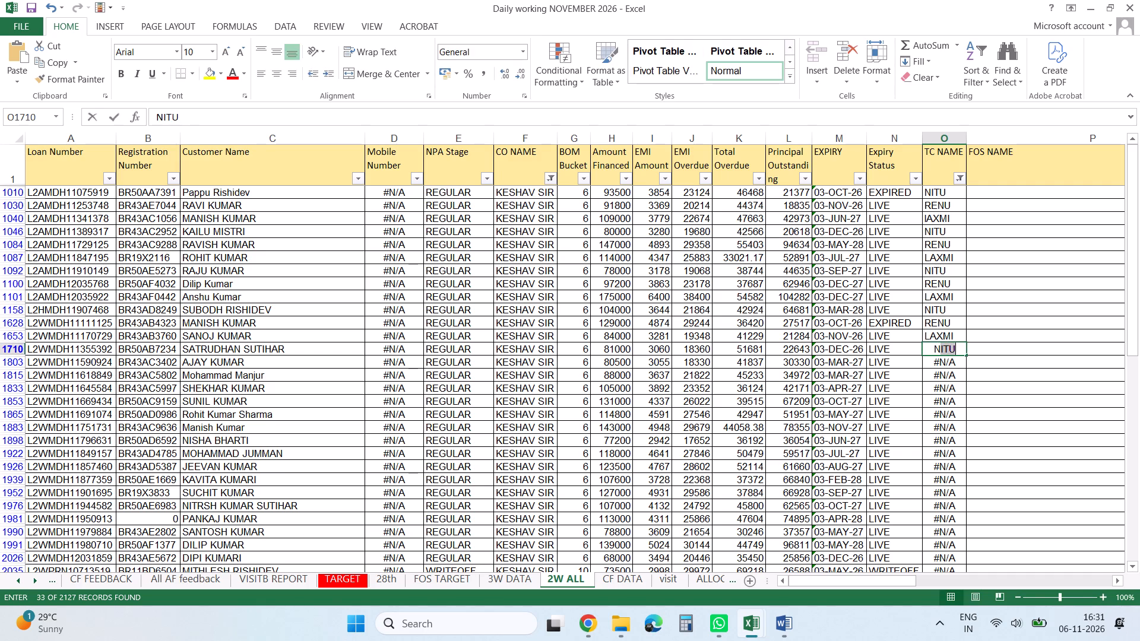
key(Down)
key(r)
key(Down)
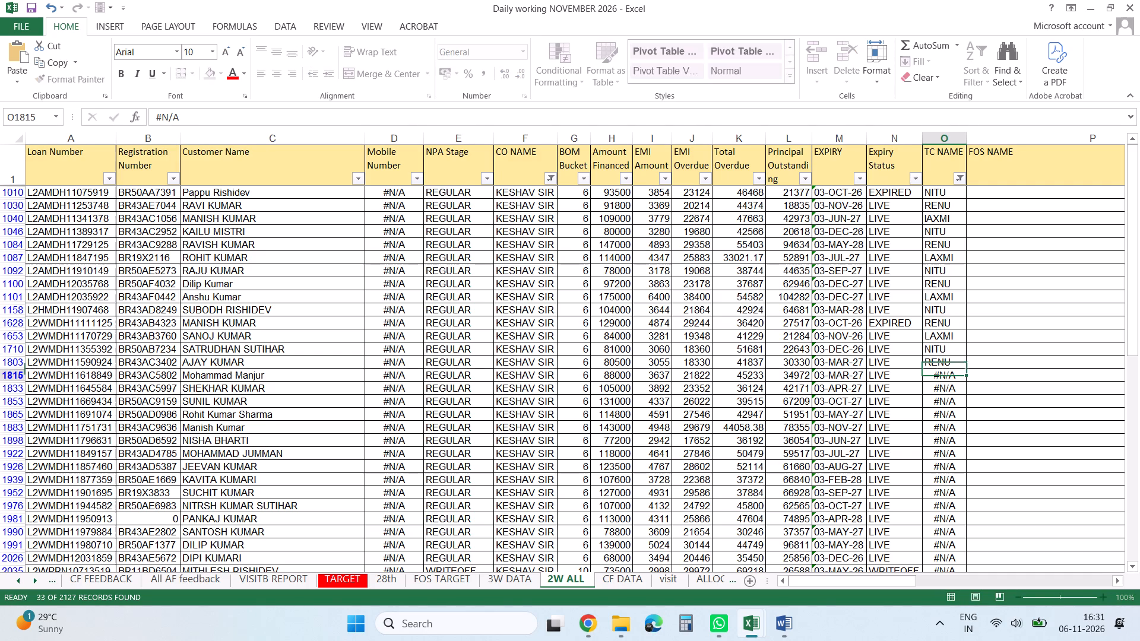
key(l)
key(Down)
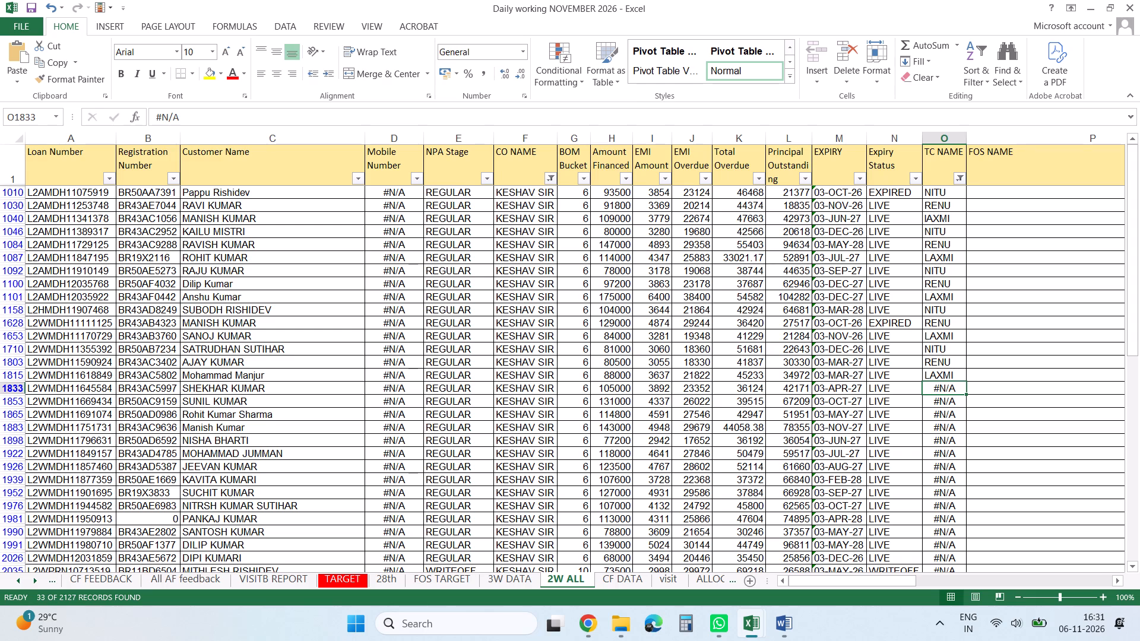
Replace the #N/A TC NAME values in rows 1833, 1853, 1865, 1883, 1898 and 1922 with NITU, RENU, LAXMI, repeating in that order.
key(n)
key(Down)
key(r)
key(Down)
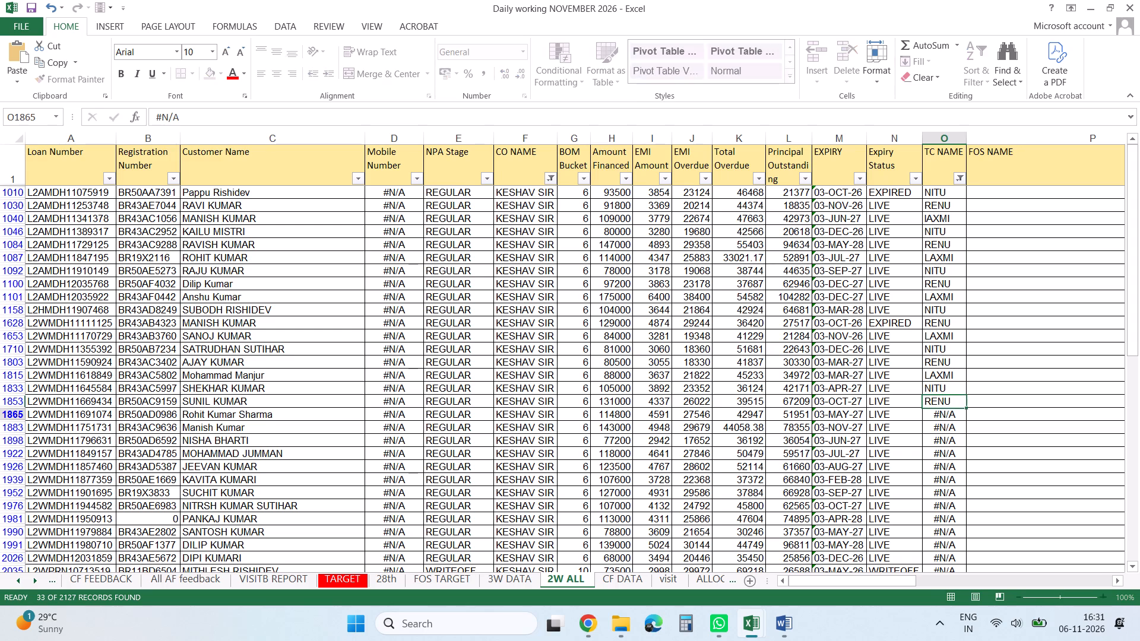
key(l)
key(Down)
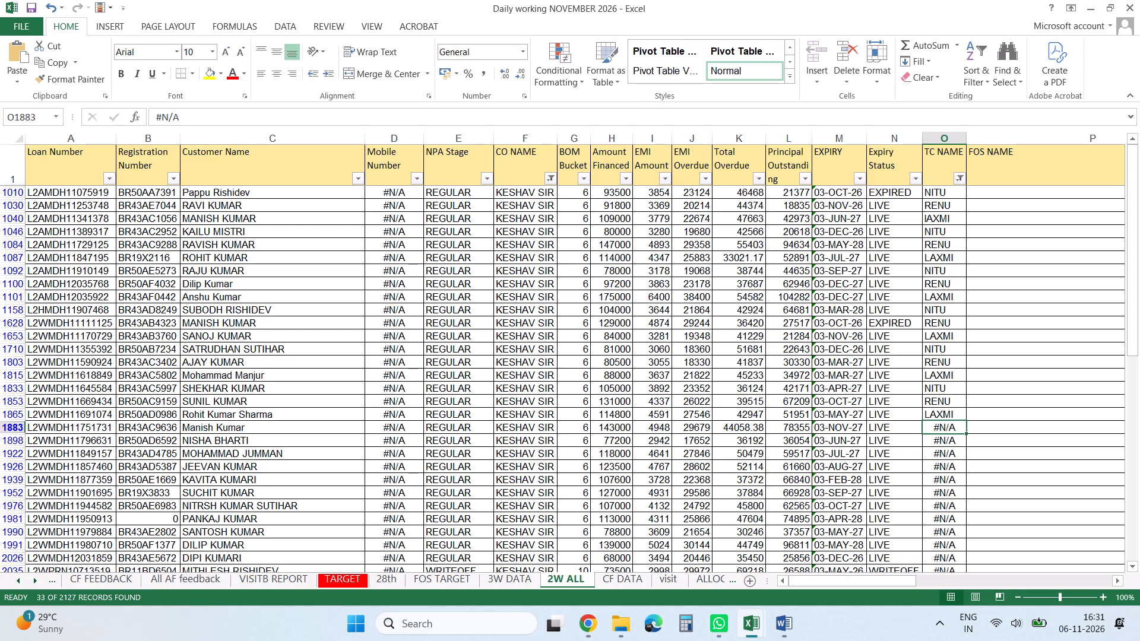
key(n)
key(Down)
key(r)
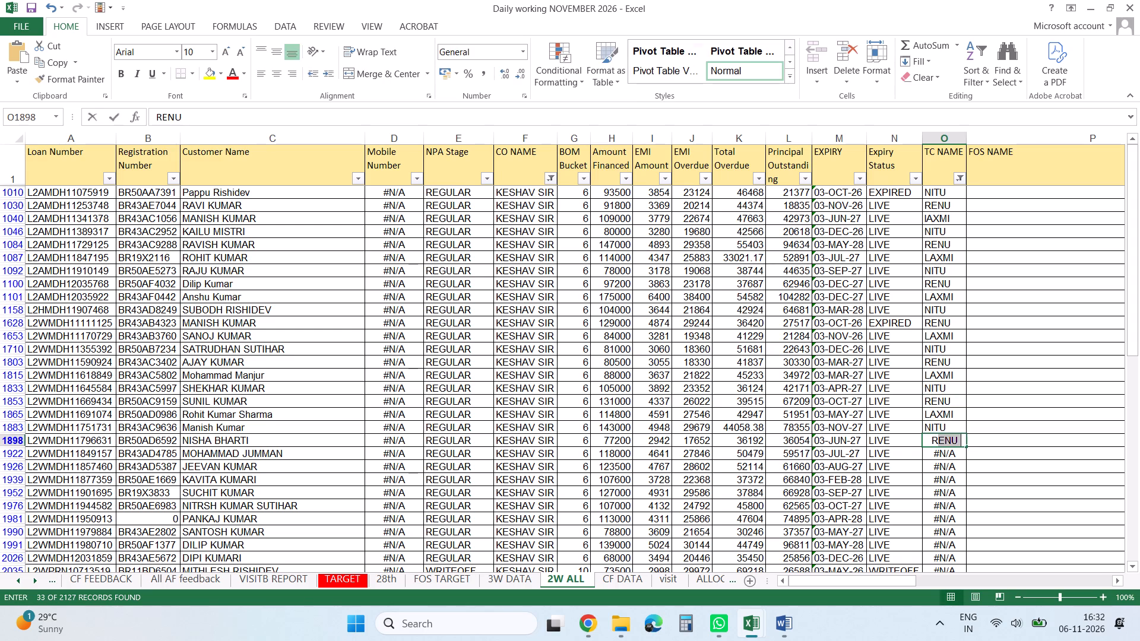
key(Down)
key(l)
key(Down)
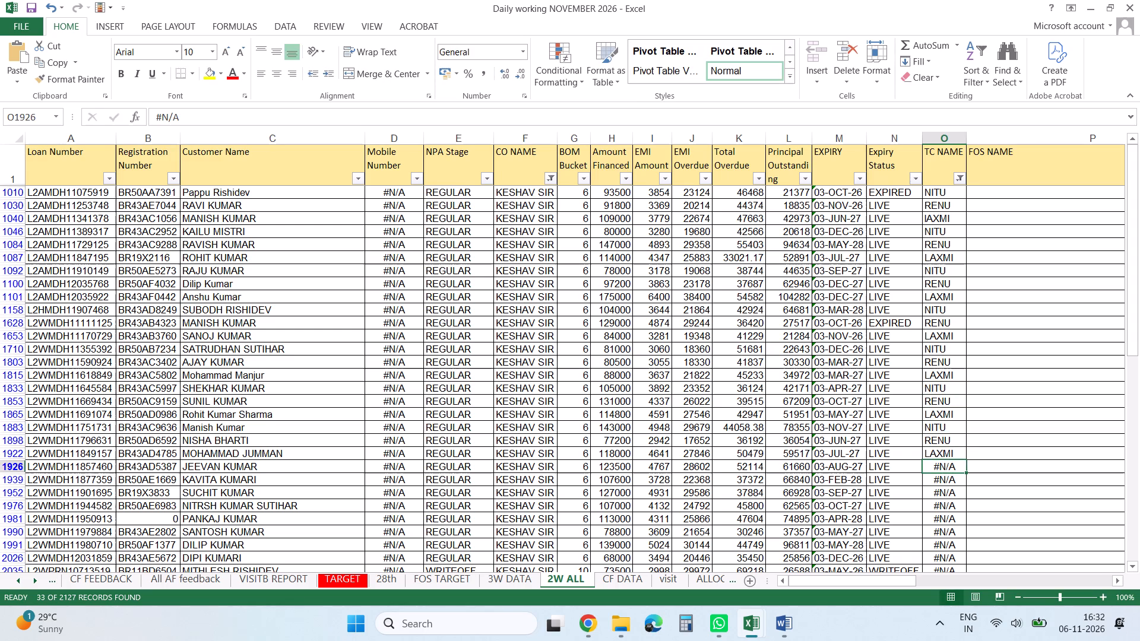
Replace the #N/A TC NAME values in rows 1926, 1939, 1952, 1976, 1981 and 1990 with NITU, RENU, LAXMI, repeating in that order.
key(n)
key(Down)
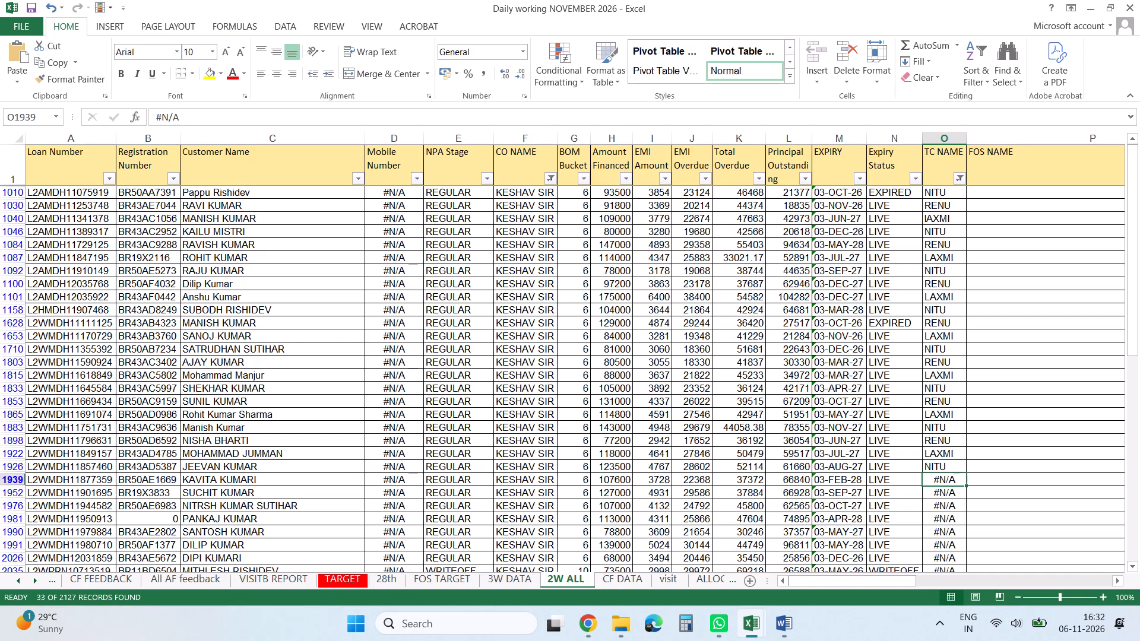
key(r)
key(Down)
key(l)
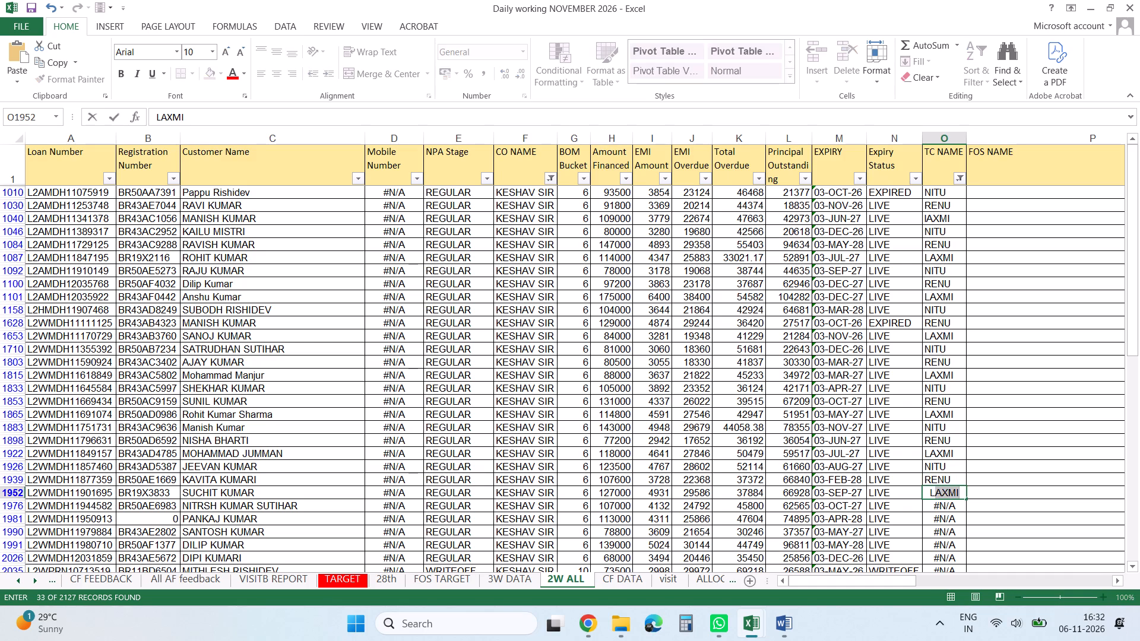
key(Down)
key(n)
key(Down)
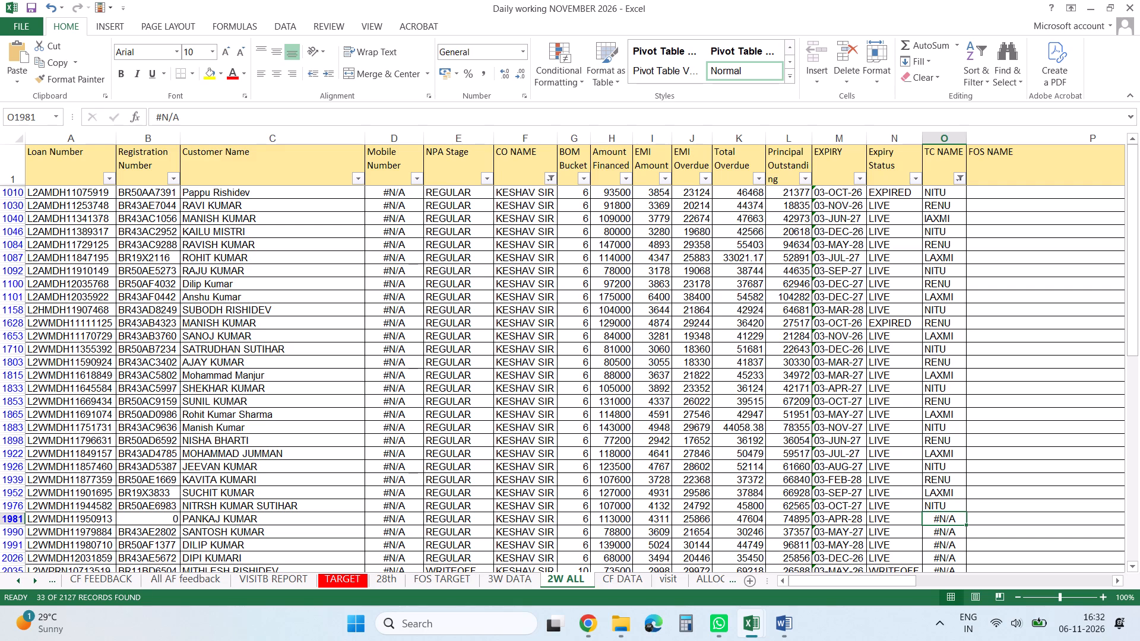
key(r)
key(Down)
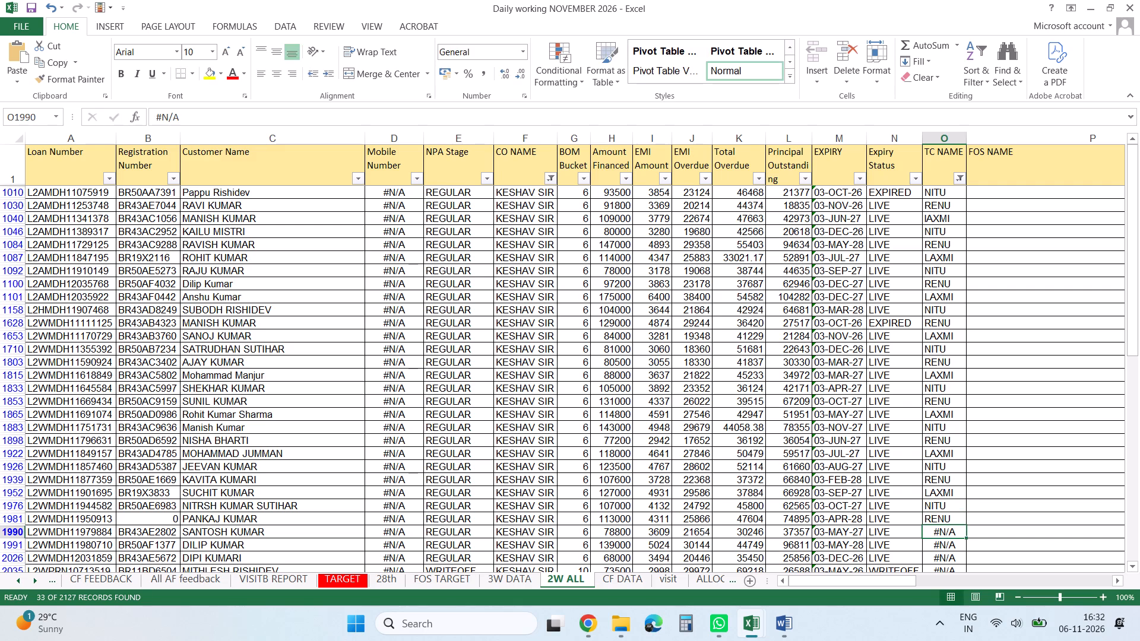
key(l)
key(Down)
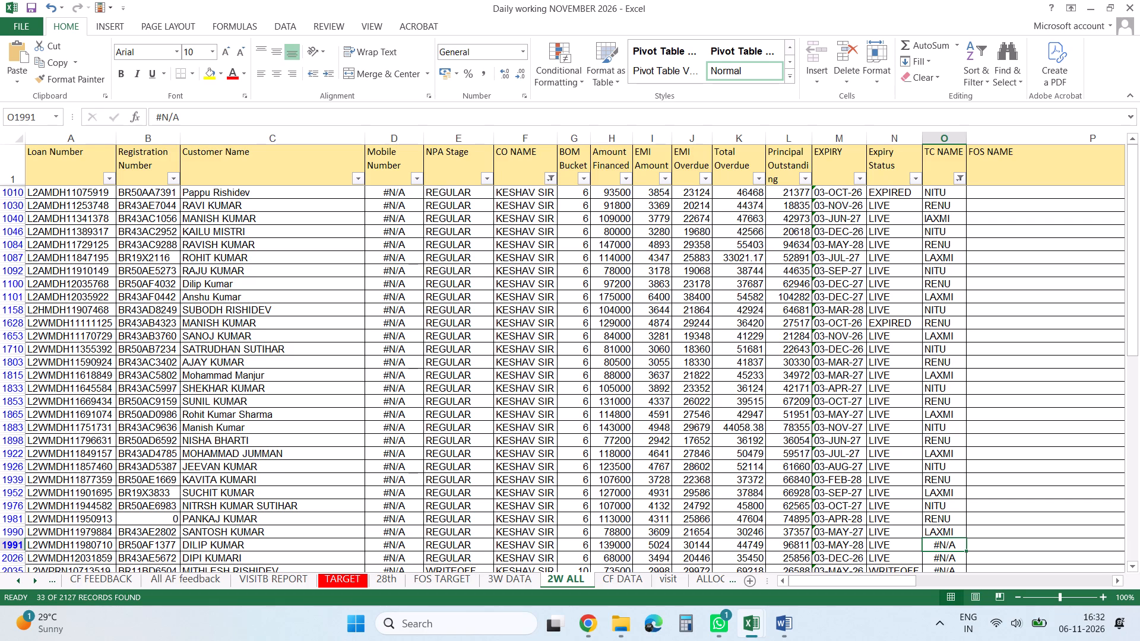
Replace the #N/A TC NAME values in rows 1991, 2026 and 2035 with NITU, RENU and LAXMI respectively.
key(n)
key(Down)
key(r)
key(Down)
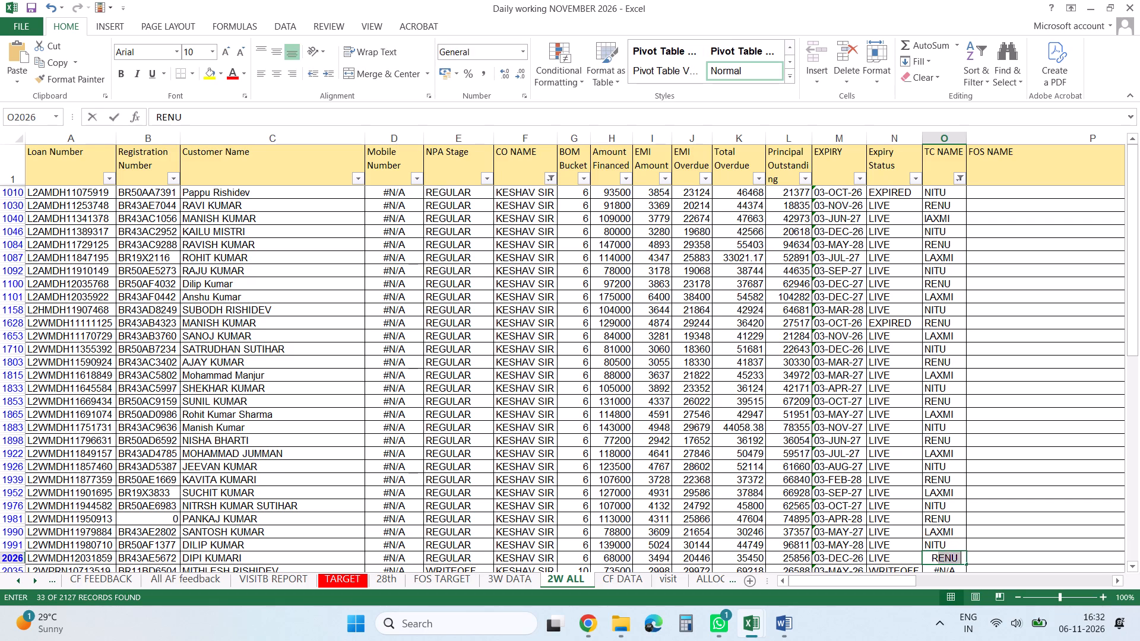
key(l)
key(Down)
key(Up)
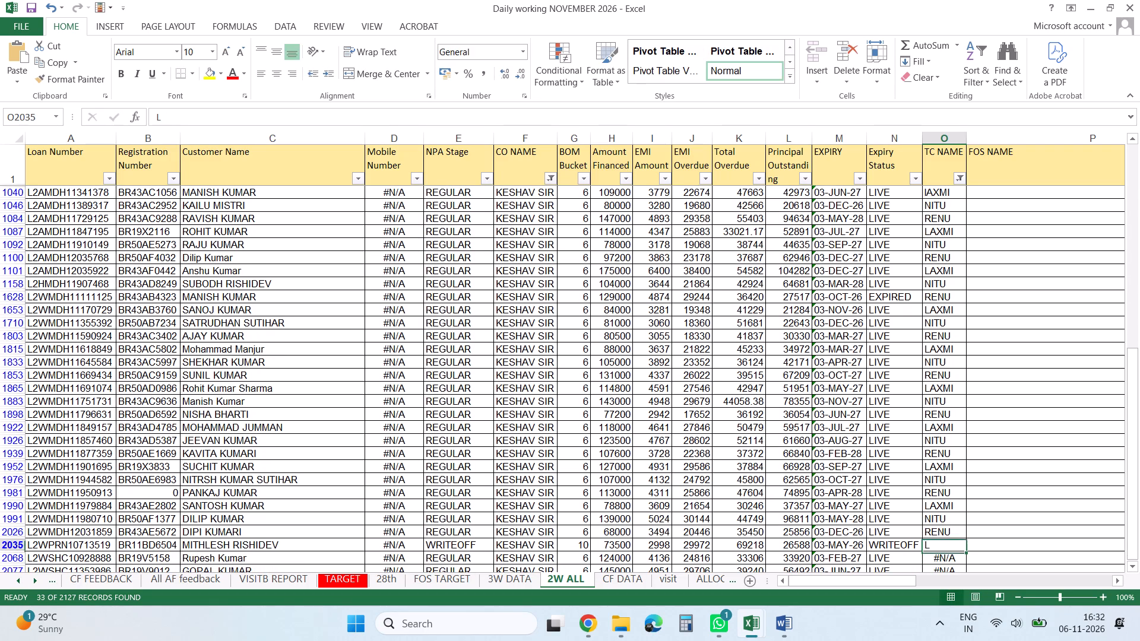
key(l)
key(a)
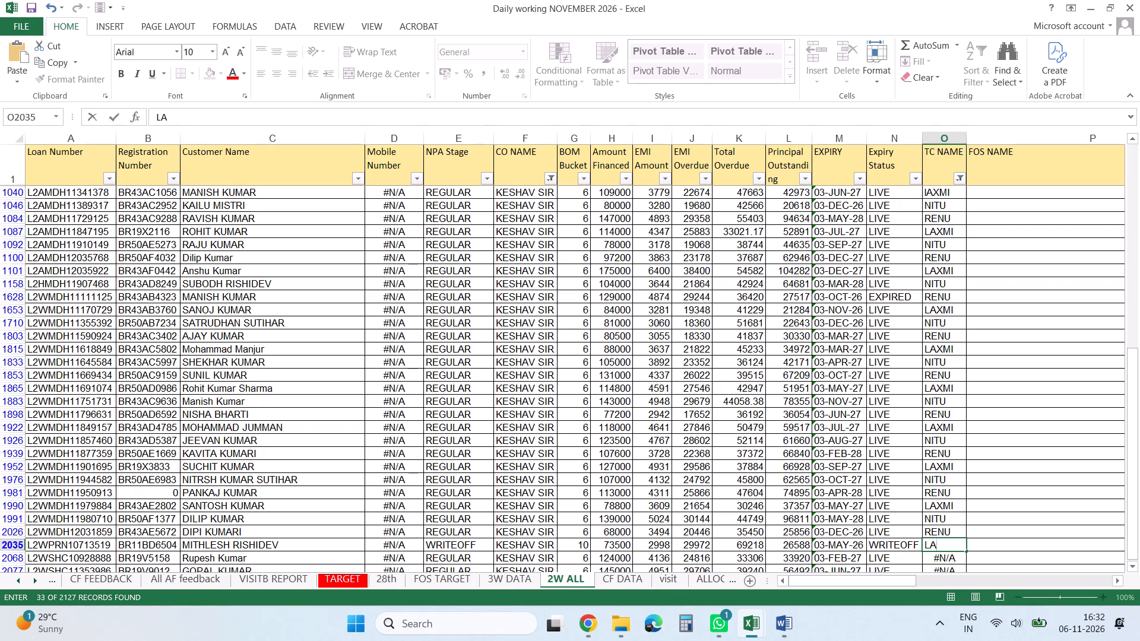
key(x)
text(MI)
key(Down)
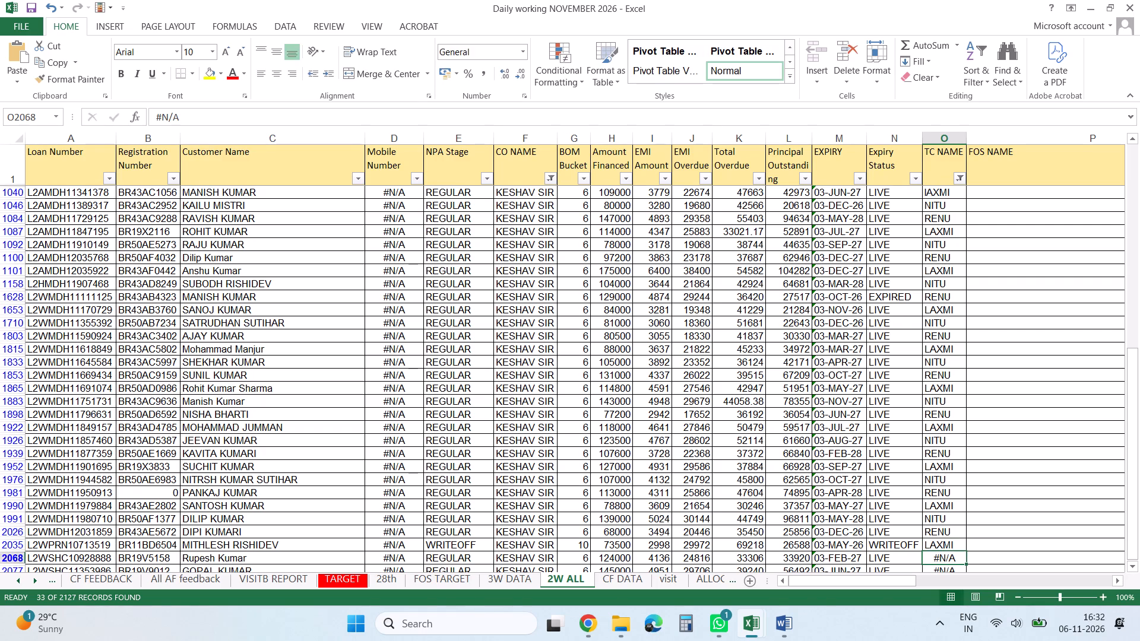
Replace the #N/A TC NAME values in rows 2068, 2077 and 2095 with NITU, RENU and LAXMI respectively.
key(n)
key(Down)
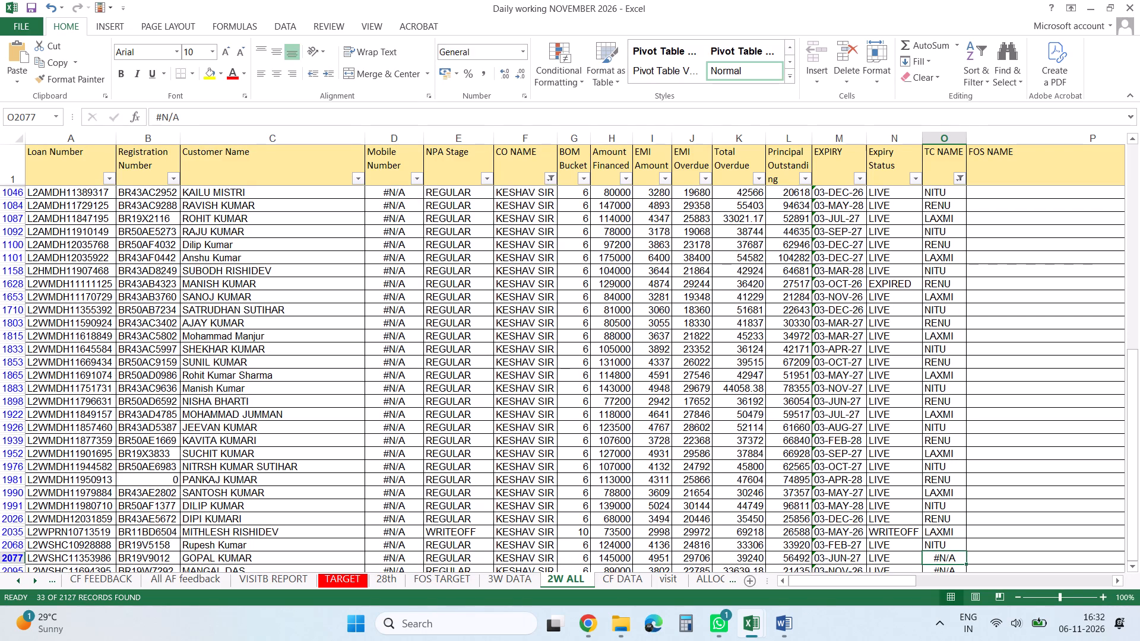
key(r)
key(Down)
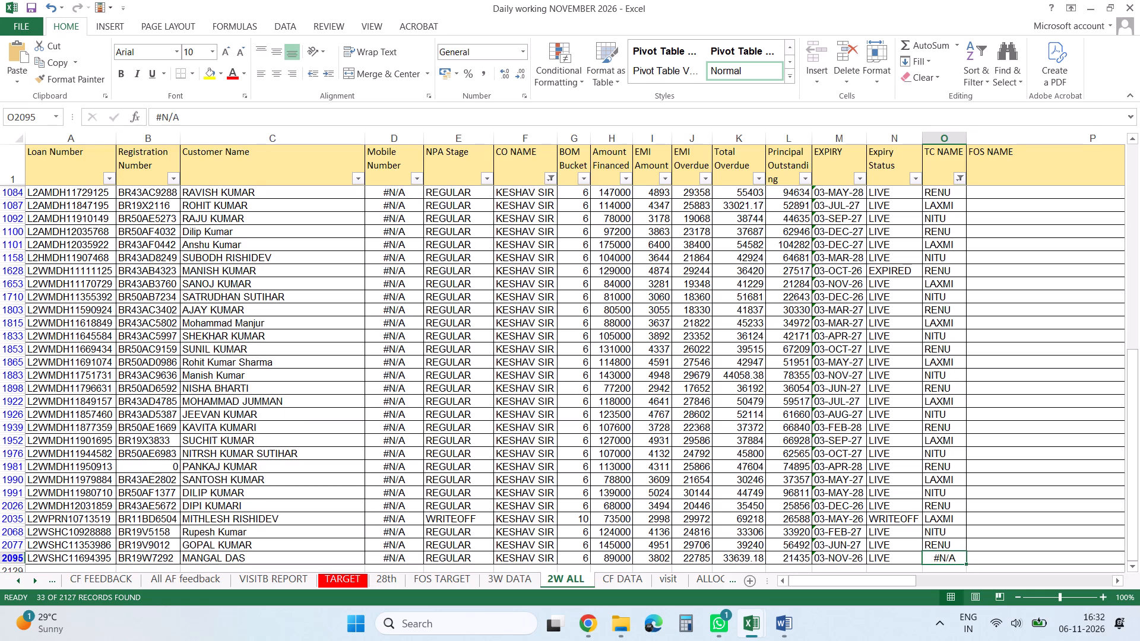
key(l)
key(a)
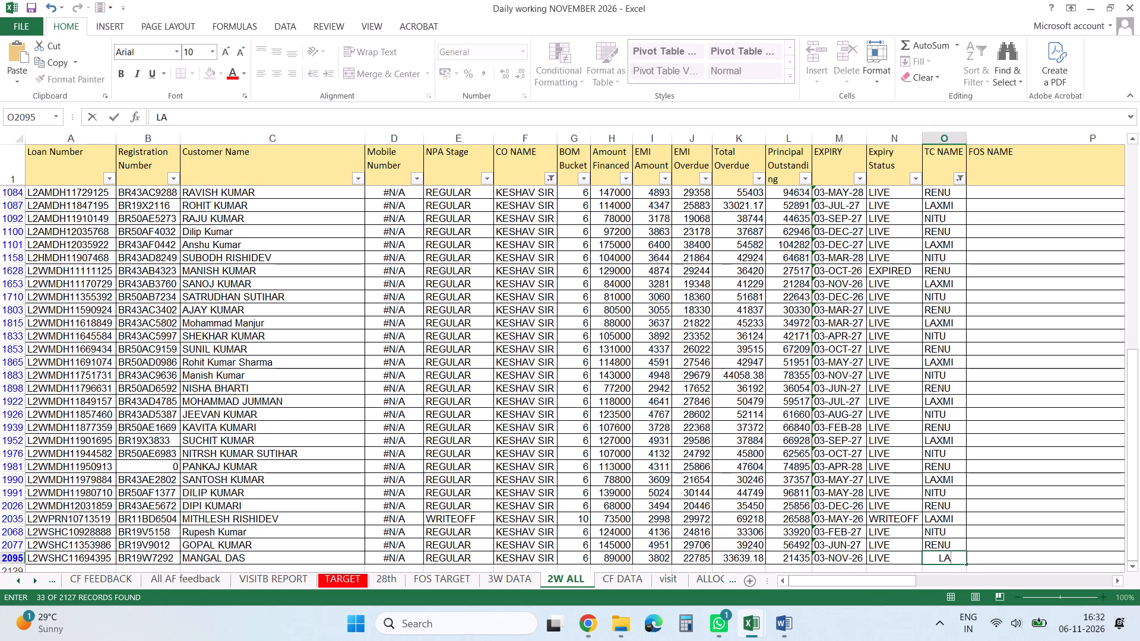
key(x)
key(Down)
key(Up)
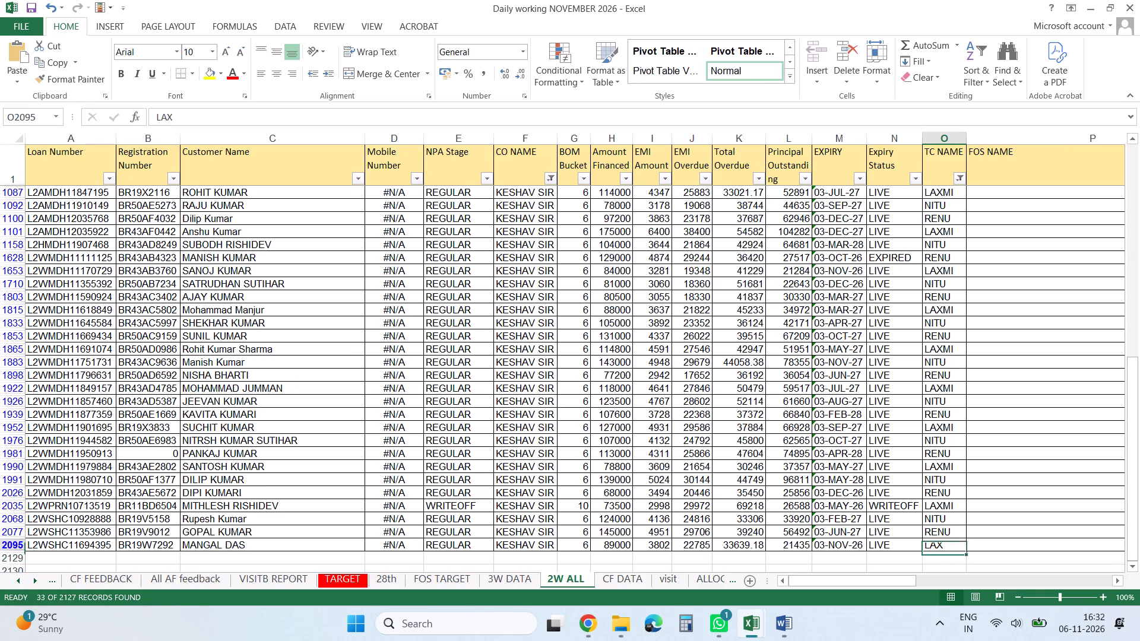
key(l)
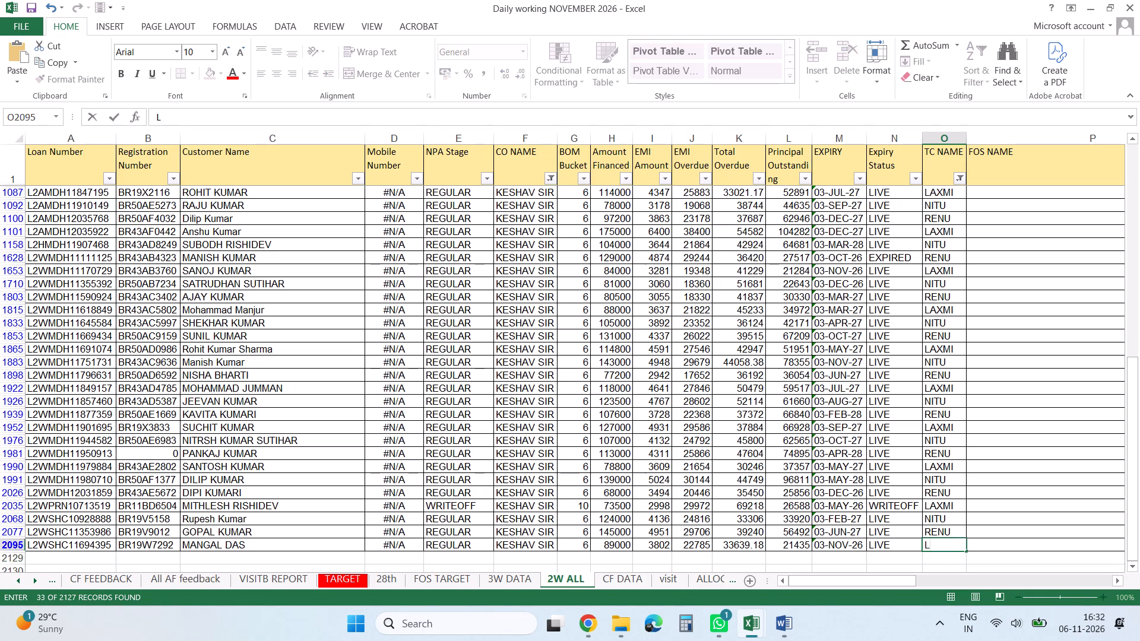
key(a)
text(XMI)
key(Return)
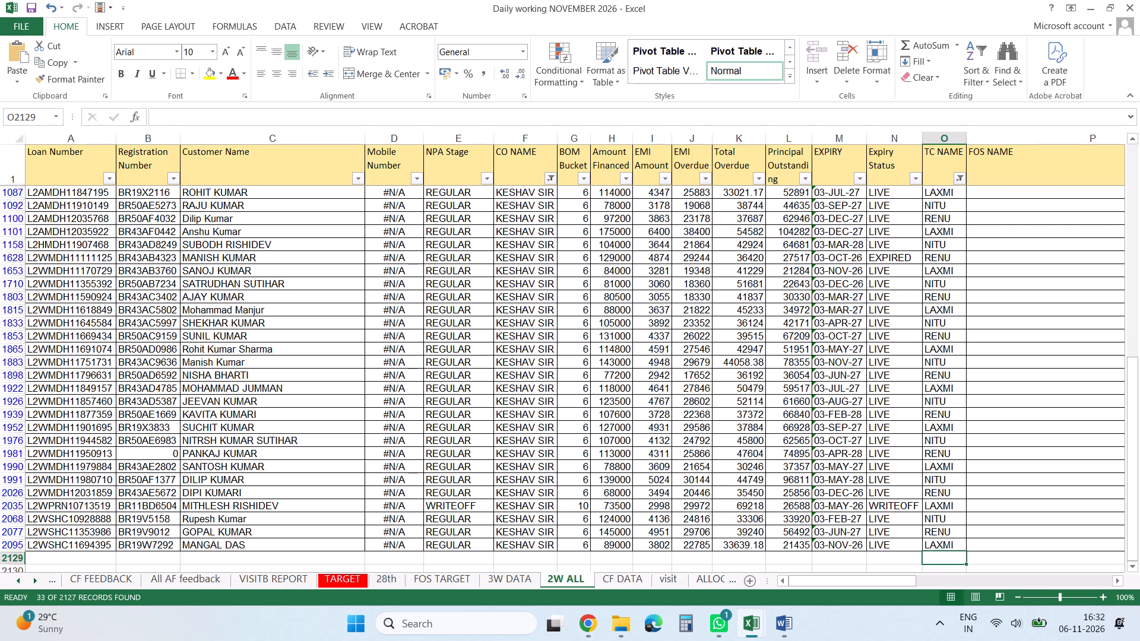
Clear all active filters on the 2W ALL sheet and restore unfiltered filter controls on the header row.
key(Up)
key(Up)
key(Up)
key(Up)
key(Up)
key(Up)
key(Up)
key(Up)
key(Up)
key(Up)
key(Up)
key(Up)
key(Up)
key(Up)
key(Up)
key(Up)
key(Up)
key(Up)
key(Up)
key(Up)
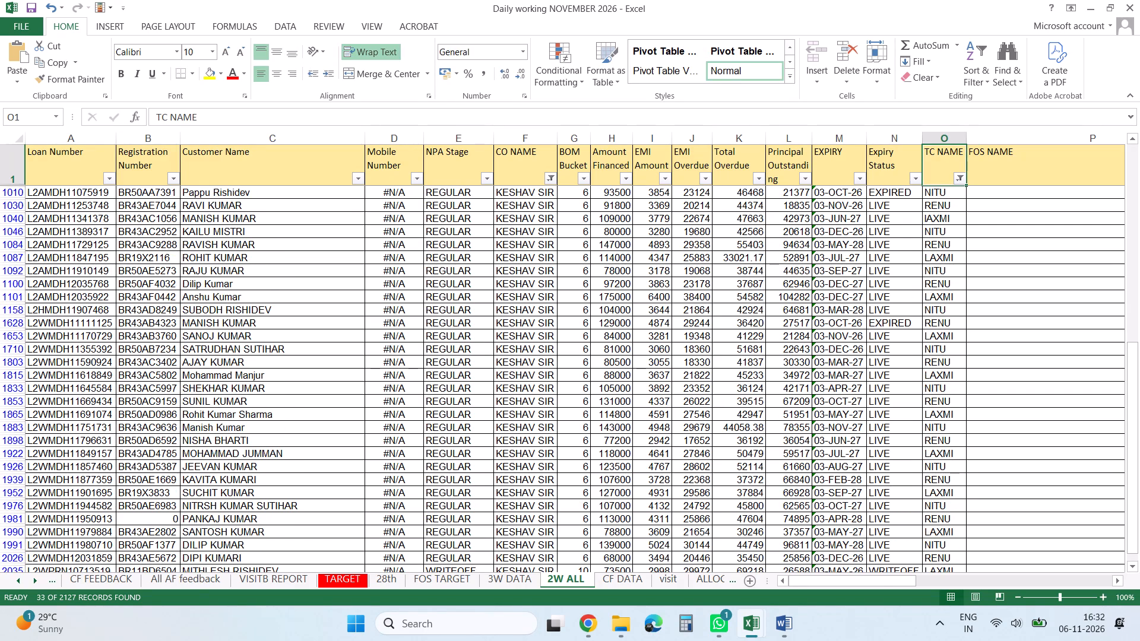
click(1041, 169)
click(961, 168)
key(ctrl+shift+l)
key(ctrl+shift+l)
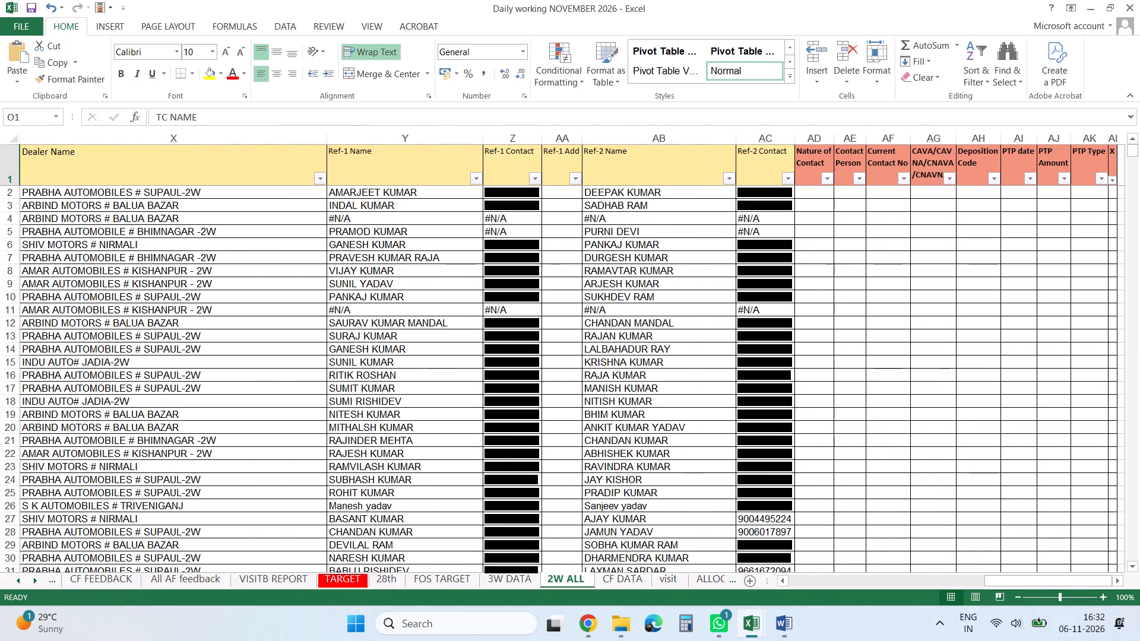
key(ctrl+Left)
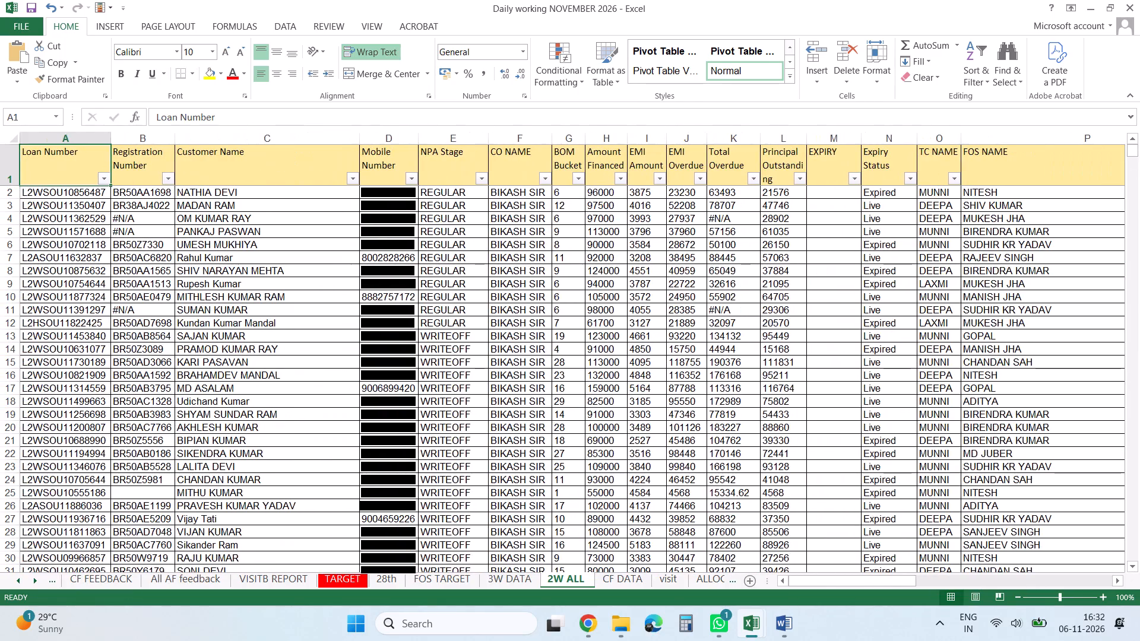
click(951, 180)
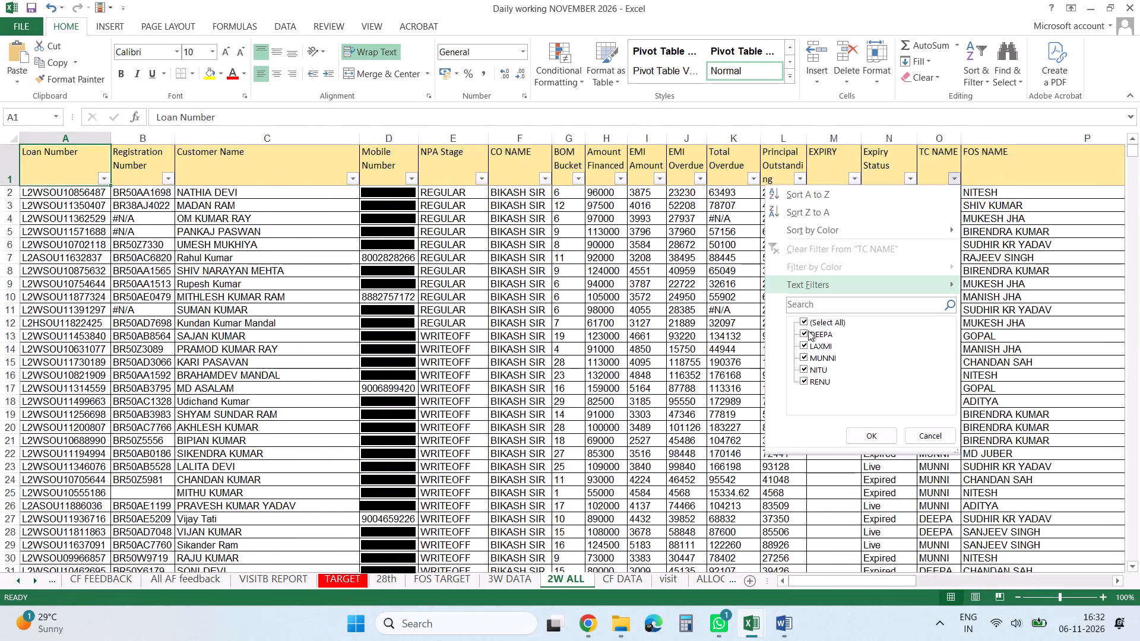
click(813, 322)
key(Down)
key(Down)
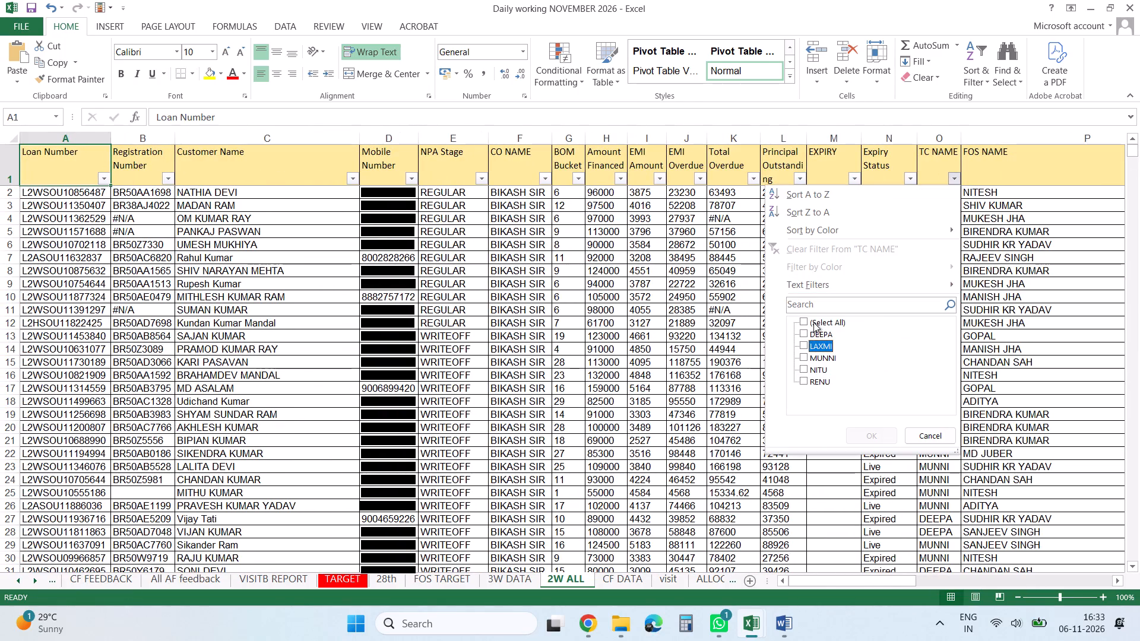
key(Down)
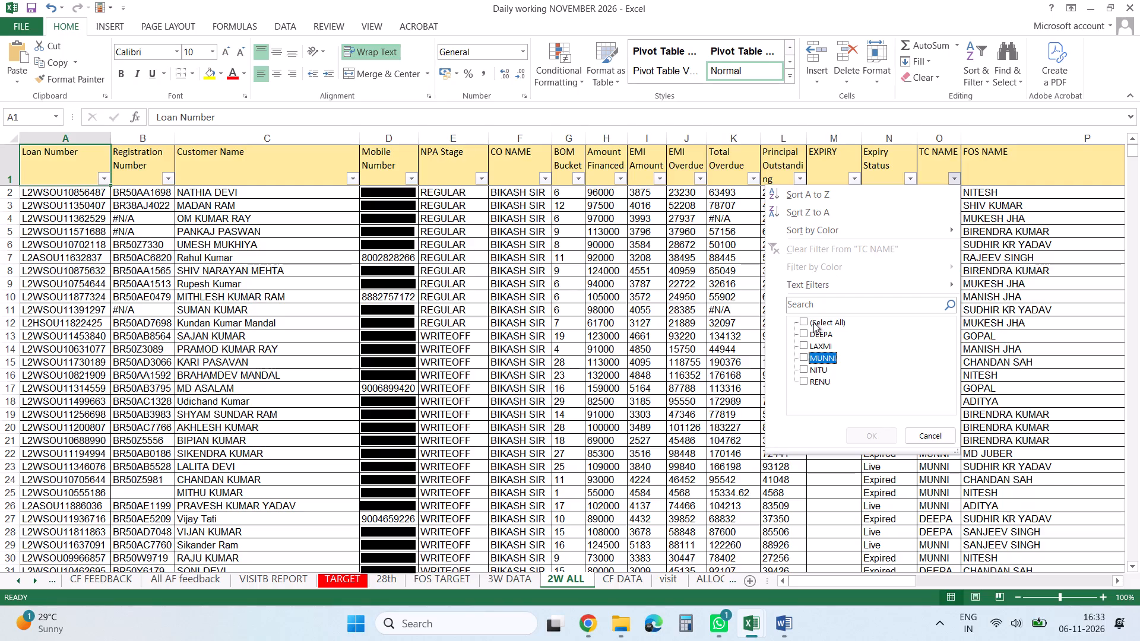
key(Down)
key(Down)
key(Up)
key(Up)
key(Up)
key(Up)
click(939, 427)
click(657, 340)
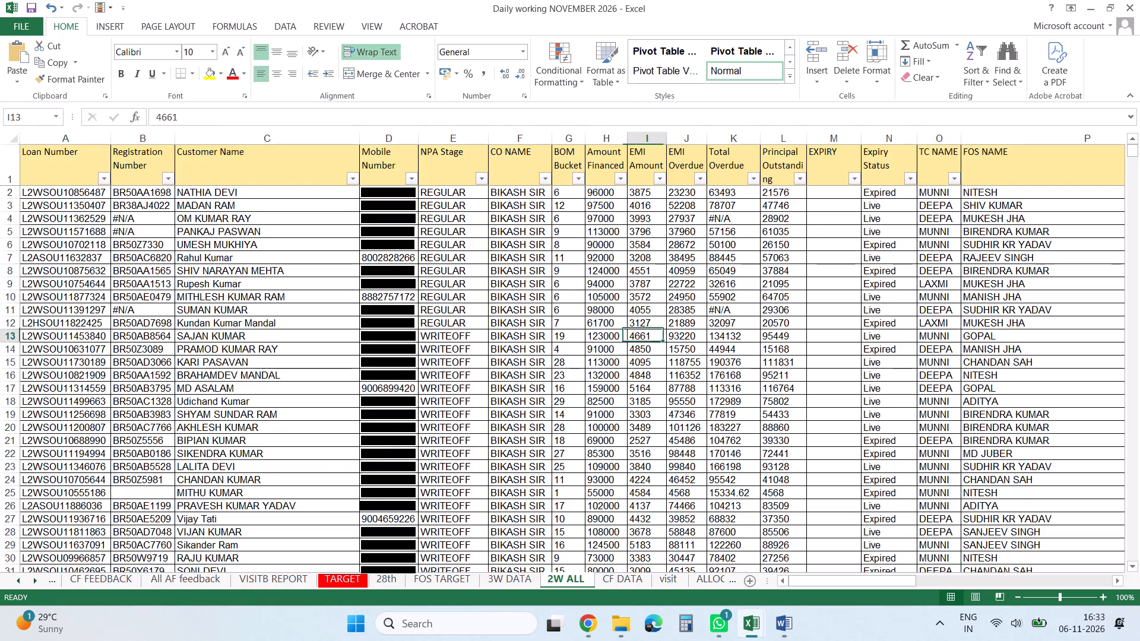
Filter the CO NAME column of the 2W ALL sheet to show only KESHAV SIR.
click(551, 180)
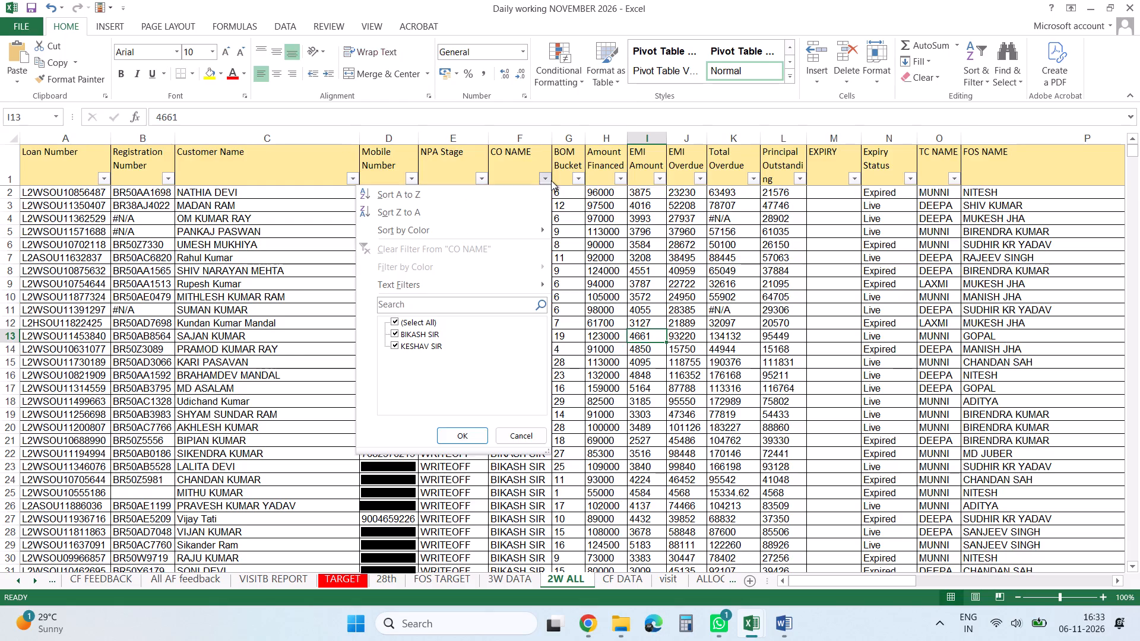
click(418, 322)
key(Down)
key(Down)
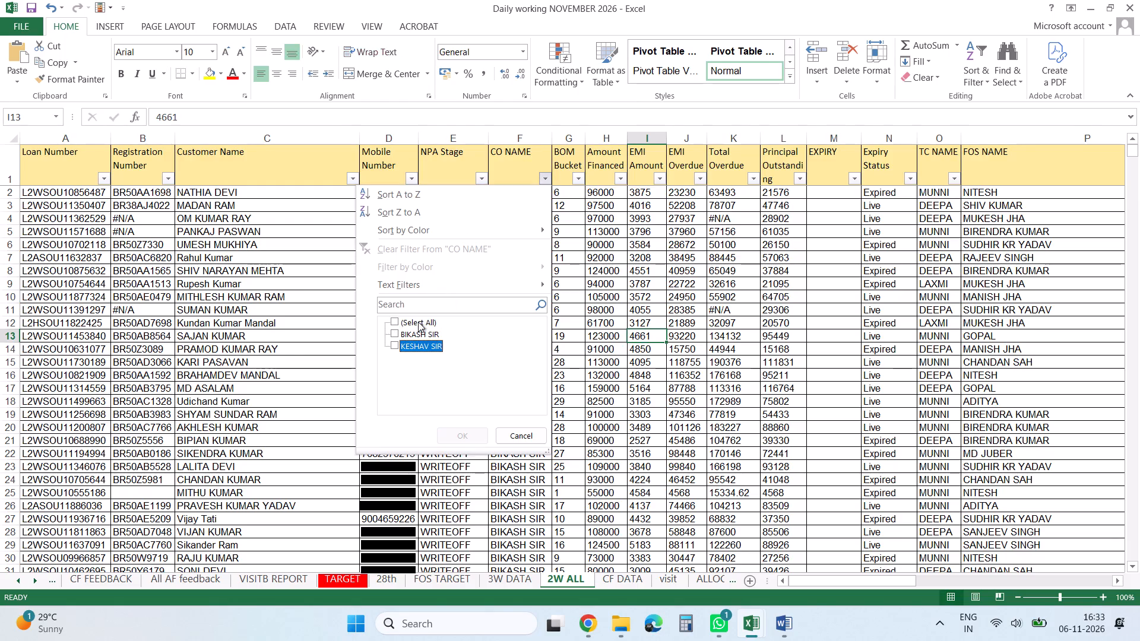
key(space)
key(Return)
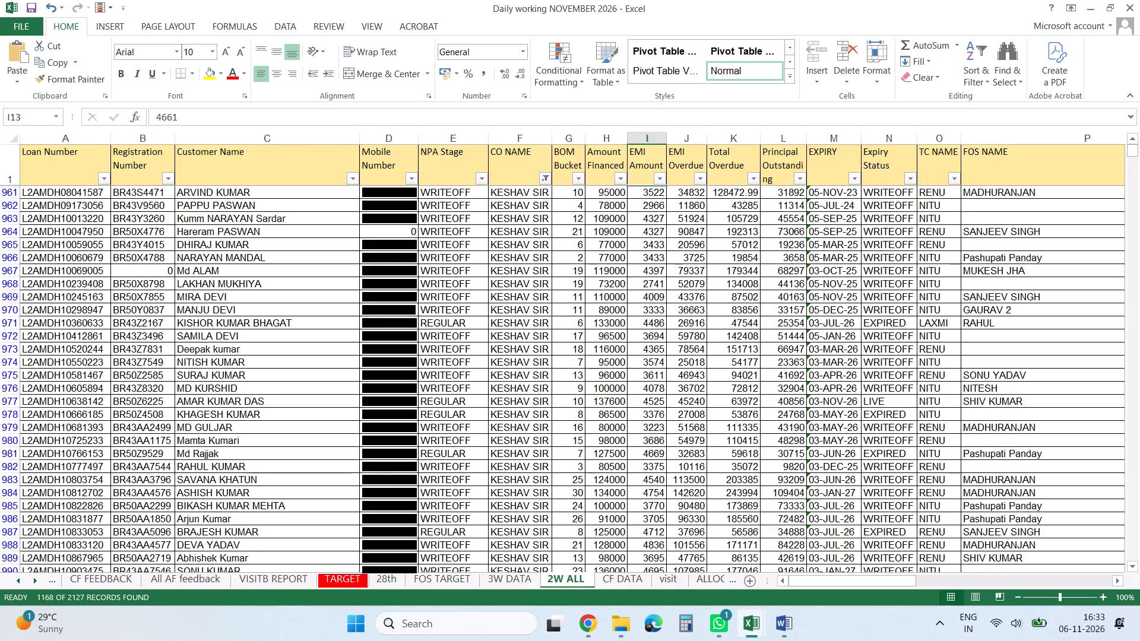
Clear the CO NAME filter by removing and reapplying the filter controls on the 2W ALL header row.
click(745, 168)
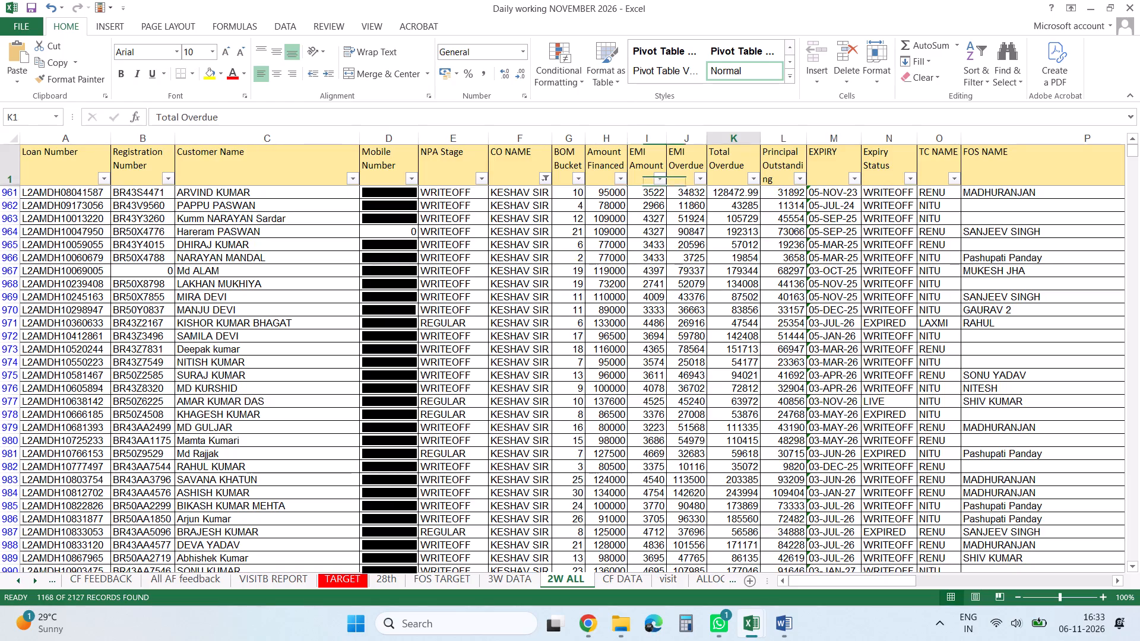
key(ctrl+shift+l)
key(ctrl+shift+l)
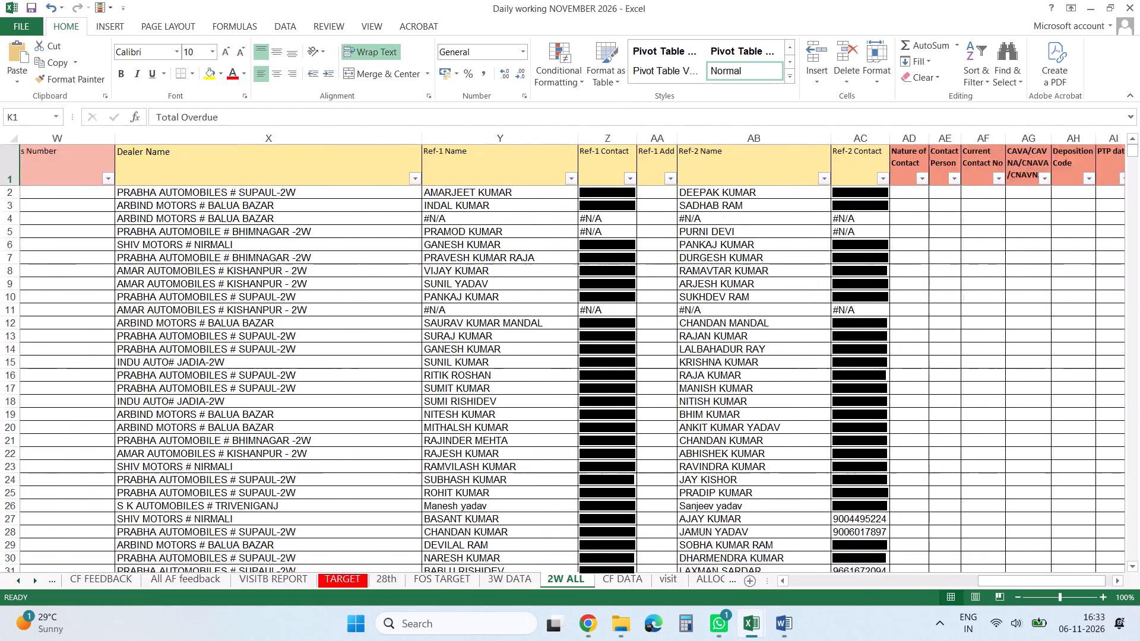
Narrow the FOS NAME column on the 2W ALL sheet to roughly half its width.
key(ctrl+Left)
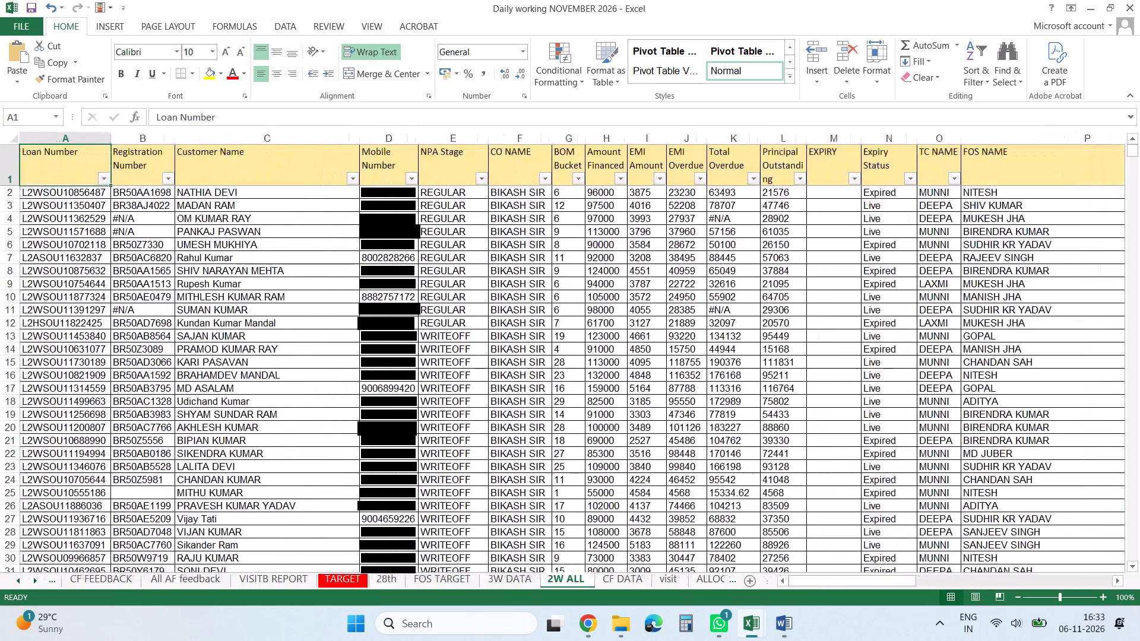
key(Right)
key(Right)
key(Right)
key(Right)
key(Right)
key(Right)
key(Right)
key(Right)
key(Right)
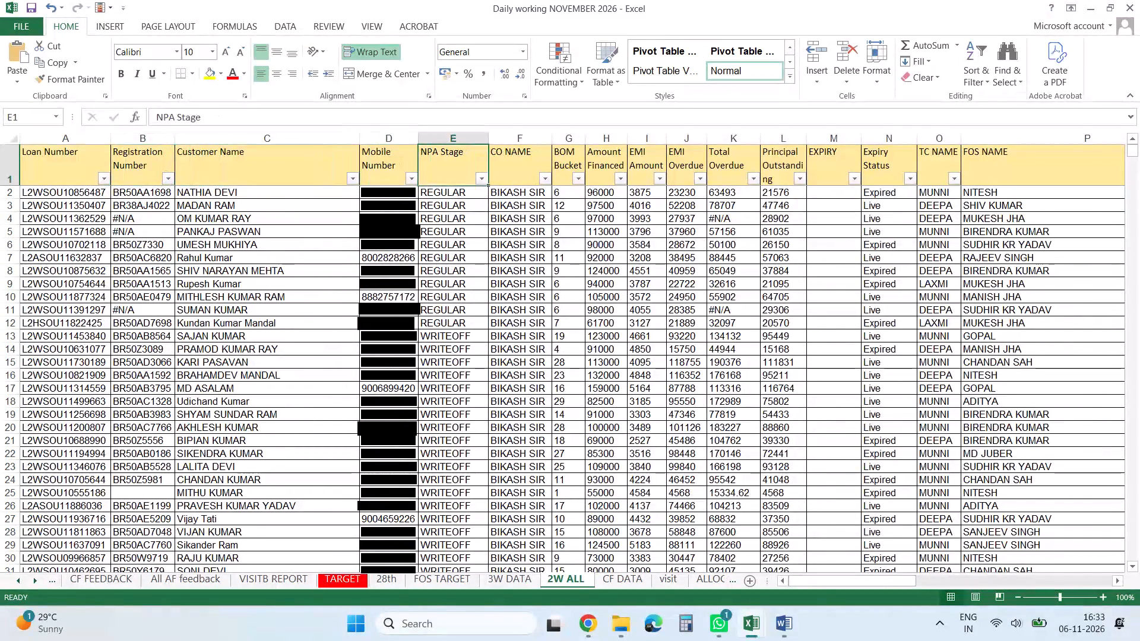
key(Right)
key(Right)
key(Right)
key(Right)
key(Right)
key(Right)
key(Right)
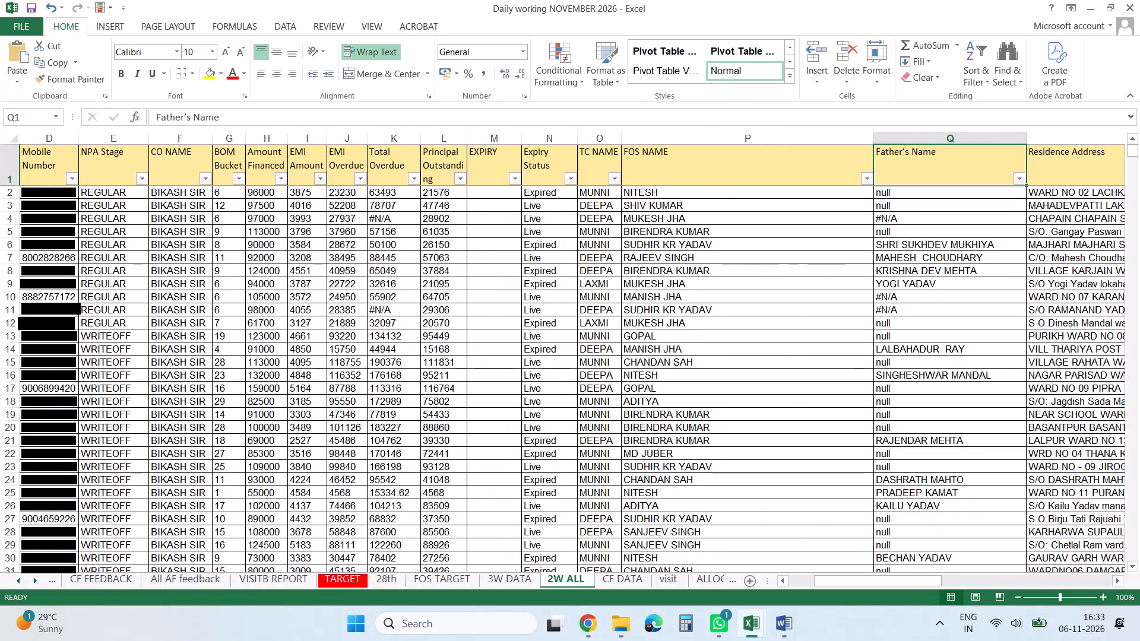
drag(875, 141, 767, 151)
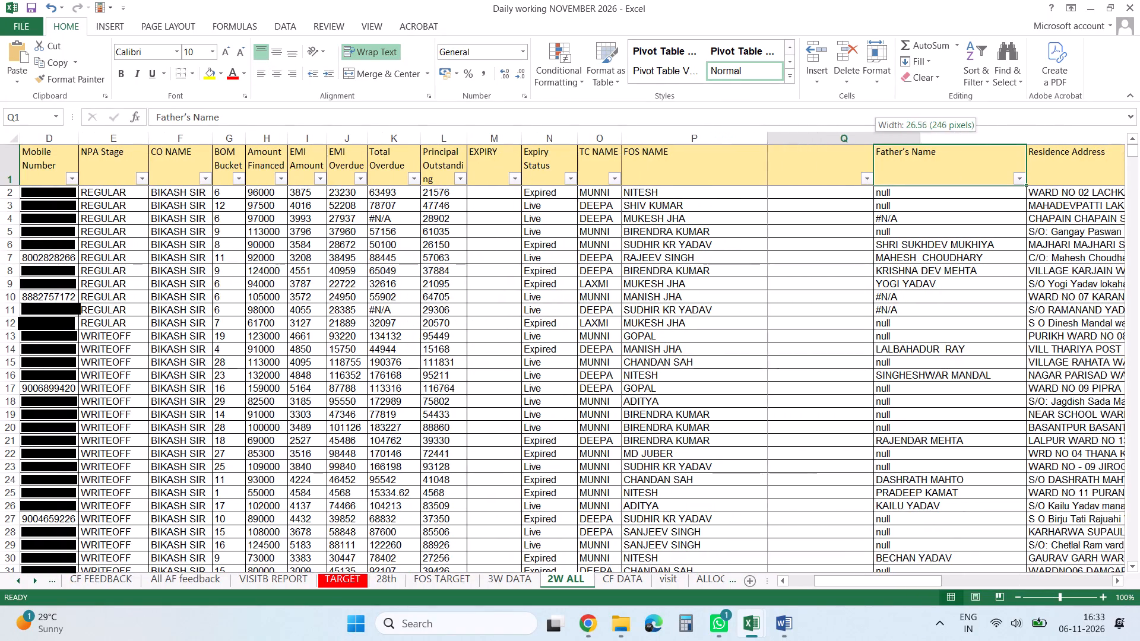
drag(767, 151, 759, 149)
click(768, 265)
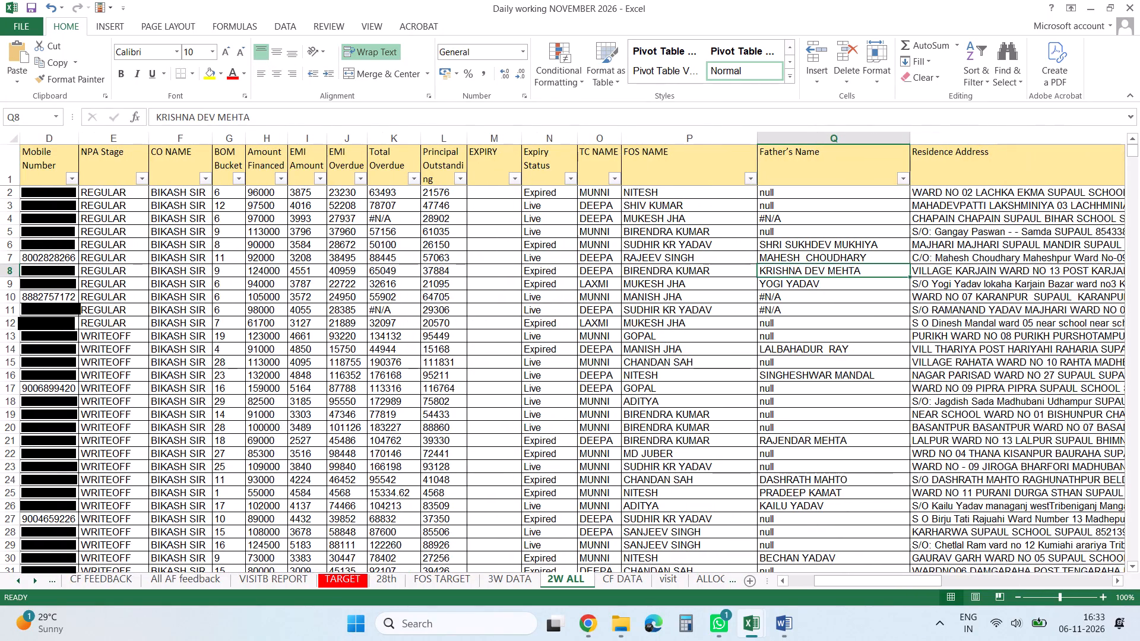
double_click(669, 172)
click(742, 264)
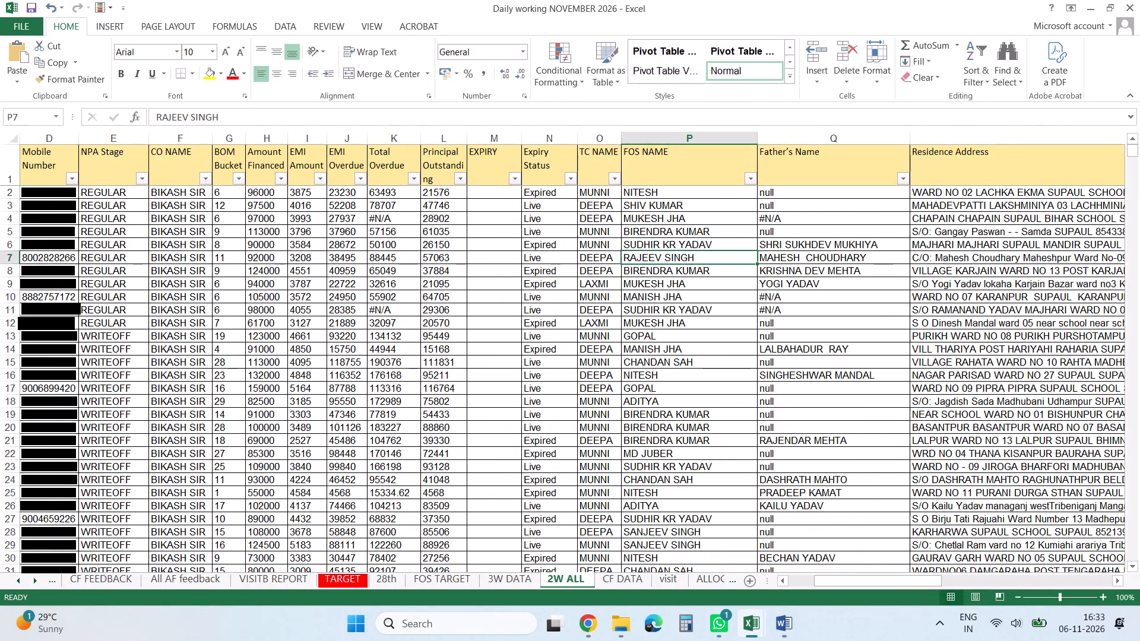
click(694, 167)
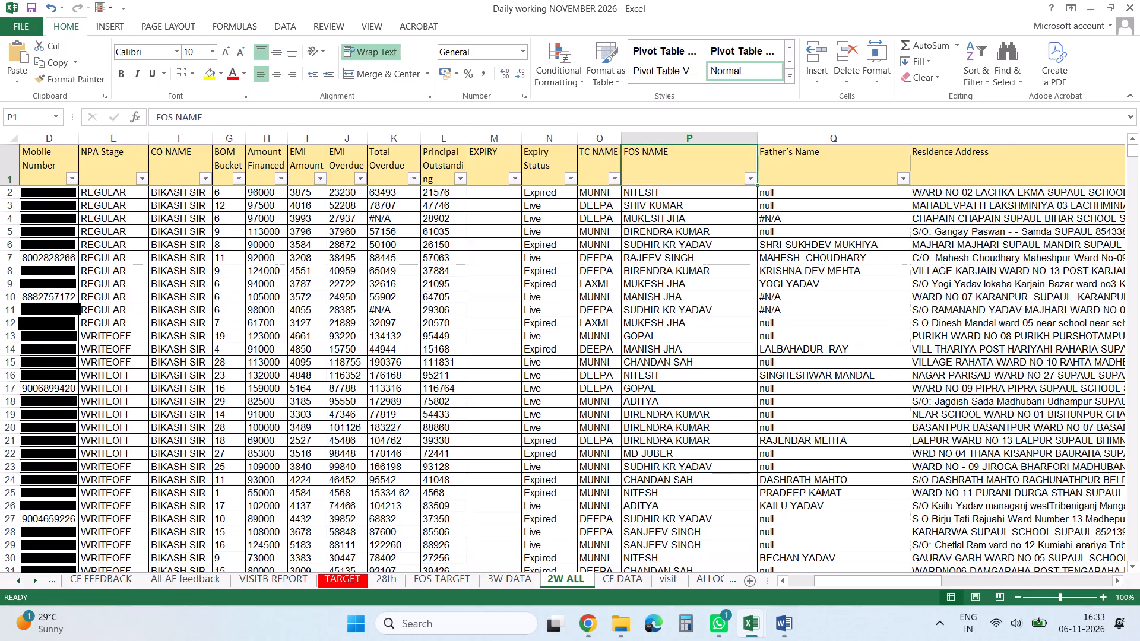
click(690, 196)
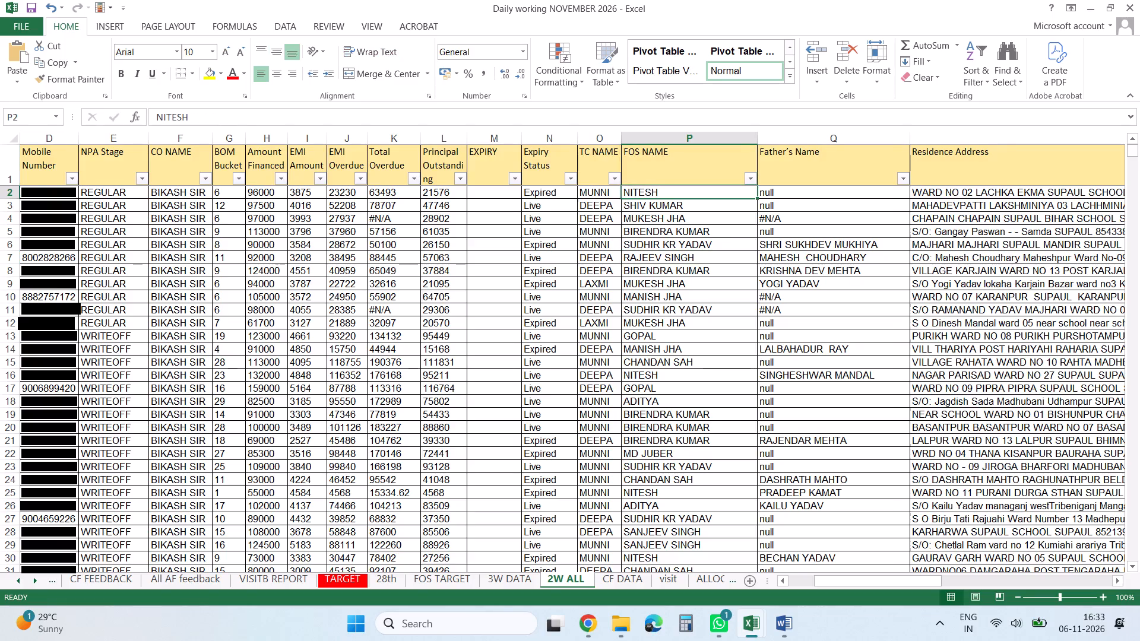
Exclude BIKASH SIR from the CO NAME filter on the 2W ALL sheet, leaving only KESHAV SIR's records.
key(ctrl+Left)
key(ctrl+Left)
key(ctrl+Left)
key(ctrl+Left)
key(ctrl+Left)
key(ctrl+Left)
key(ctrl+Left)
key(ctrl+Left)
key(ctrl+Left)
key(ctrl+Left)
key(ctrl+Left)
key(ctrl+Left)
key(ctrl+Left)
key(ctrl+Left)
key(ctrl+Left)
key(ctrl+Left)
key(ctrl+Left)
key(ctrl+Left)
key(ctrl+Left)
key(ctrl+Left)
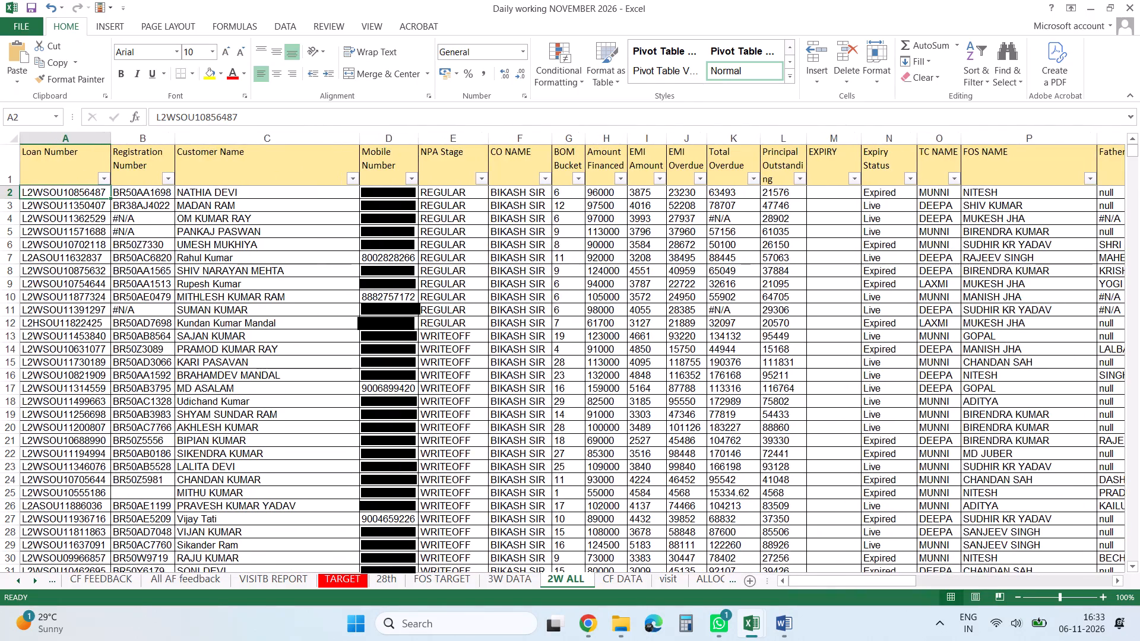
click(544, 179)
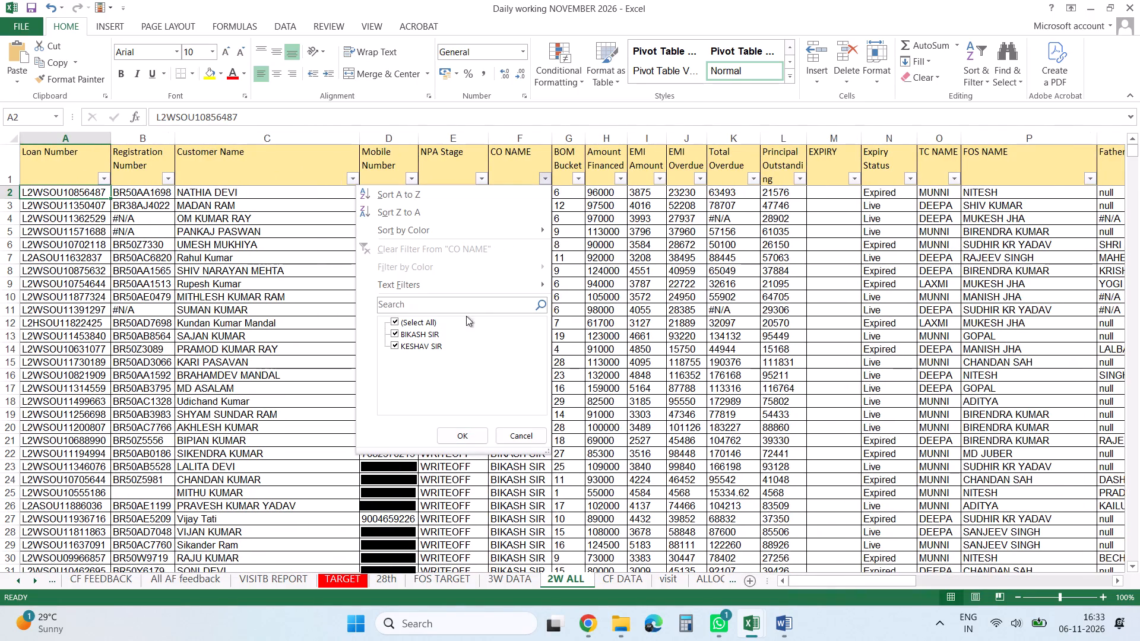
click(417, 337)
key(Return)
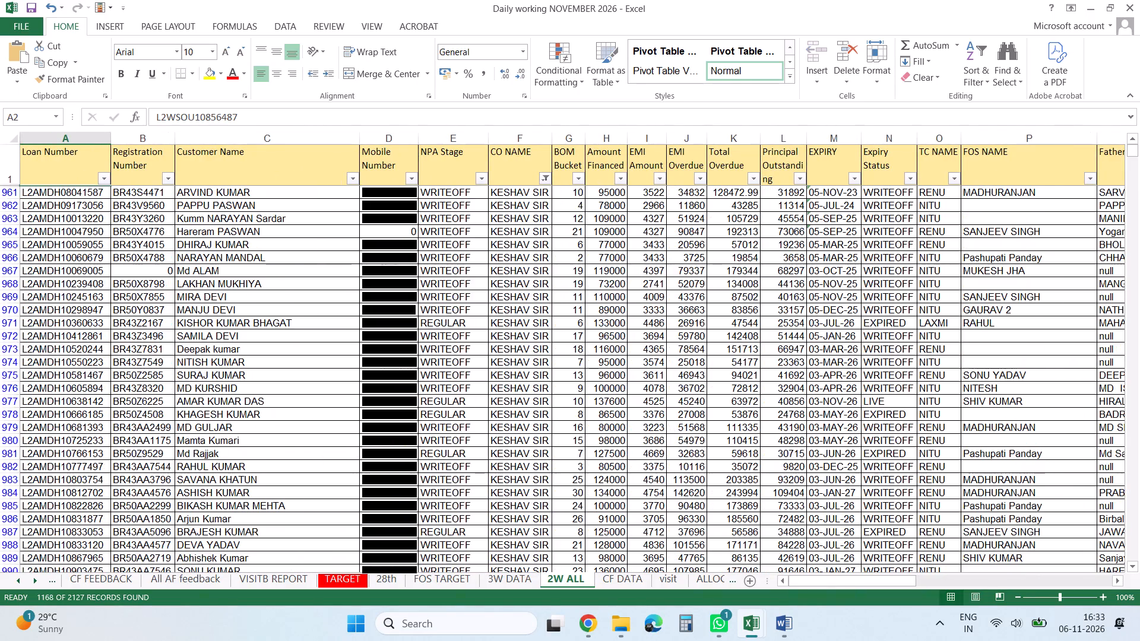
Copy the filtered KESHAV SIR table including its header row, from column A to AL and down to row 2128.
click(184, 172)
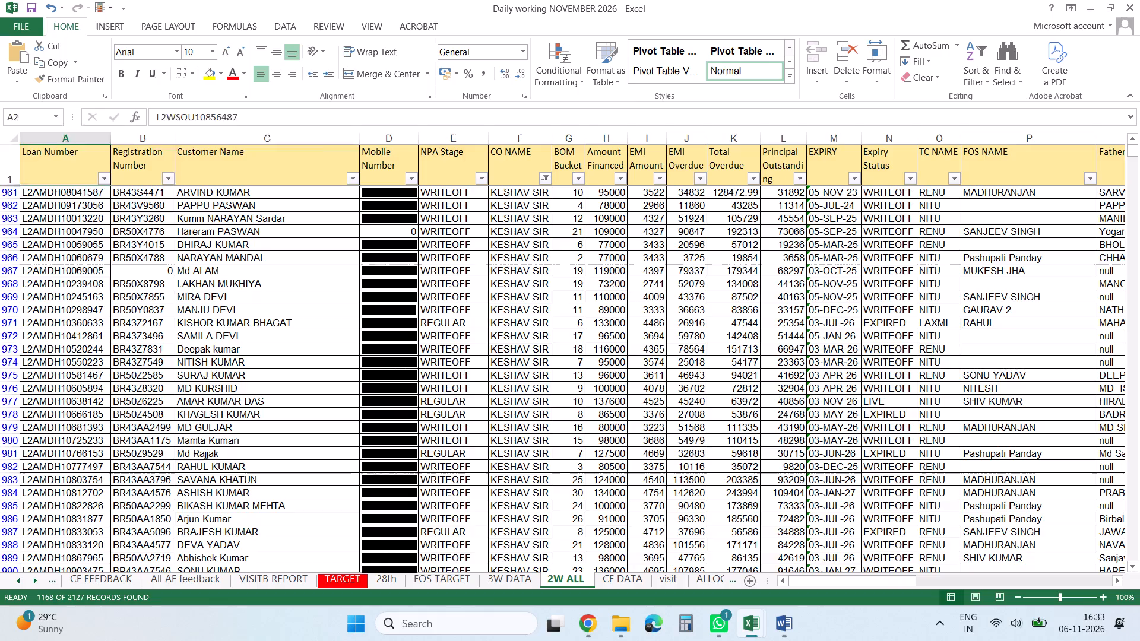
click(74, 168)
key(ctrl+Down)
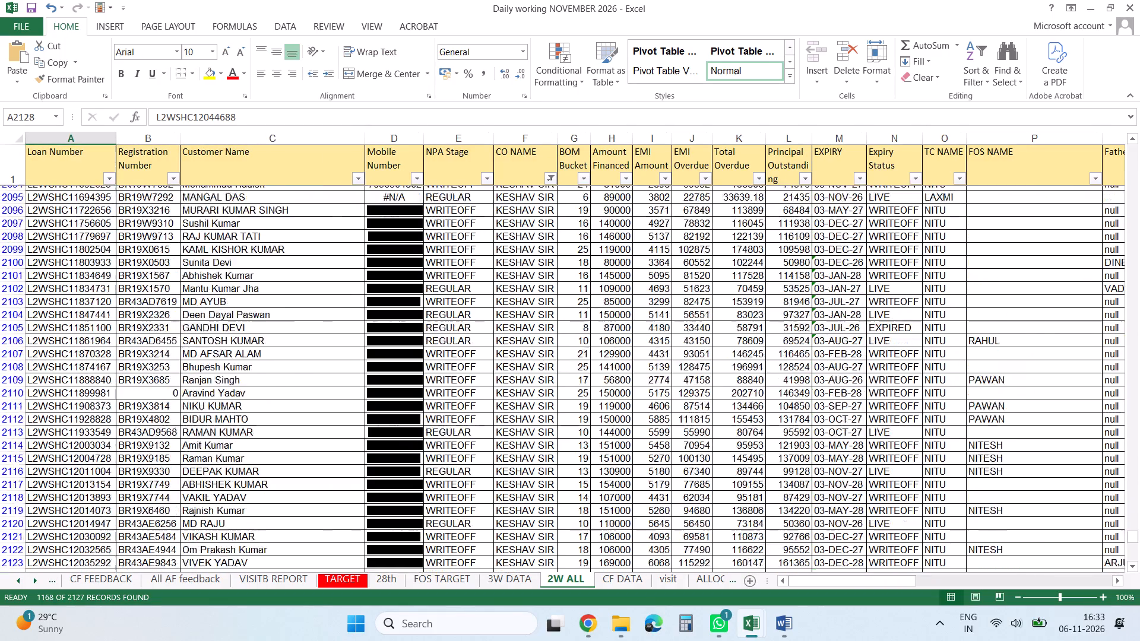
key(Right)
key(ctrl+Right)
key(ctrl+Right)
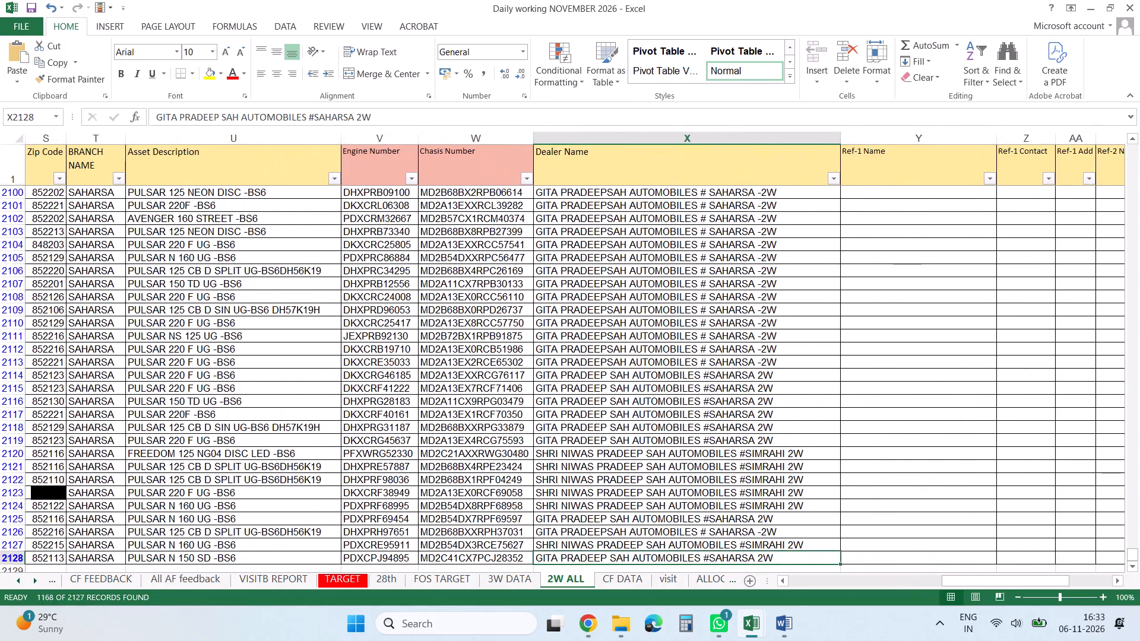
key(ctrl+Right)
key(ctrl+Right)
key(ctrl+Left)
key(Right)
key(Right)
key(Right)
key(Right)
key(Right)
key(Right)
key(Right)
key(Right)
key(Right)
key(Right)
key(Right)
key(Right)
key(Right)
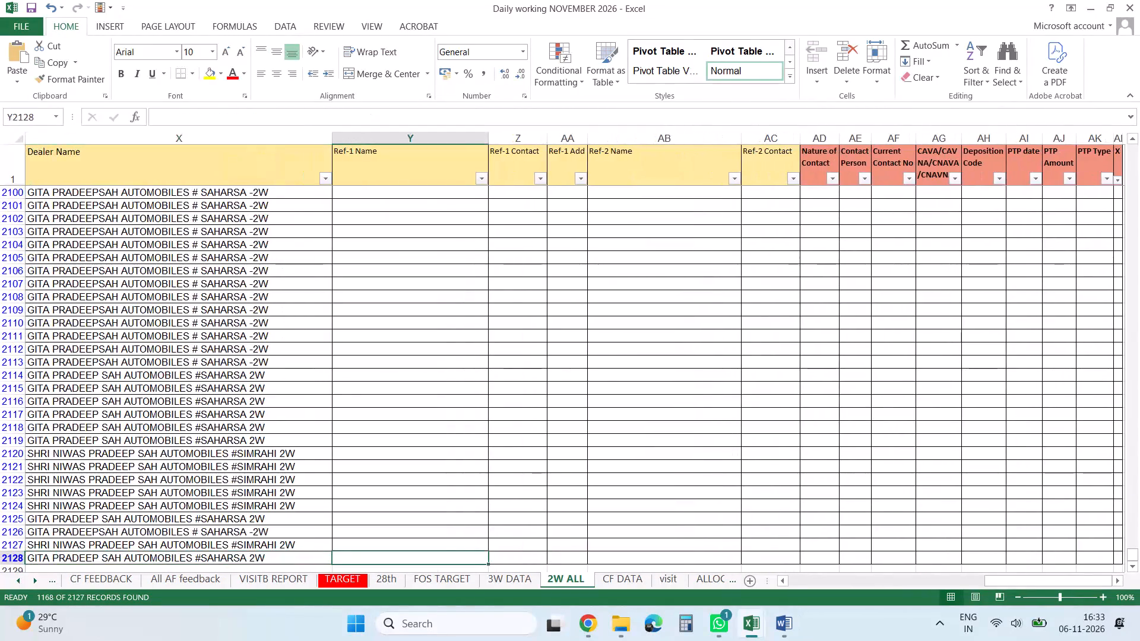
key(Right)
key(Right)
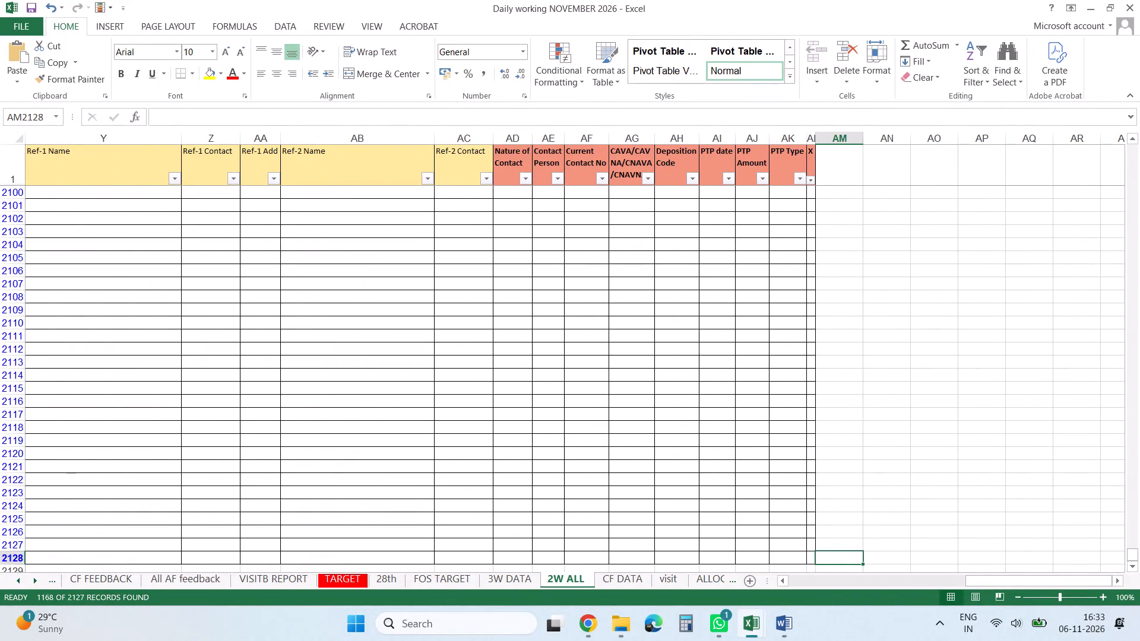
key(Left)
key(ctrl+shift+Left)
key(ctrl+shift+Left)
key(ctrl+shift+Left)
key(ctrl+shift+Left)
key(ctrl+shift+Left)
key(ctrl+shift+Left)
key(ctrl+shift+Left)
key(ctrl+shift+Left)
key(ctrl+shift+Left)
key(ctrl+shift+Left)
key(ctrl+shift+Left)
key(ctrl+shift+Left)
key(ctrl+shift+Left)
key(ctrl+shift+Left)
key(ctrl+shift+Left)
key(ctrl+shift+Left)
key(ctrl+shift+Left)
key(ctrl+shift+Left)
key(ctrl+shift+Left)
key(ctrl+shift+Left)
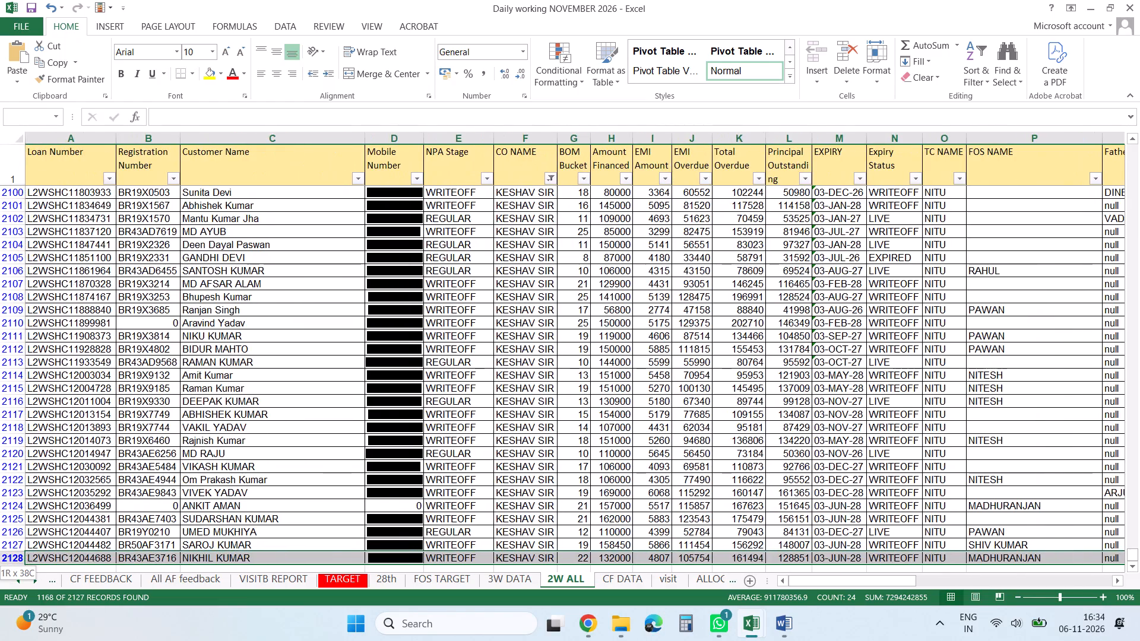
key(ctrl+shift+Left)
key(ctrl+shift+Left)
key(ctrl+shift+Up)
key(ctrl+shift+Up)
key(ctrl+shift+Up)
key(ctrl+shift+Up)
key(ctrl+shift+Up)
key(ctrl+shift+Up)
key(ctrl+shift+Up)
key(ctrl+shift+Up)
key(ctrl+shift+Up)
key(ctrl+shift+Up)
key(ctrl+shift+Up)
key(ctrl+shift+Up)
key(ctrl+shift+Up)
key(ctrl+shift+Up)
key(ctrl+shift+Up)
key(ctrl+shift+Up)
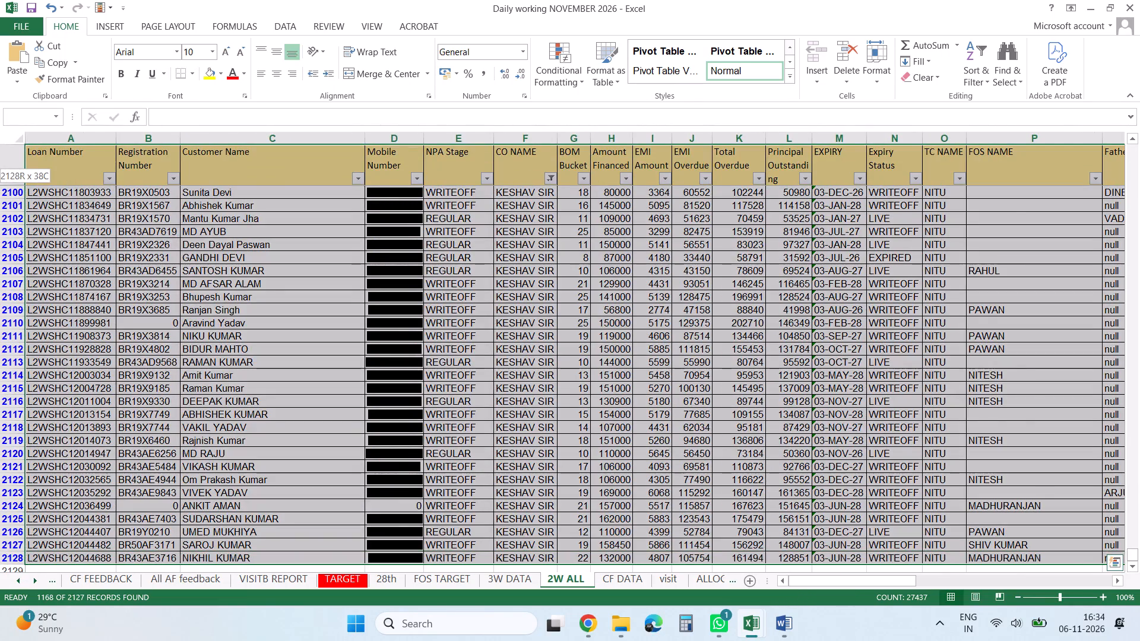
key(shift+Down)
key(shift+Up)
key(shift+Up)
key(shift+Up)
key(shift+Up)
key(shift+Up)
key(shift+Up)
key(shift+Up)
key(shift+Up)
key(shift+Up)
key(ctrl+c)
key(ctrl+c)
key(ctrl+c)
key(ctrl+c)
key(ctrl+c)
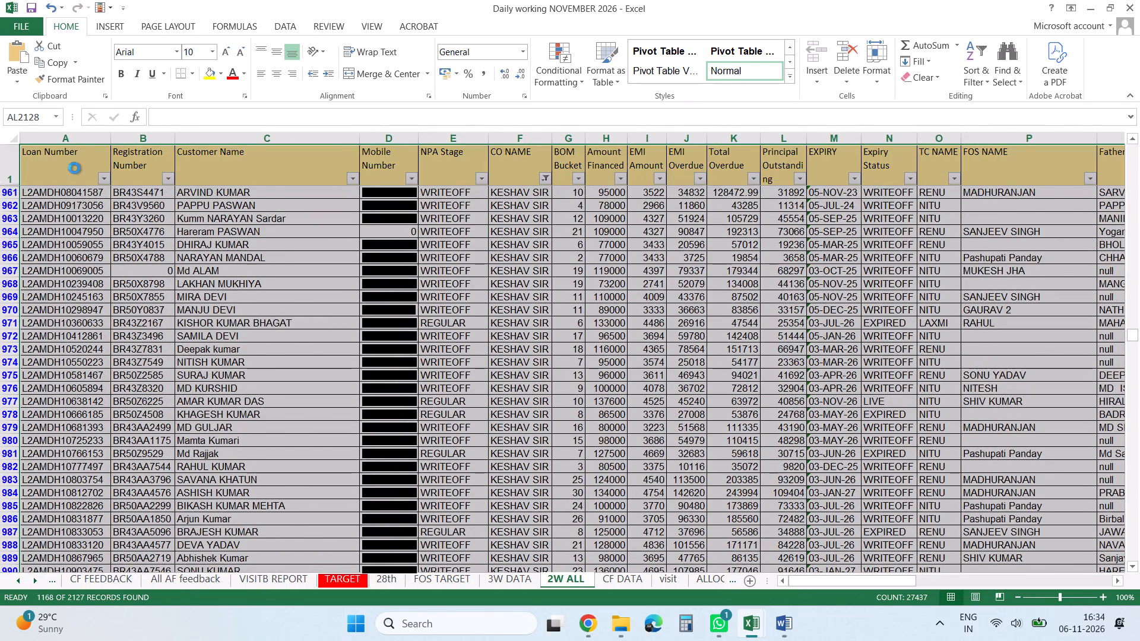
Create a new blank workbook and paste the copied KESHAV SIR records starting at cell A1.
key(ctrl+n)
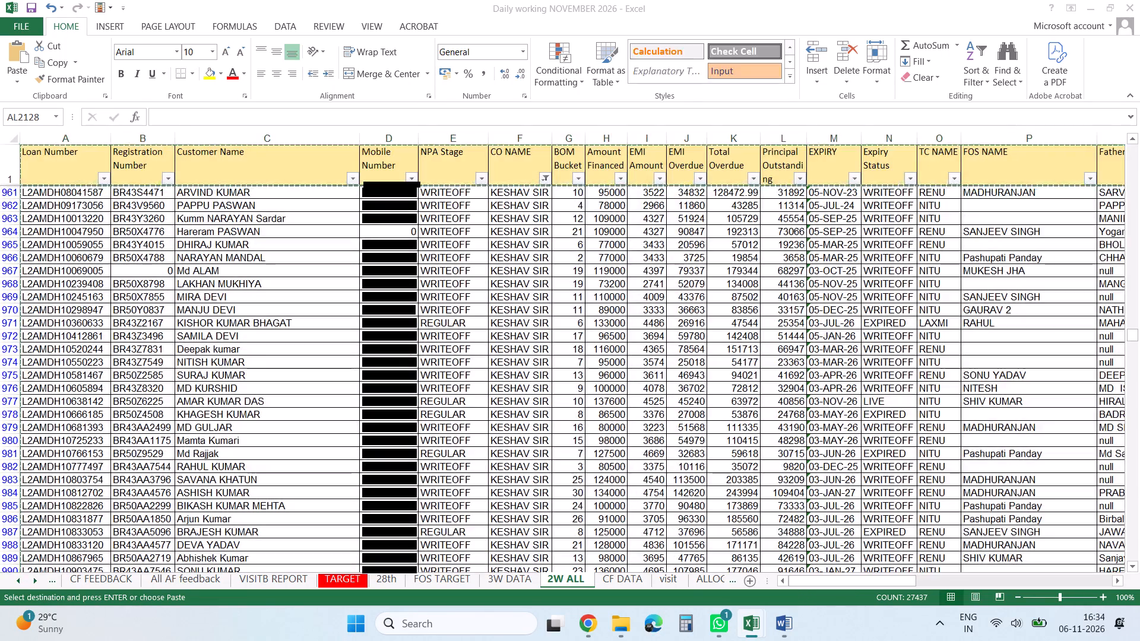
key(ctrl+v)
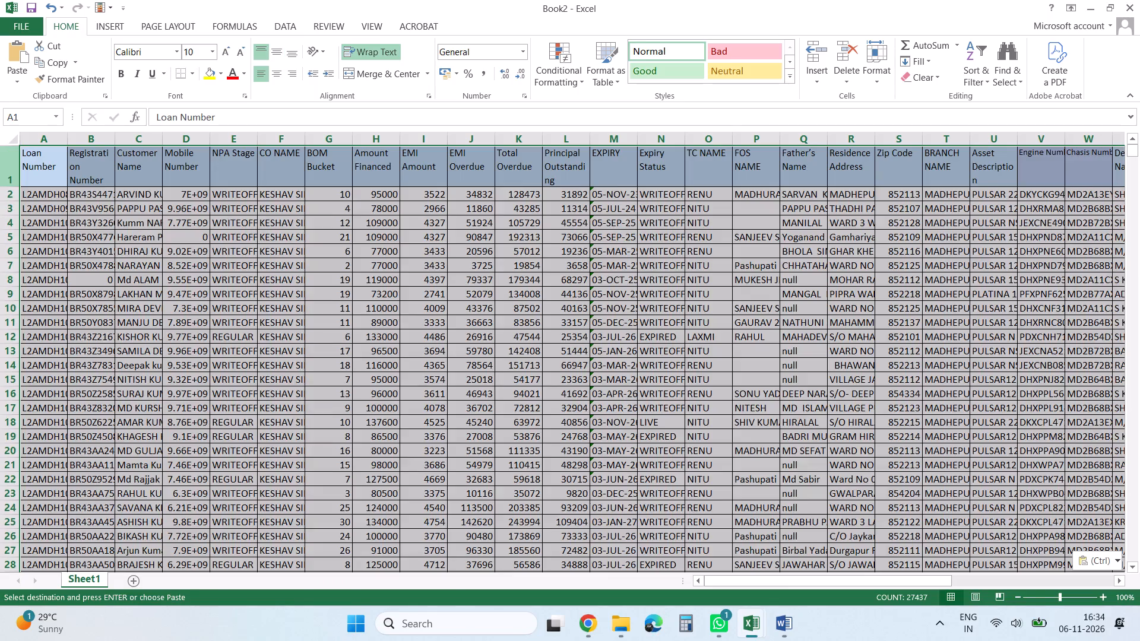
Auto-fit the widths of all columns in the new workbook's sheet to their contents.
click(15, 141)
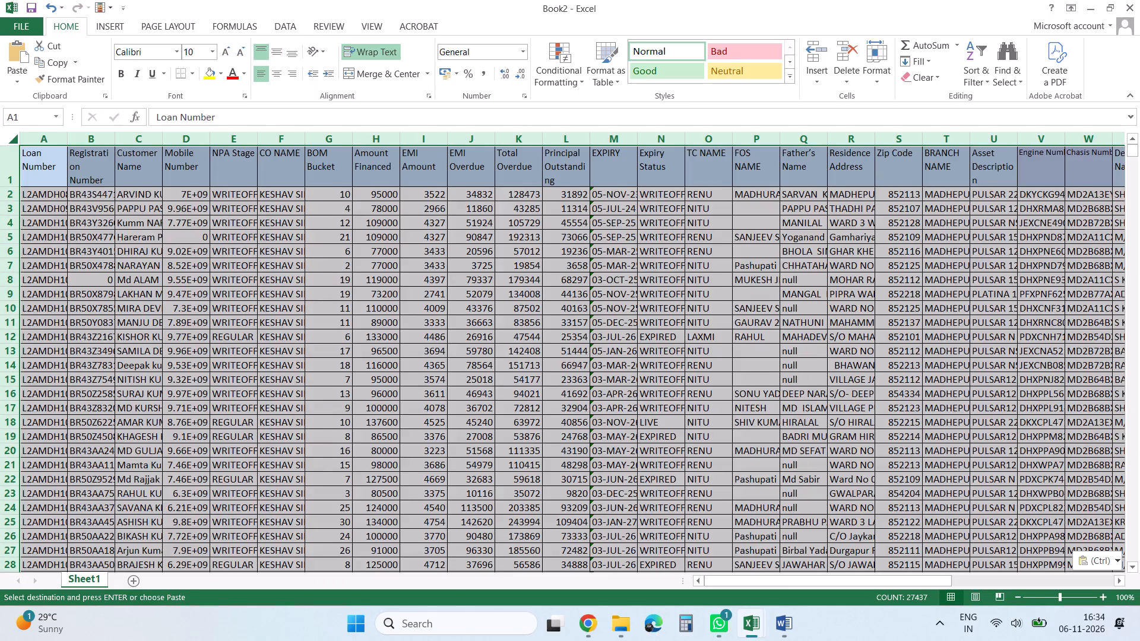
double_click(68, 137)
click(249, 230)
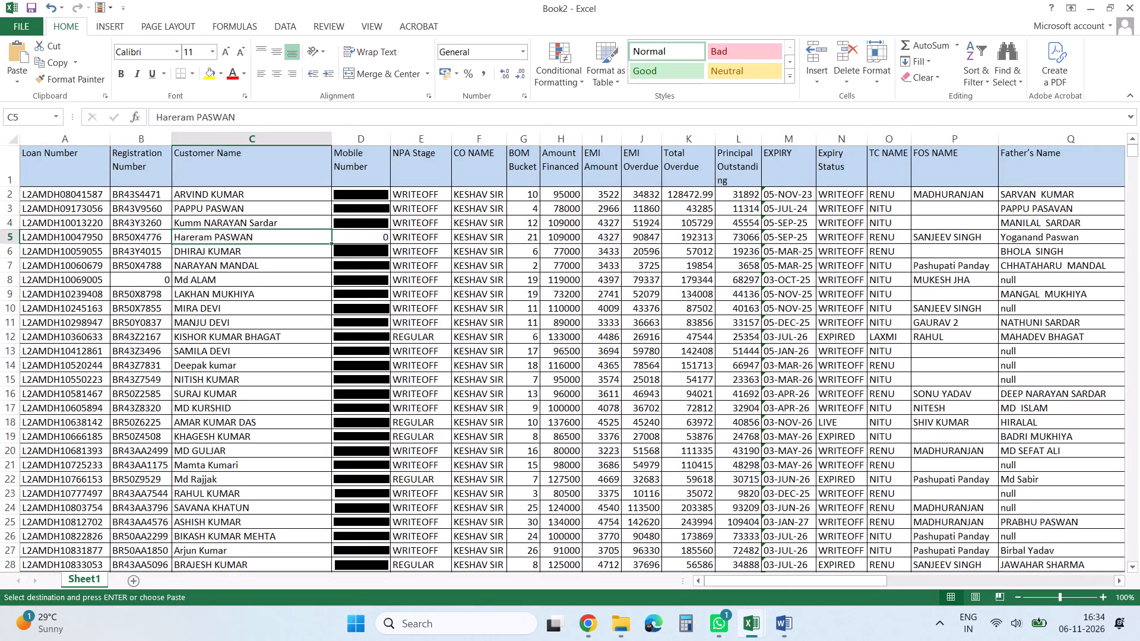
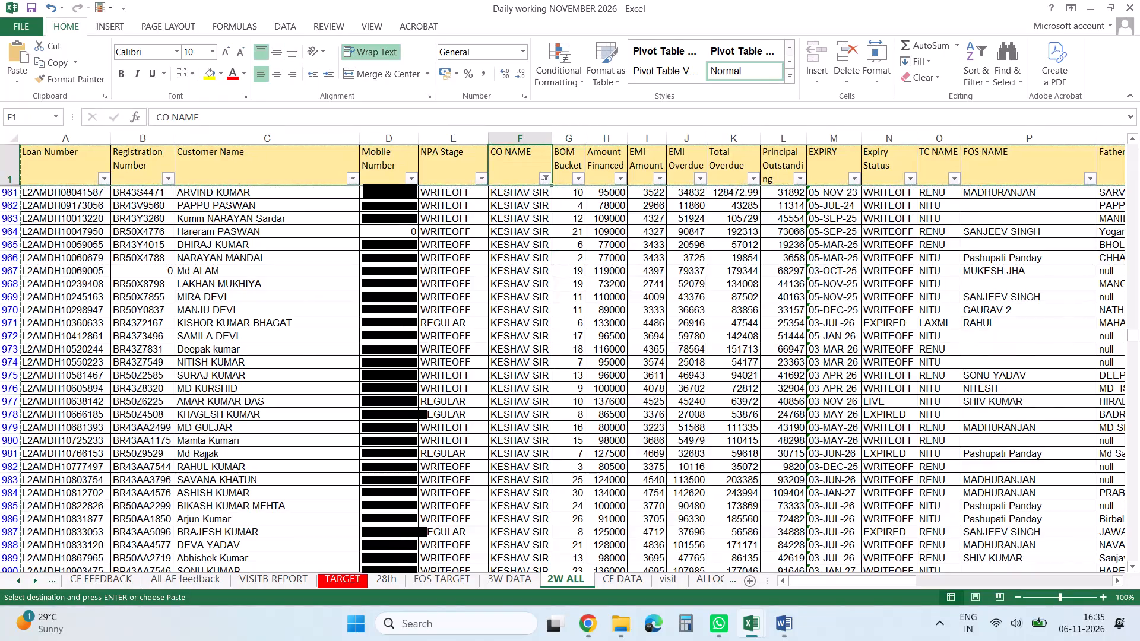
Clear all filters on the 2W ALL sheet, keep the header filters enabled, and return to cell A1.
key(ctrl+shift+l)
key(ctrl+shift+l)
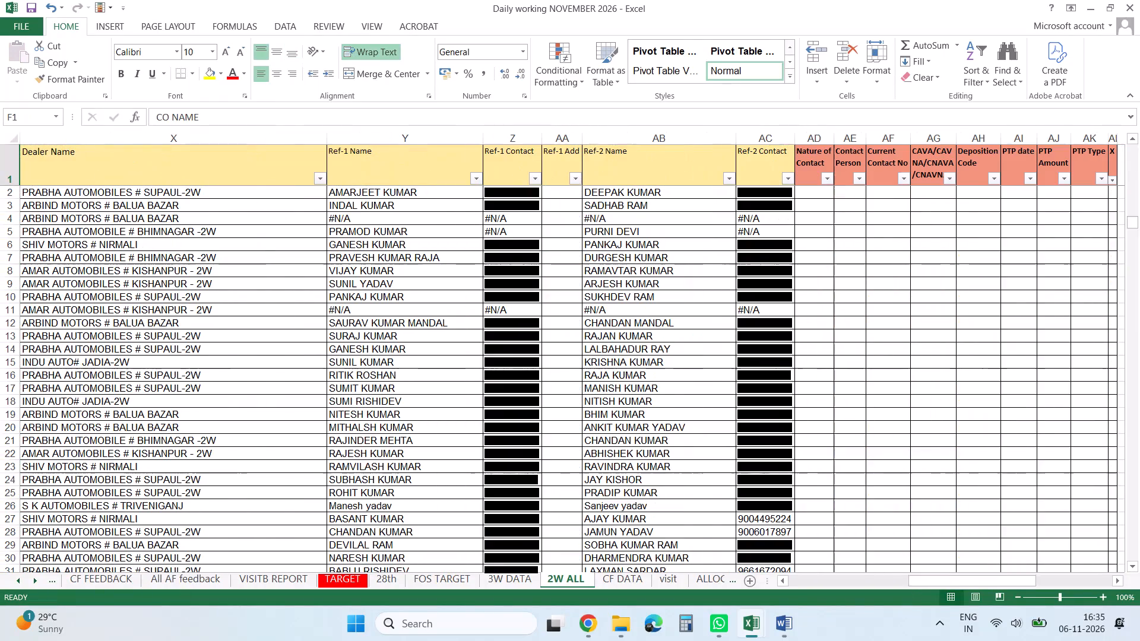
key(ctrl+Left)
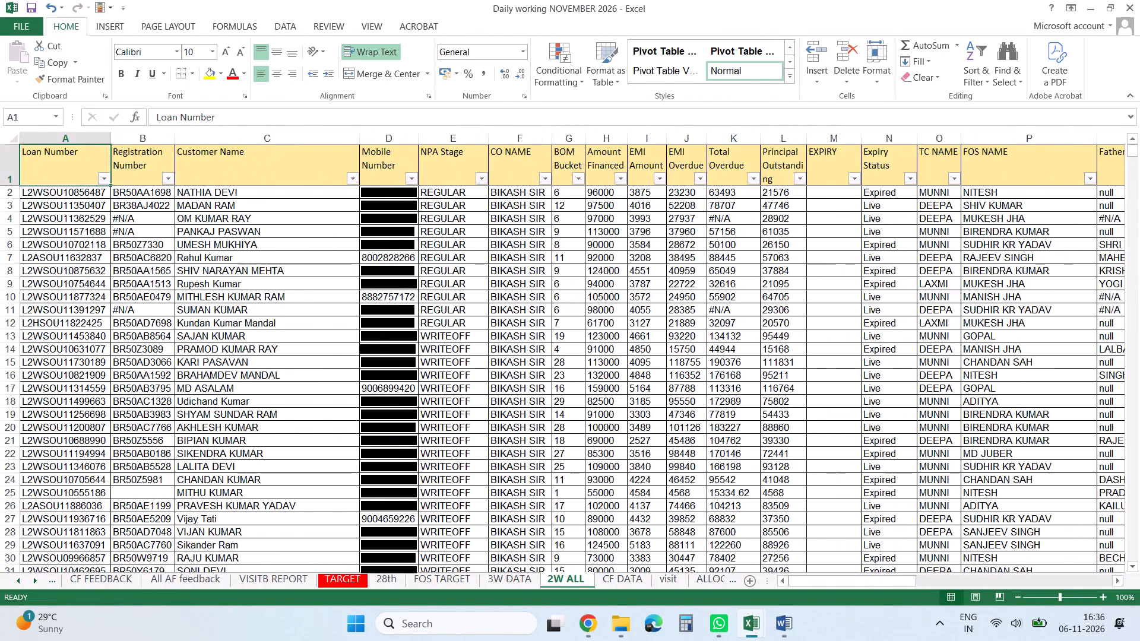
Turn on header filters for the table on the 3W DATA sheet and select the TC Name header.
click(509, 582)
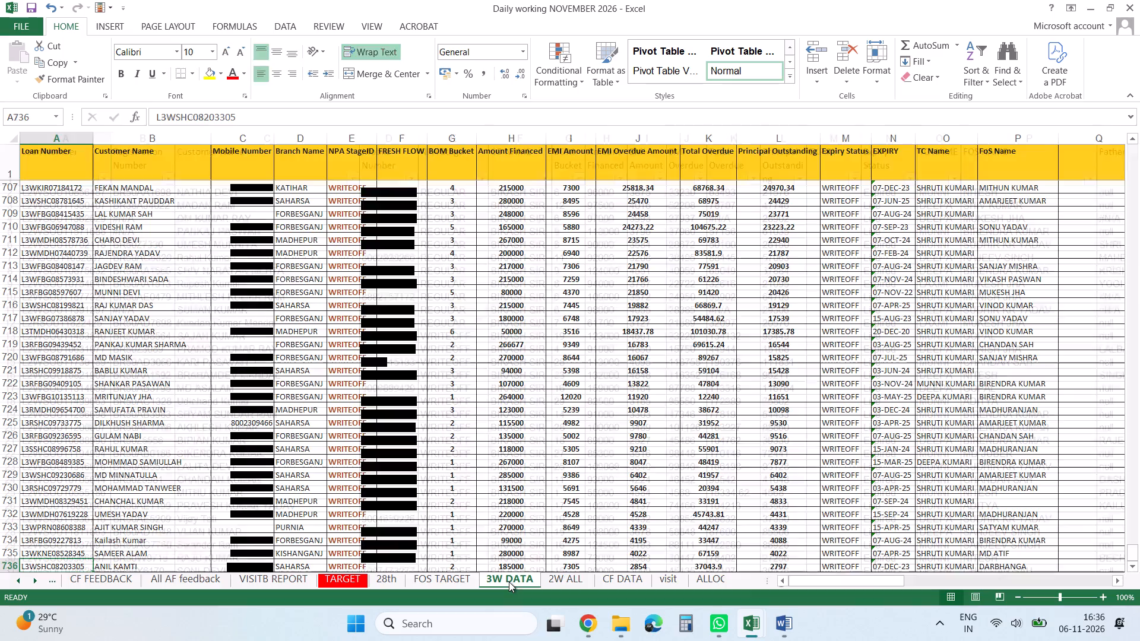
click(544, 289)
click(505, 167)
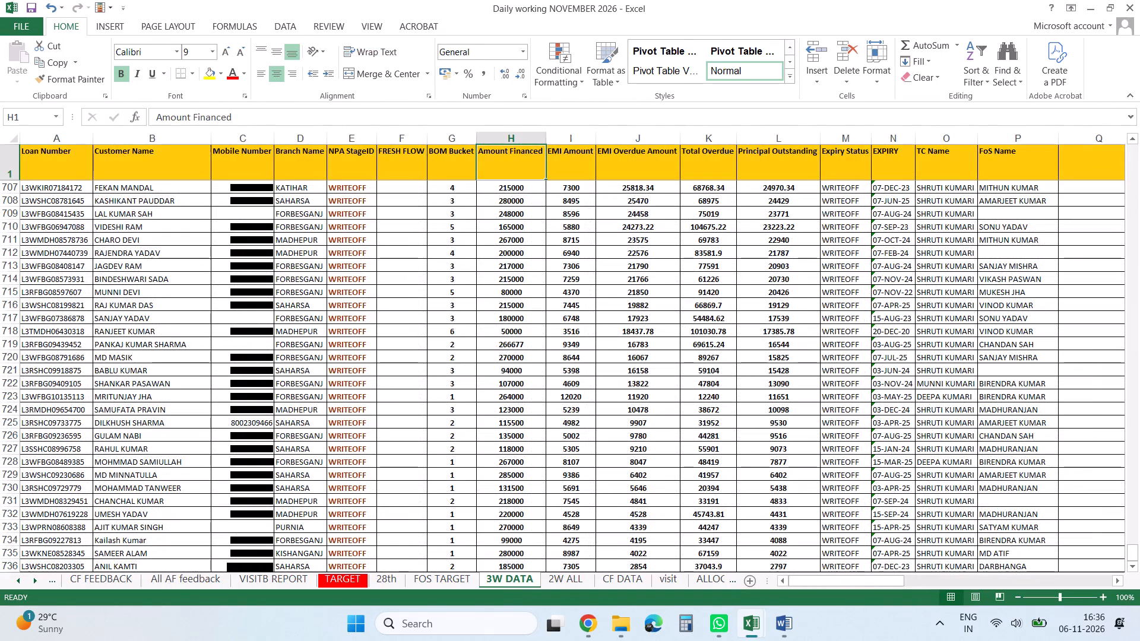
key(Right)
key(Right)
key(Right)
key(Right)
key(Right)
key(Right)
key(Right)
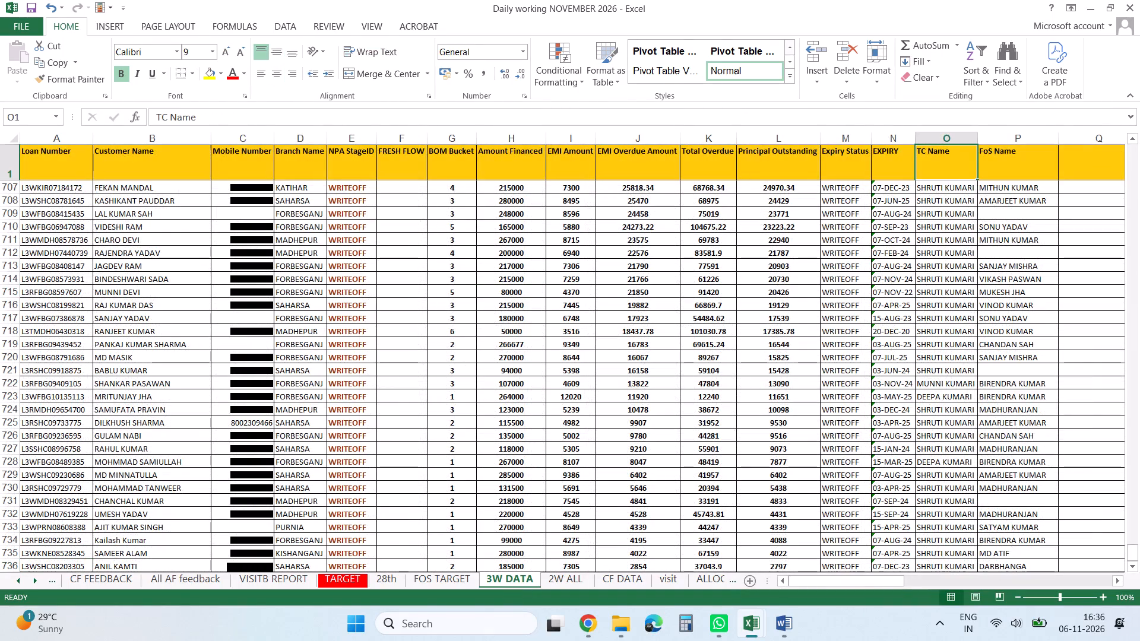
key(Right)
key(ctrl+shift+l)
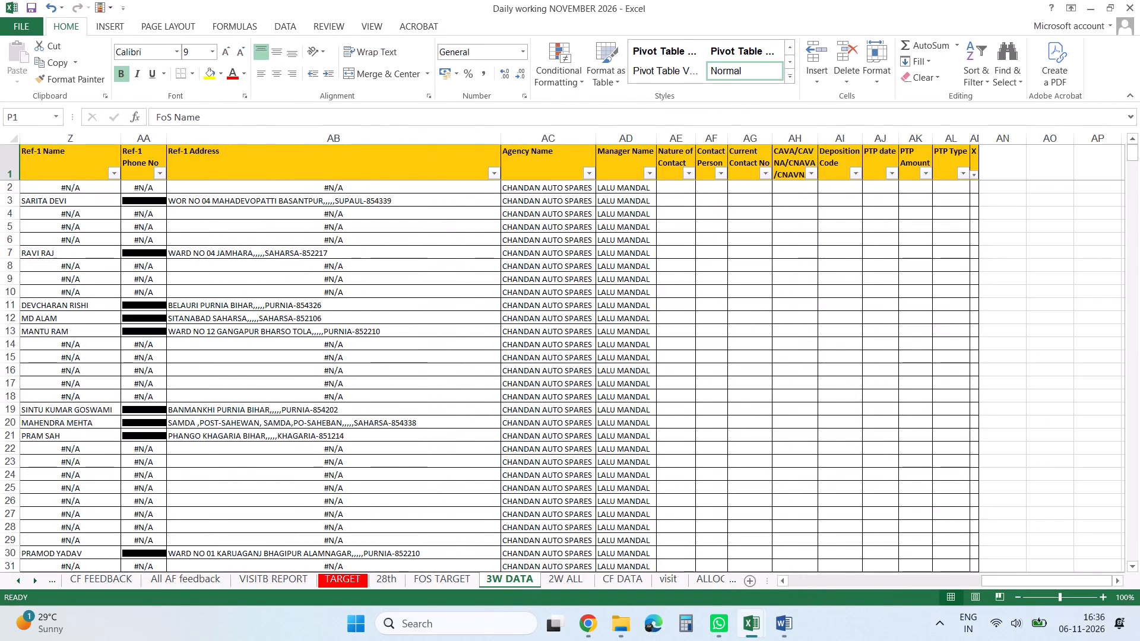
key(Left)
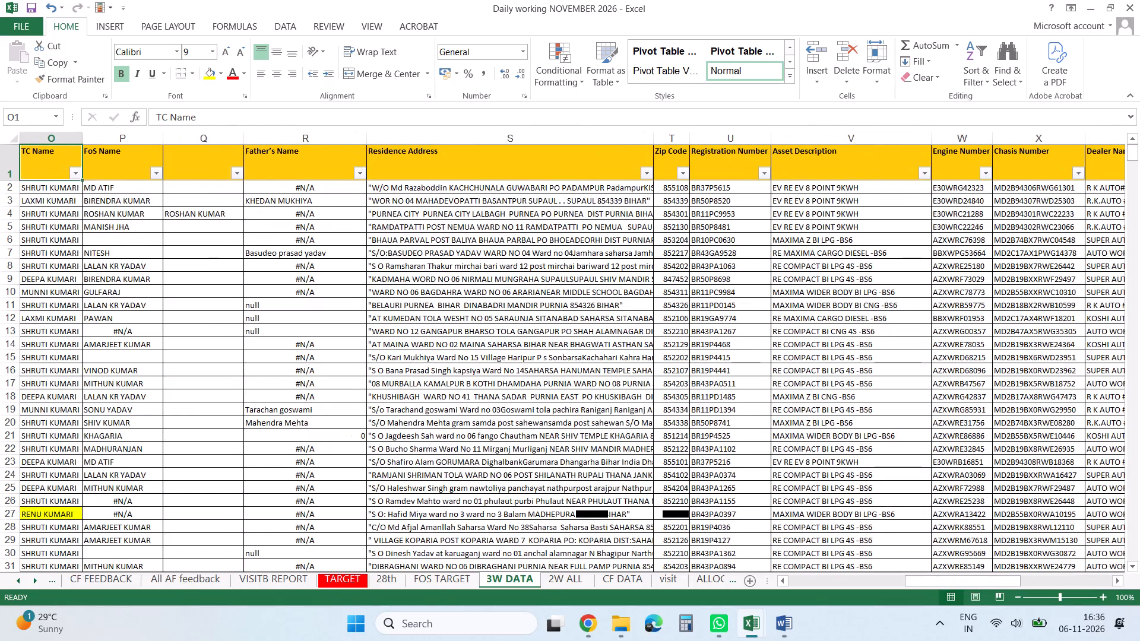
In the Zip Code filter on 3W DATA, deselect all values and include only 854340 and 854339.
click(684, 174)
click(549, 319)
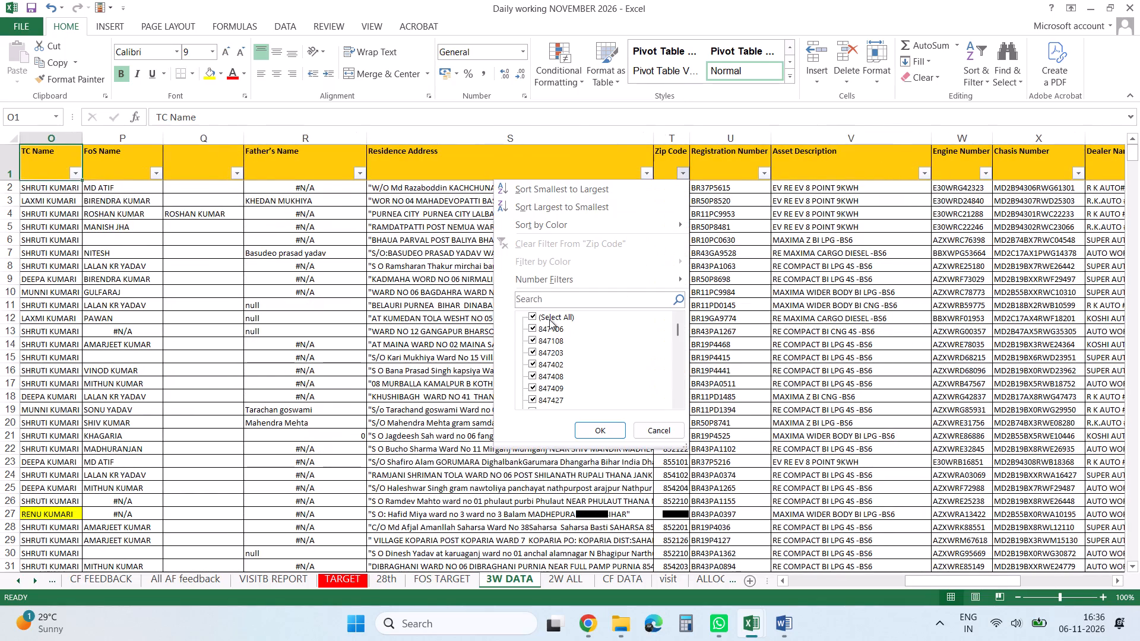
key(Down)
key(Down)
key(Down)
key(Down)
key(Down)
key(Down)
key(Down)
key(Down)
key(Down)
key(Down)
key(Down)
key(Down)
key(Down)
key(Down)
key(Down)
key(Down)
key(Down)
key(Down)
key(Down)
key(Down)
key(Down)
key(Down)
key(Down)
key(Down)
key(Down)
key(Down)
key(Down)
key(Down)
key(Down)
key(Down)
key(Down)
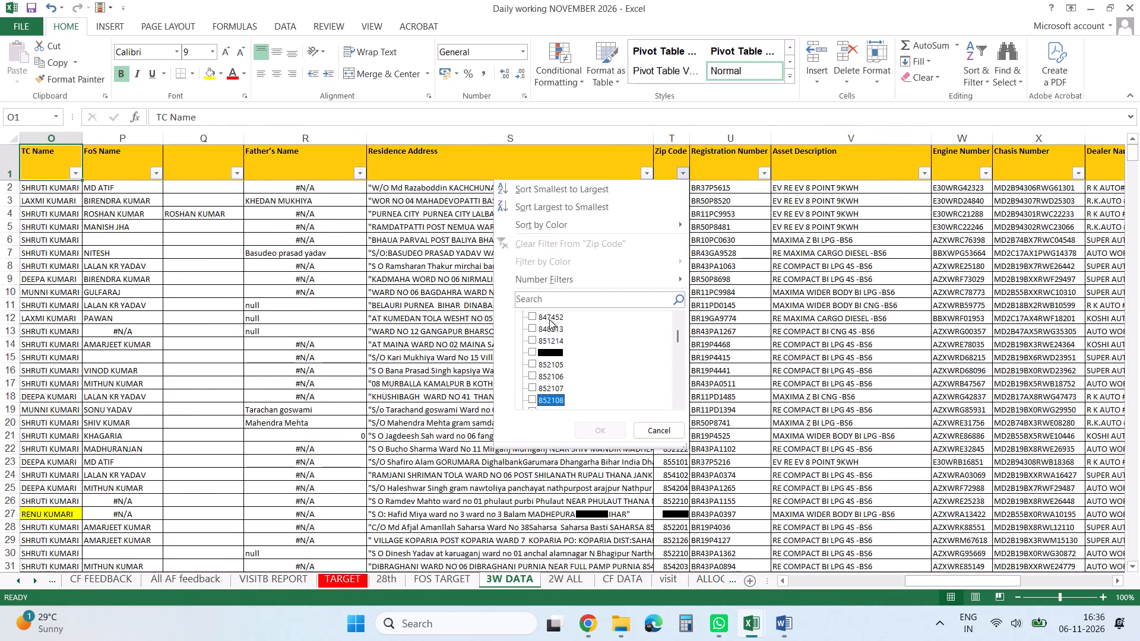
key(Down)
key(Down)
key(Down)
key(Down)
key(Down)
key(Down)
key(Down)
key(Down)
key(Down)
key(Down)
key(Down)
key(Down)
key(Down)
key(Down)
key(Down)
key(Down)
key(Down)
key(Down)
key(Down)
key(Down)
key(Down)
key(Down)
key(Down)
key(Down)
key(Down)
key(Down)
key(Down)
key(Down)
key(Down)
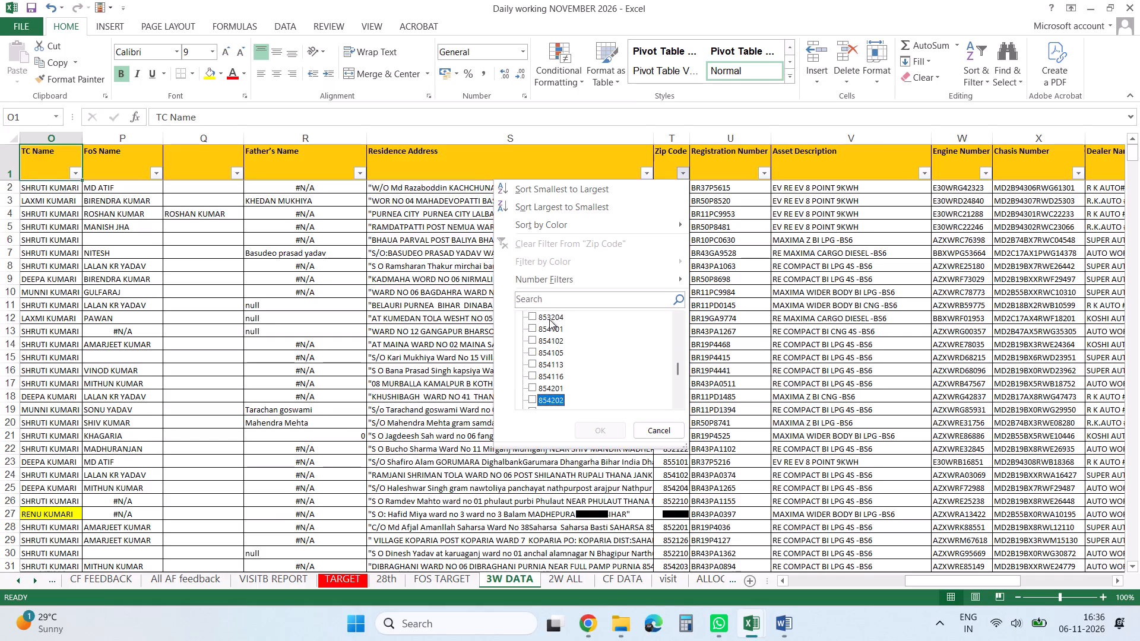
key(Down)
key(Down)
key(Down)
key(Down)
key(Down)
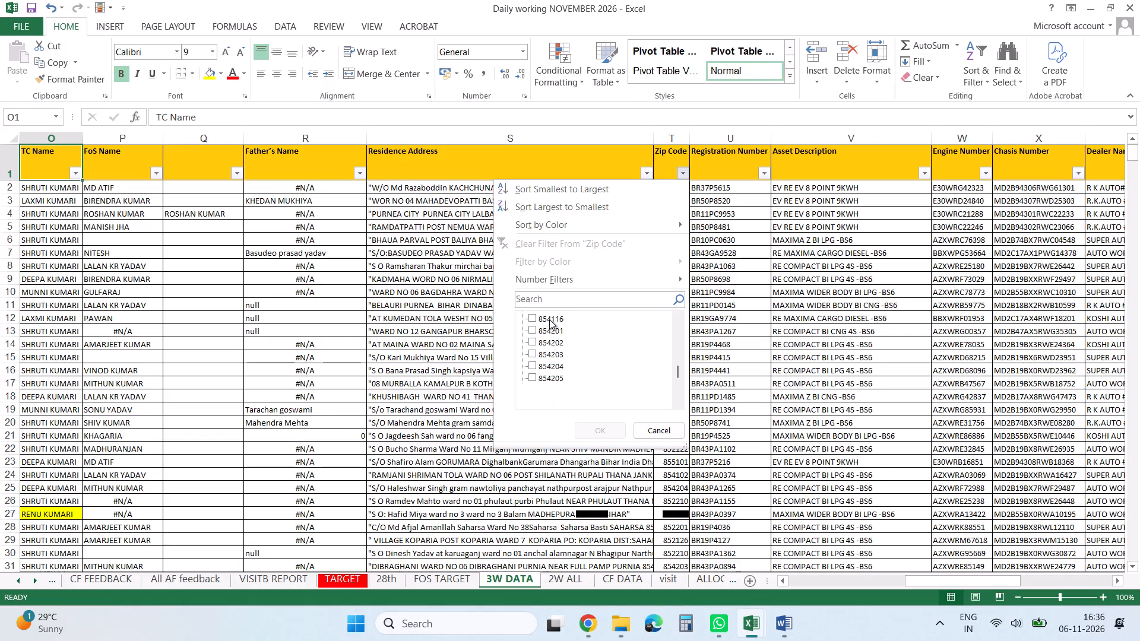
key(Down)
key(Down)
key(Down)
key(Down)
key(Down)
key(Down)
key(Down)
key(Down)
key(Down)
key(Down)
key(Down)
key(Down)
key(Down)
key(Down)
key(Down)
key(Down)
key(Down)
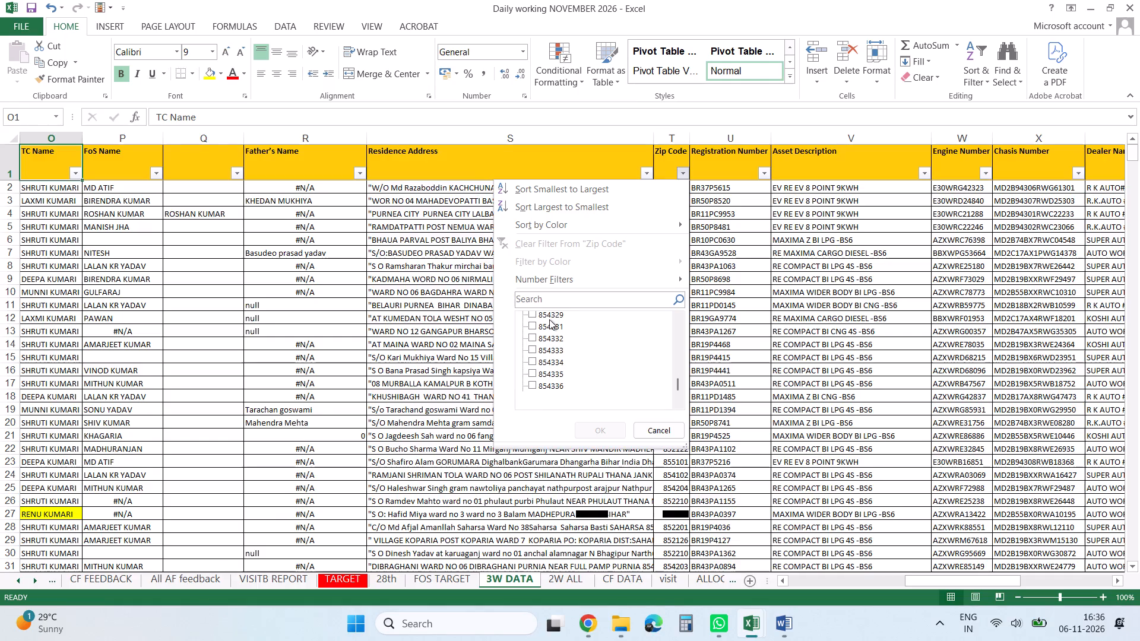
key(Down)
key(space)
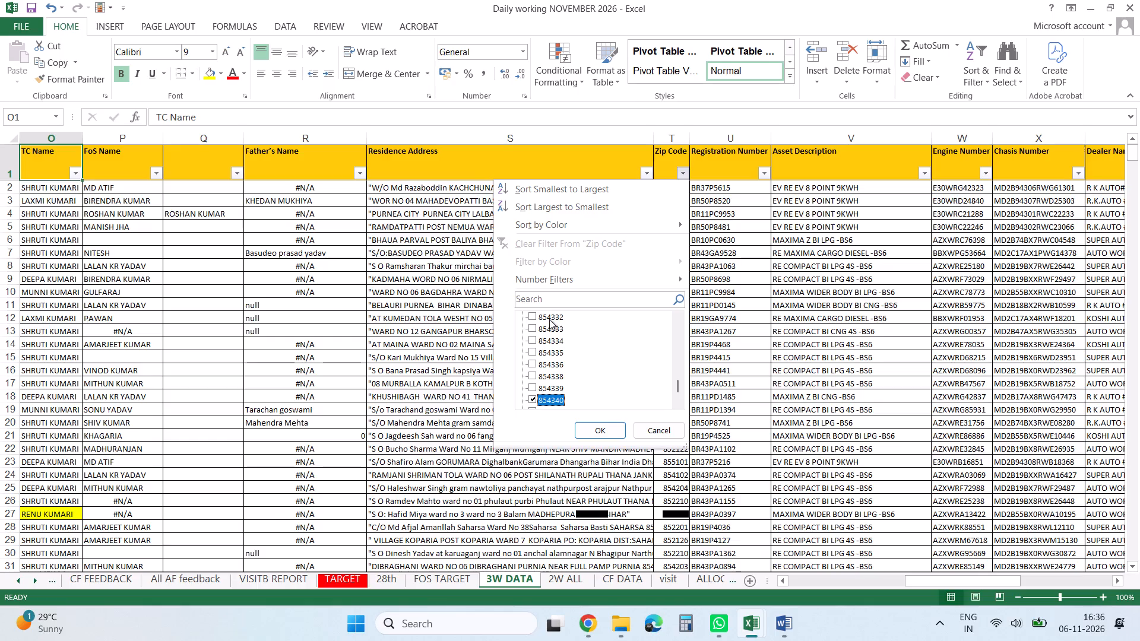
key(Up)
key(space)
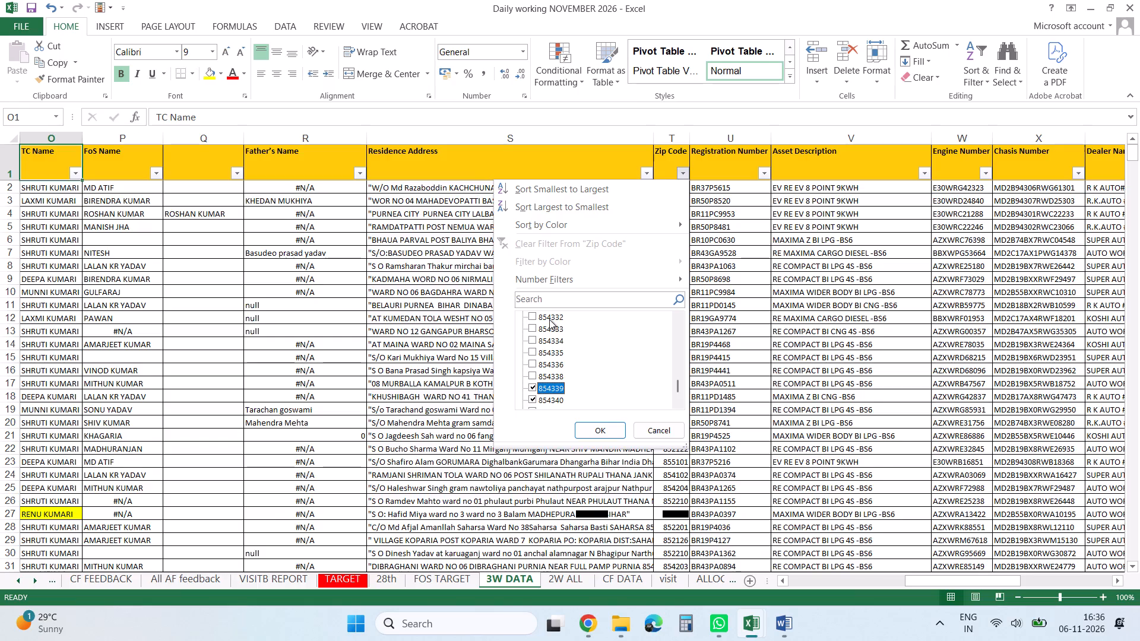
Add zip code 852215 to the values included in the Zip Code filter.
key(Up)
key(Up)
key(Up)
key(Up)
key(Up)
key(Up)
key(Up)
key(Up)
key(Up)
key(Up)
key(Up)
key(Up)
key(Up)
key(Up)
key(Up)
key(Up)
key(Up)
key(Up)
key(Up)
key(Up)
key(Up)
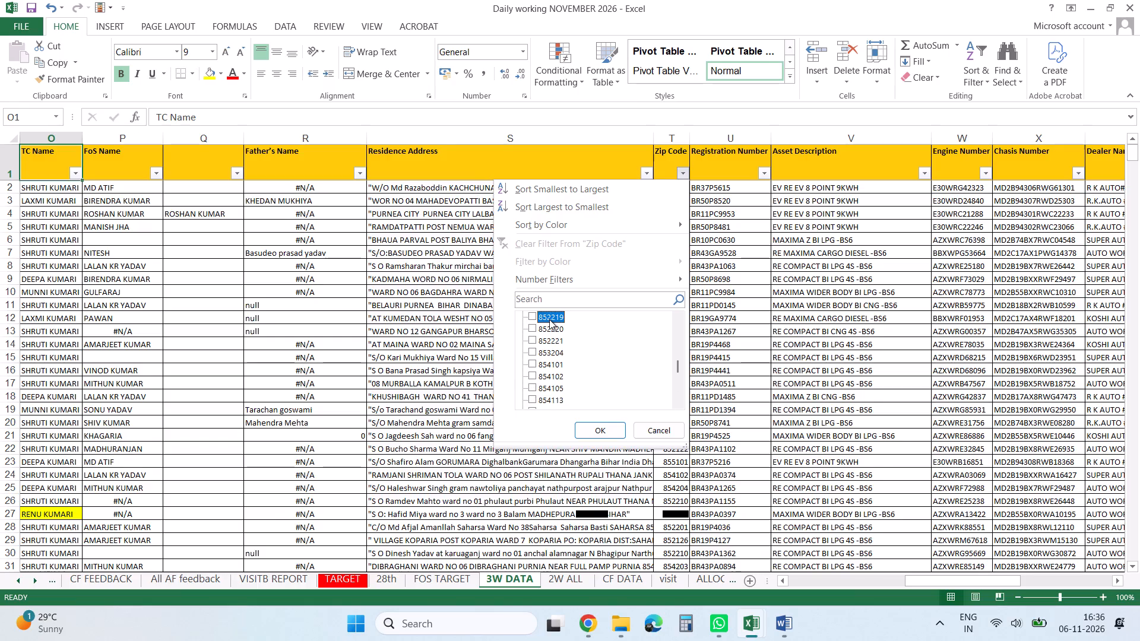
key(Up)
key(Up)
key(Up)
key(Up)
key(space)
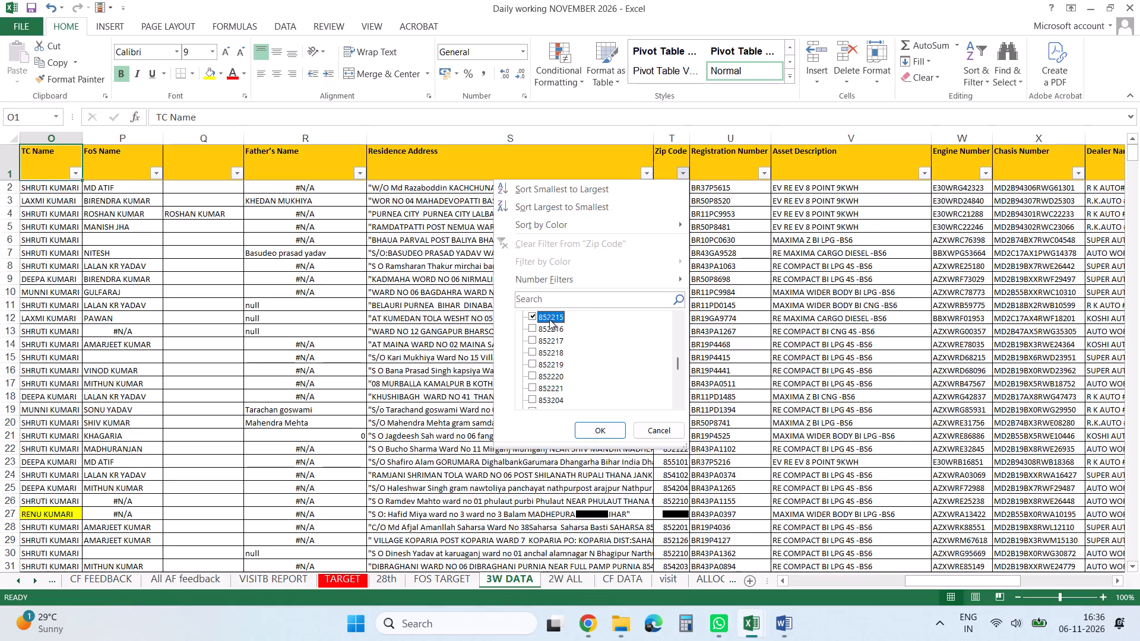
Add zip code 854338 to the values included in the Zip Code filter.
key(Down)
key(Down)
key(Down)
key(Down)
key(Down)
key(Down)
key(Down)
key(Down)
key(Down)
key(Down)
key(Down)
key(Down)
key(Down)
key(Down)
key(Down)
key(Down)
key(Down)
key(Down)
key(Down)
key(Down)
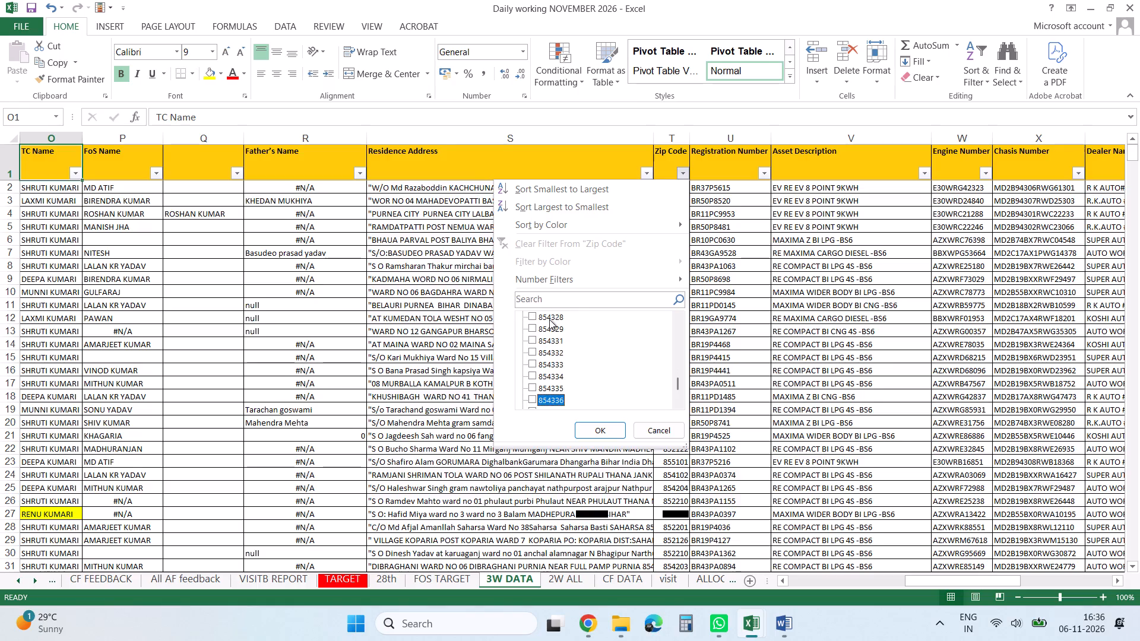
key(space)
Add zip codes 852105 and 852109 to the values included in the Zip Code filter.
key(Up)
key(Up)
key(Up)
key(Up)
key(Up)
key(Up)
key(Up)
key(Up)
key(Up)
key(Up)
key(Up)
key(Up)
key(Up)
key(Up)
key(Up)
key(Up)
key(Up)
key(Up)
key(Up)
key(Up)
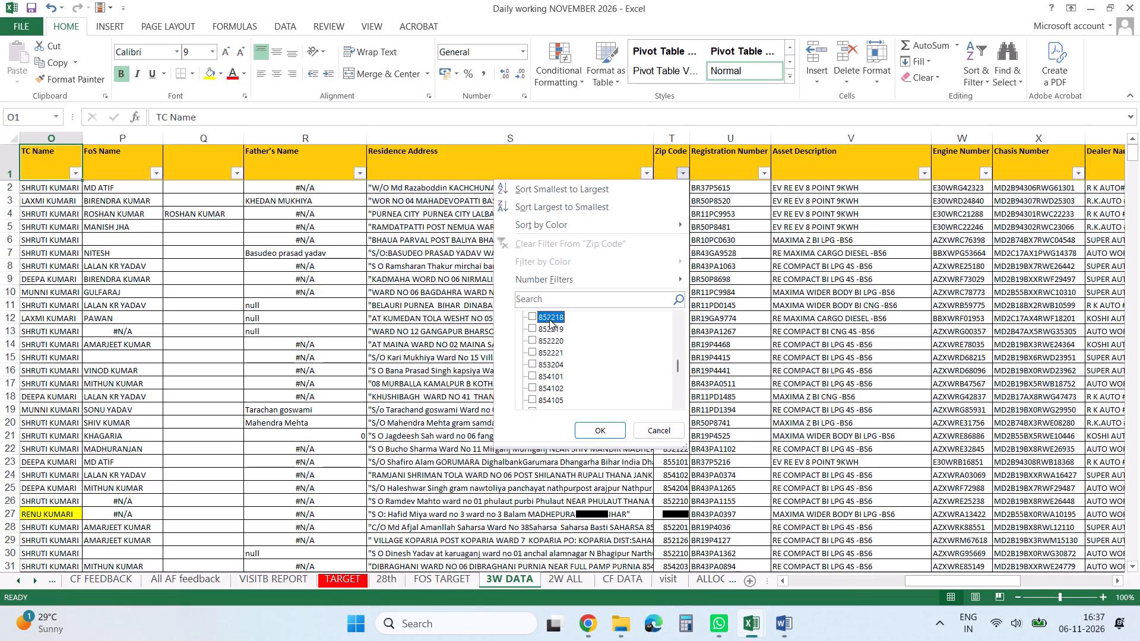
key(Up)
key(Up)
key(Up)
key(Up)
key(Up)
key(Up)
key(Up)
key(Up)
key(Up)
key(Up)
key(Up)
key(Up)
key(Up)
key(Up)
key(Up)
key(Up)
key(Up)
key(Up)
key(Up)
key(Up)
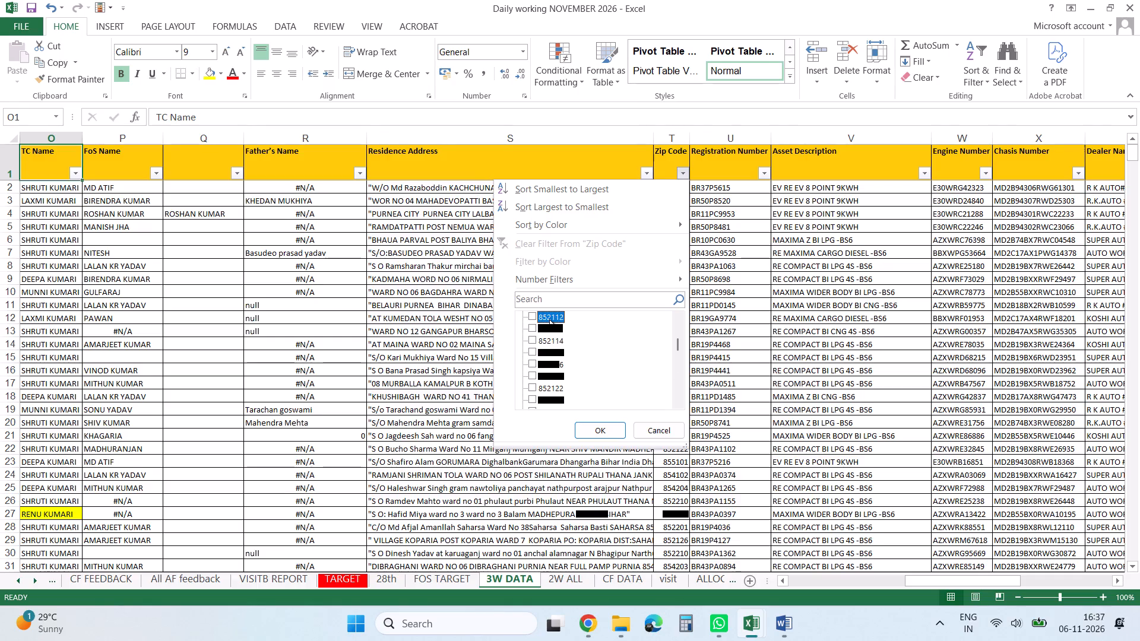
key(Up)
key(Up)
key(Up)
key(Up)
key(Up)
key(Up)
key(space)
key(Down)
key(Down)
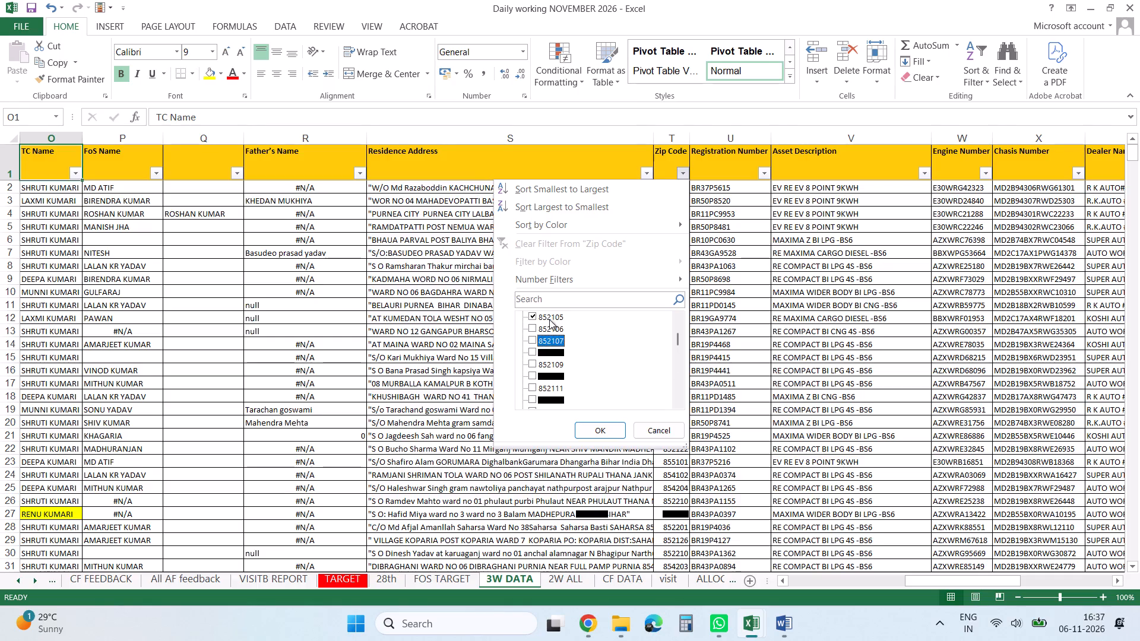
key(Down)
key(Down)
key(space)
Include zip codes 852111, 852115 and 852125 as well, and apply the Zip Code filter on 3W DATA.
key(Down)
key(Down)
key(Down)
key(Down)
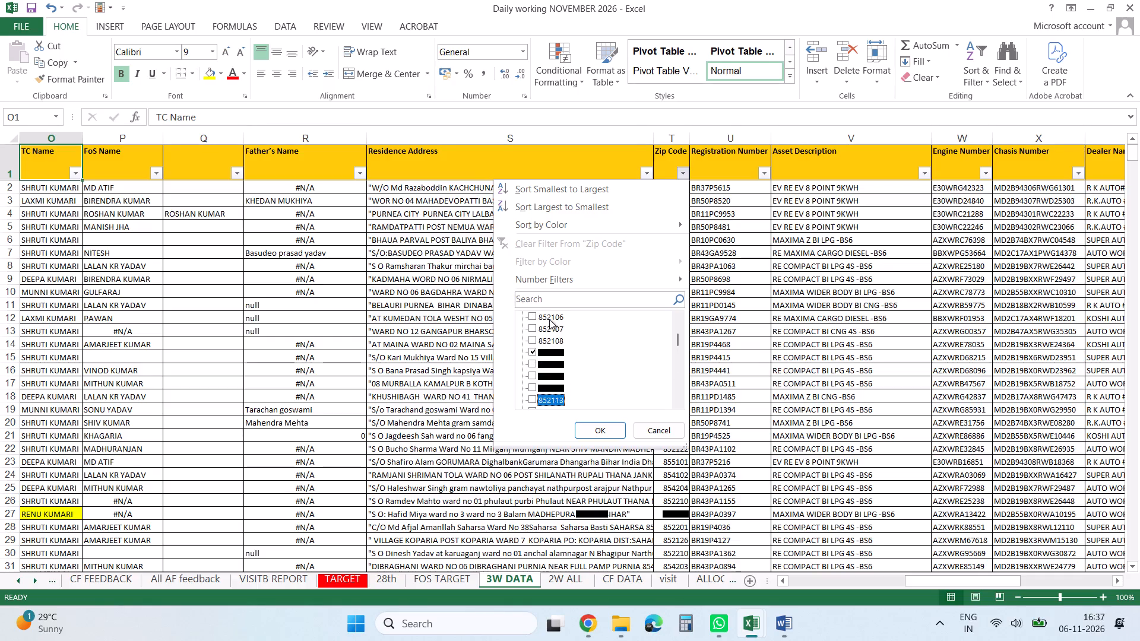
key(Up)
key(Up)
key(Up)
key(Down)
key(space)
key(Down)
key(Down)
key(Down)
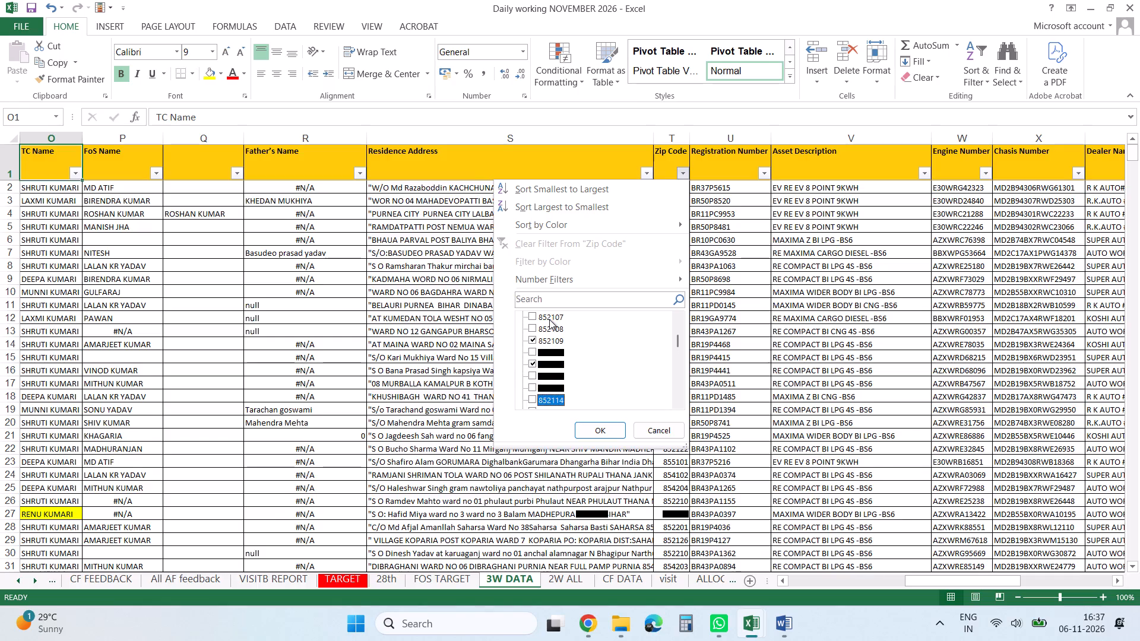
key(Down)
key(space)
key(Down)
key(Down)
key(Down)
key(Down)
key(Down)
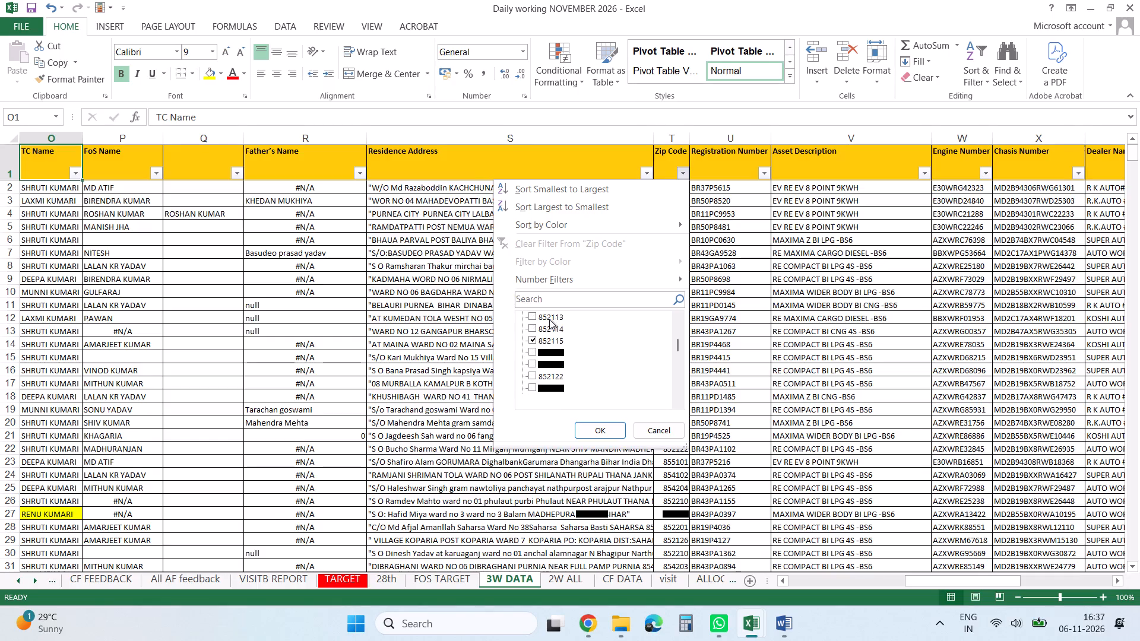
key(Down)
key(space)
key(Return)
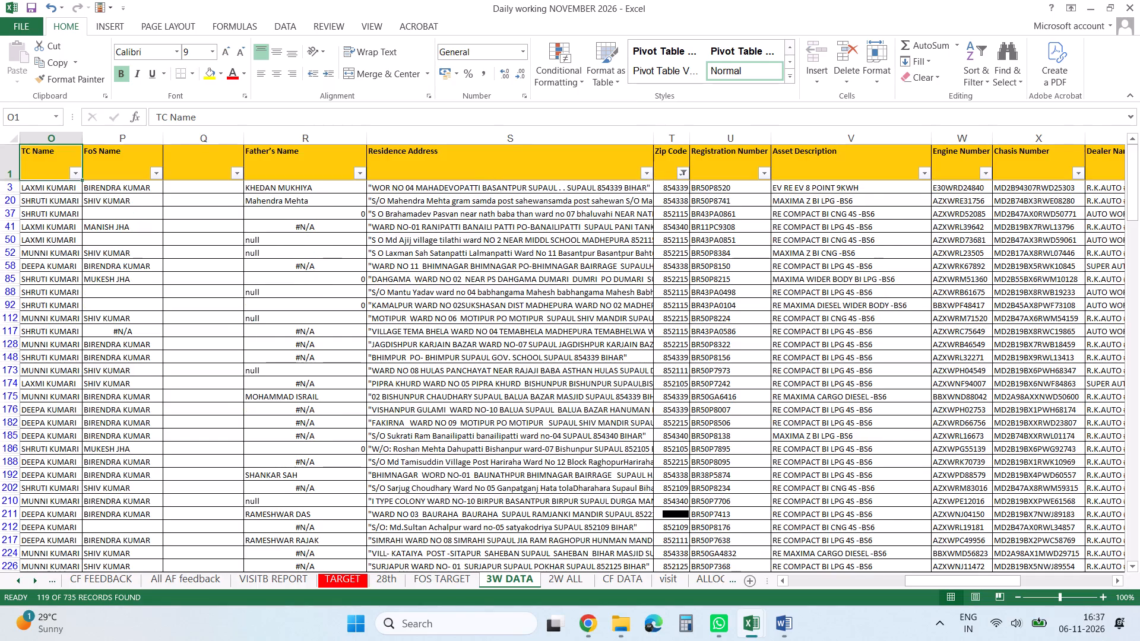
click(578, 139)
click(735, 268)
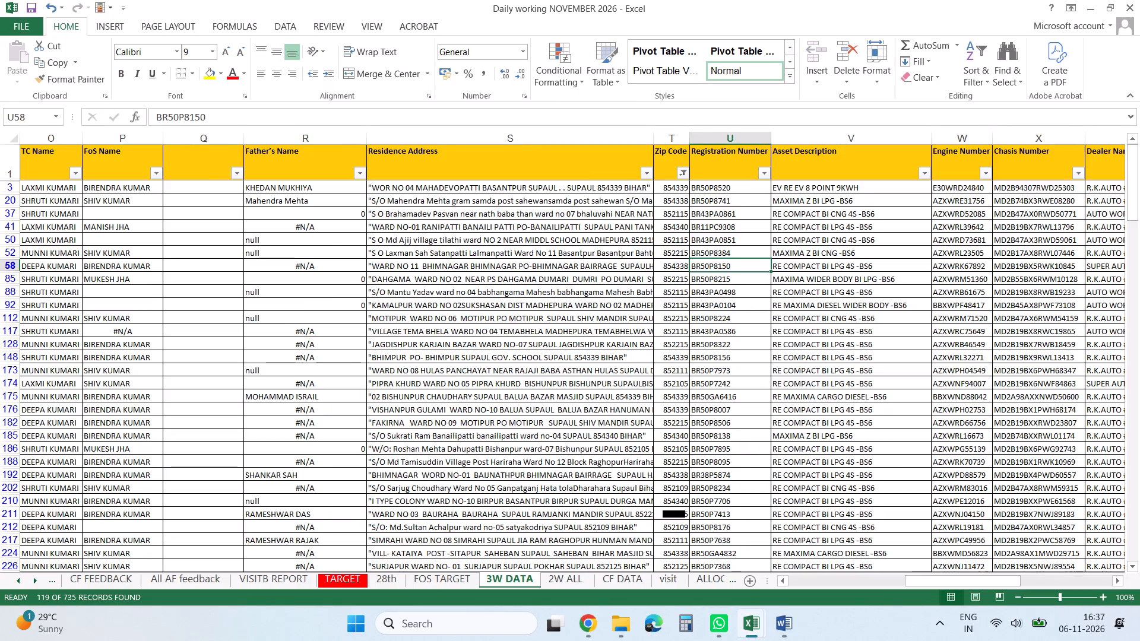
Filter the FoS Name column on 3W DATA to show only #N/A and blank entries.
click(151, 175)
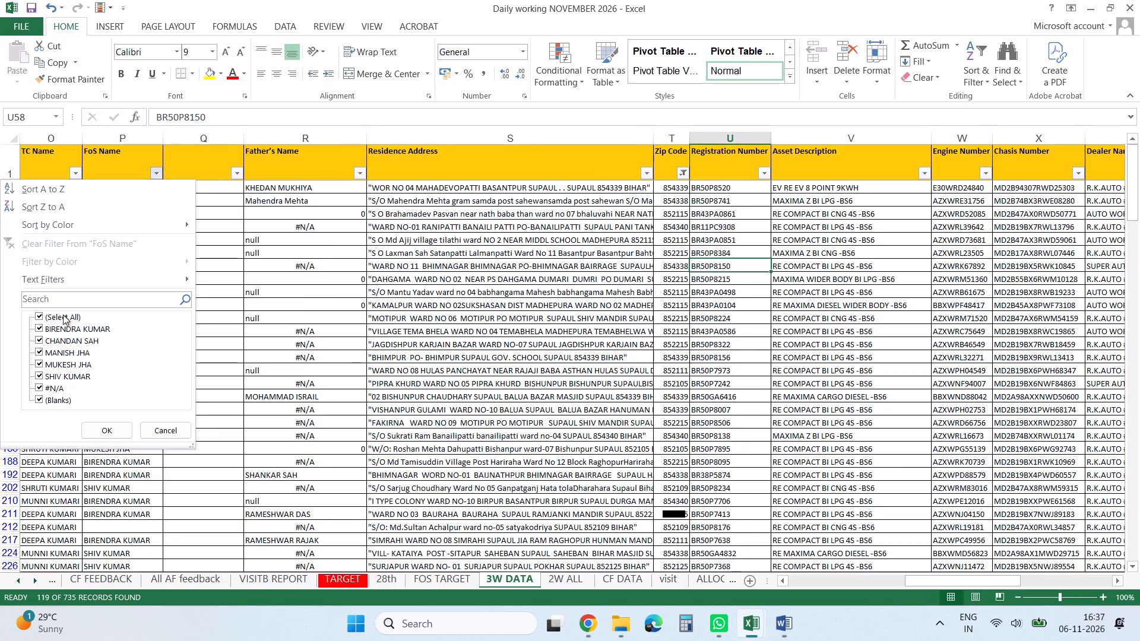
click(62, 313)
key(Down)
key(Down)
key(Down)
key(Down)
key(Down)
key(Down)
key(space)
key(Down)
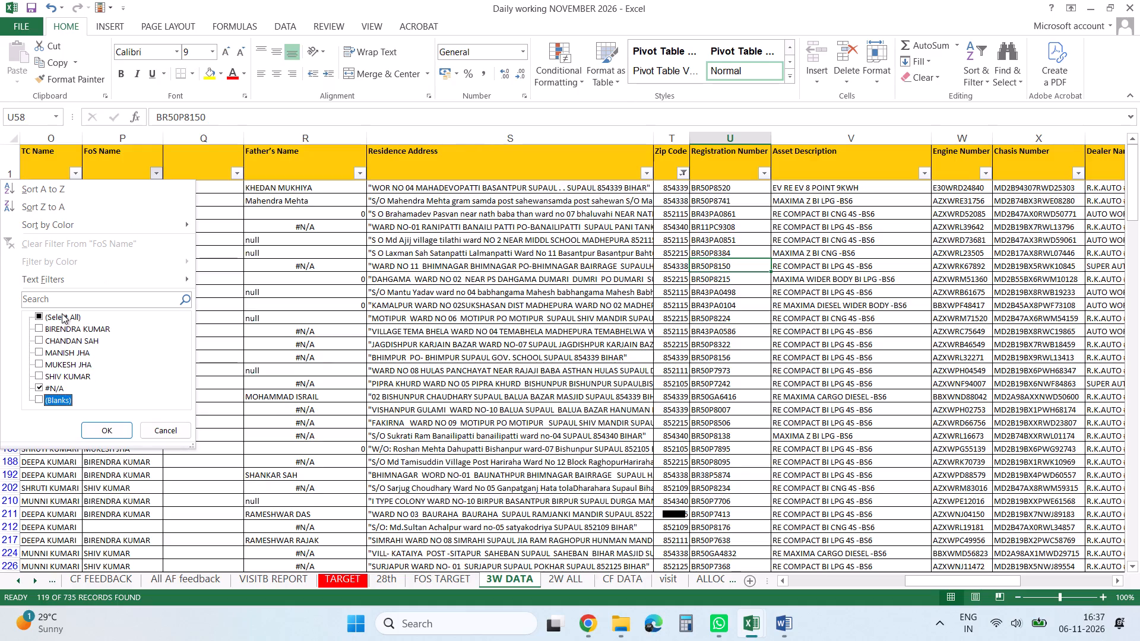
key(space)
key(Return)
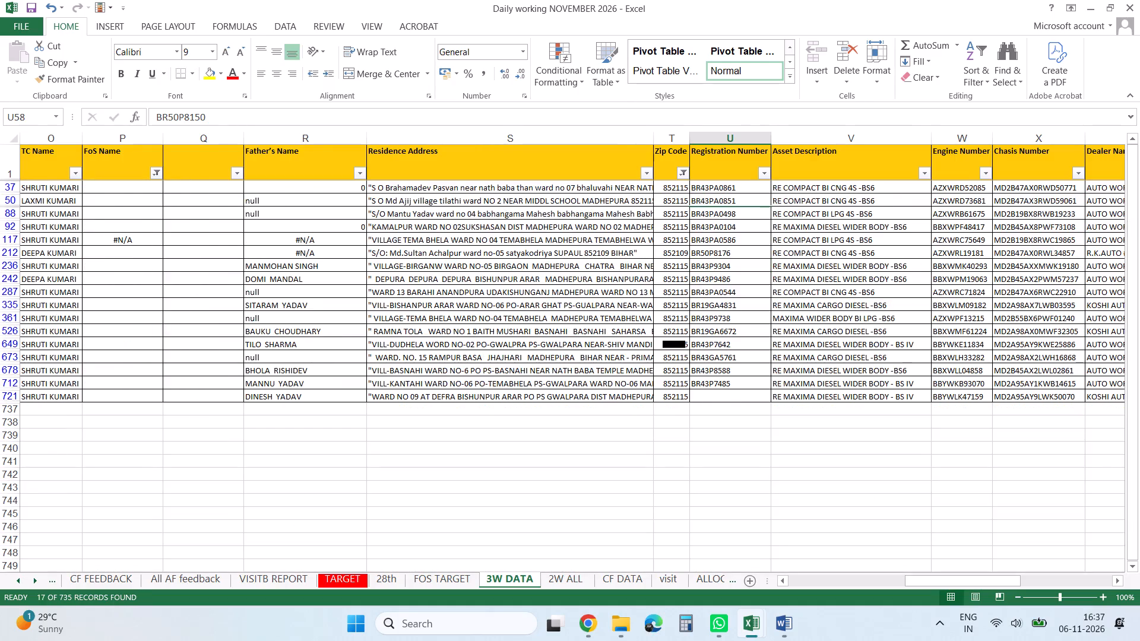
Review the filtered 3W DATA records across the columns from Loan Number to Residence Address, including Principal Outstanding and TC Name.
click(634, 253)
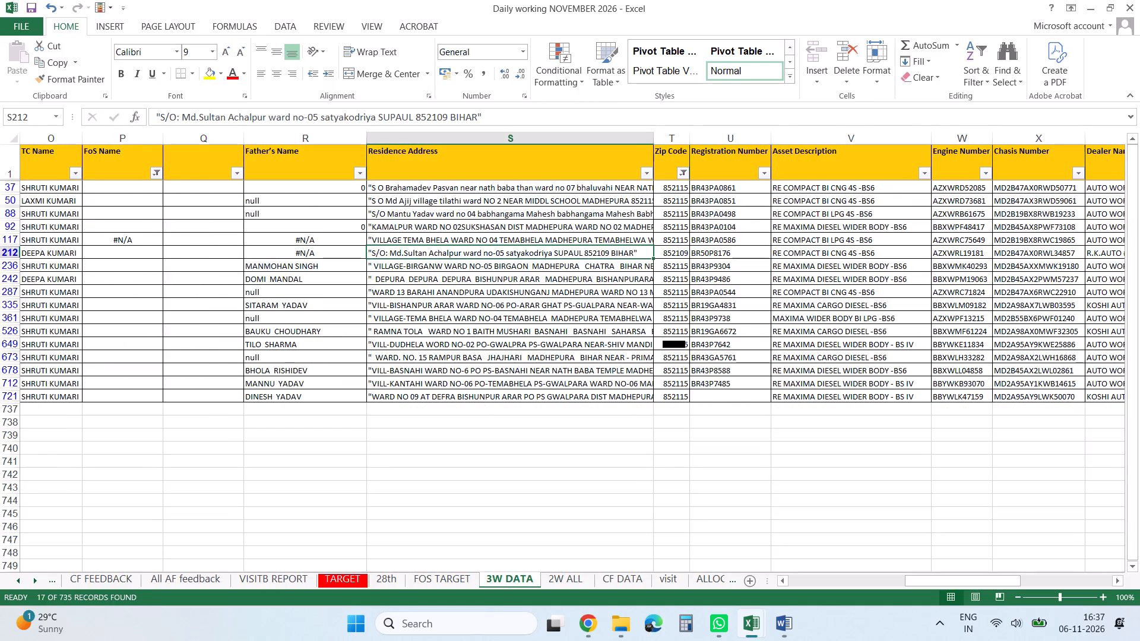
click(594, 191)
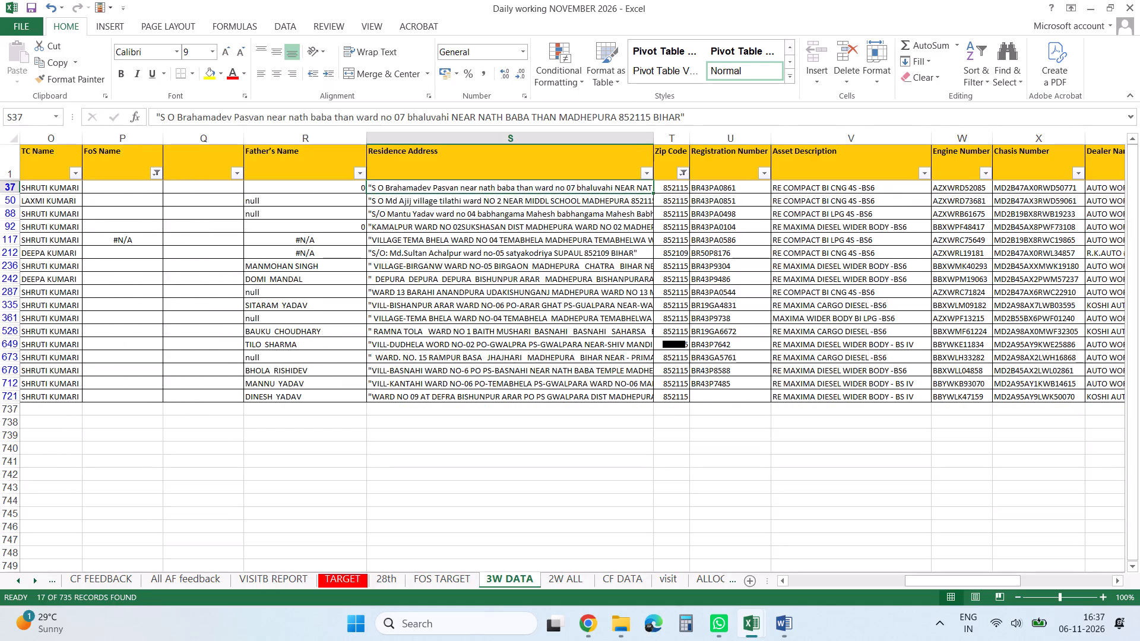
key(Left)
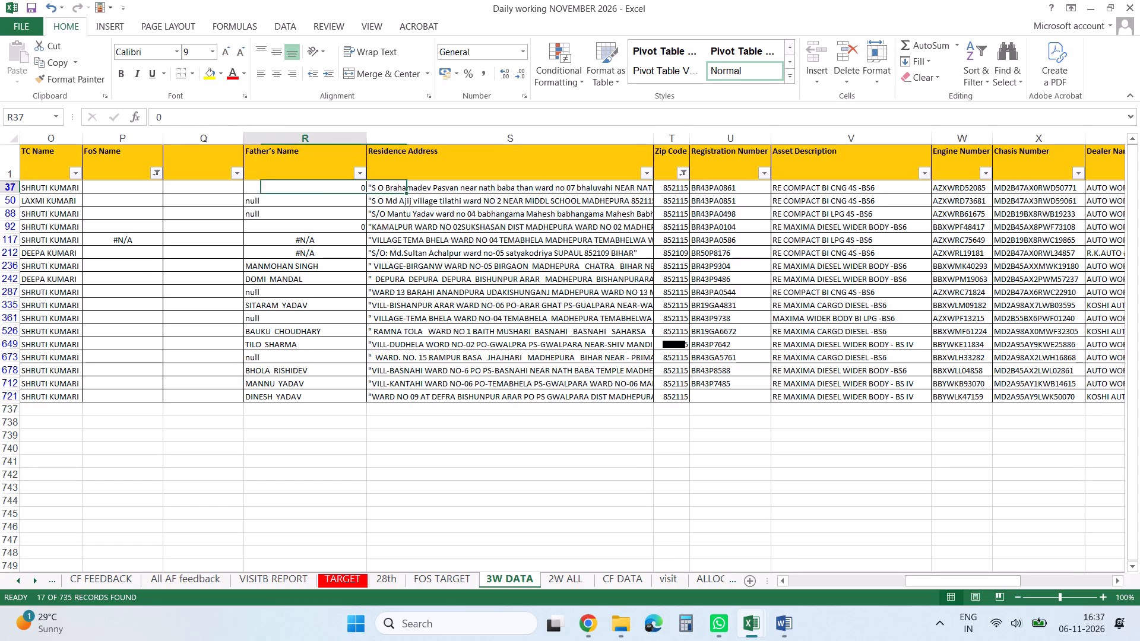
key(Left)
key(Left)
key(Left)
key(Left)
key(Left)
key(Left)
key(Left)
key(Left)
key(Left)
key(Left)
key(Left)
key(Left)
key(Left)
key(Left)
key(Left)
key(Left)
key(Left)
key(Left)
key(Left)
key(Left)
key(Left)
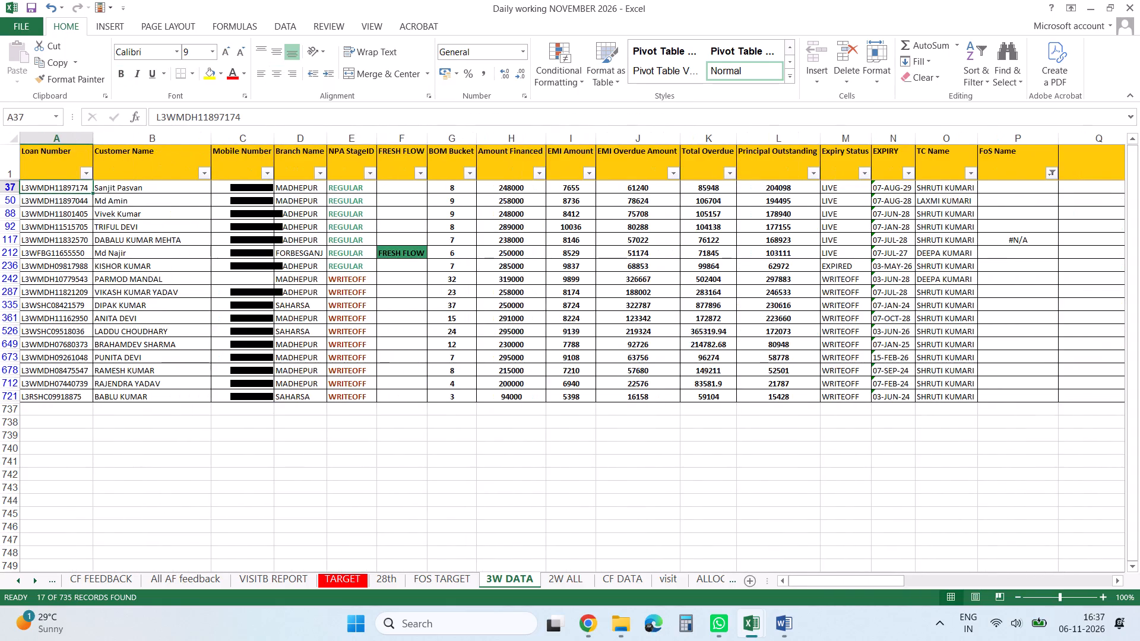
key(Right)
key(Right)
key(Right)
key(Right)
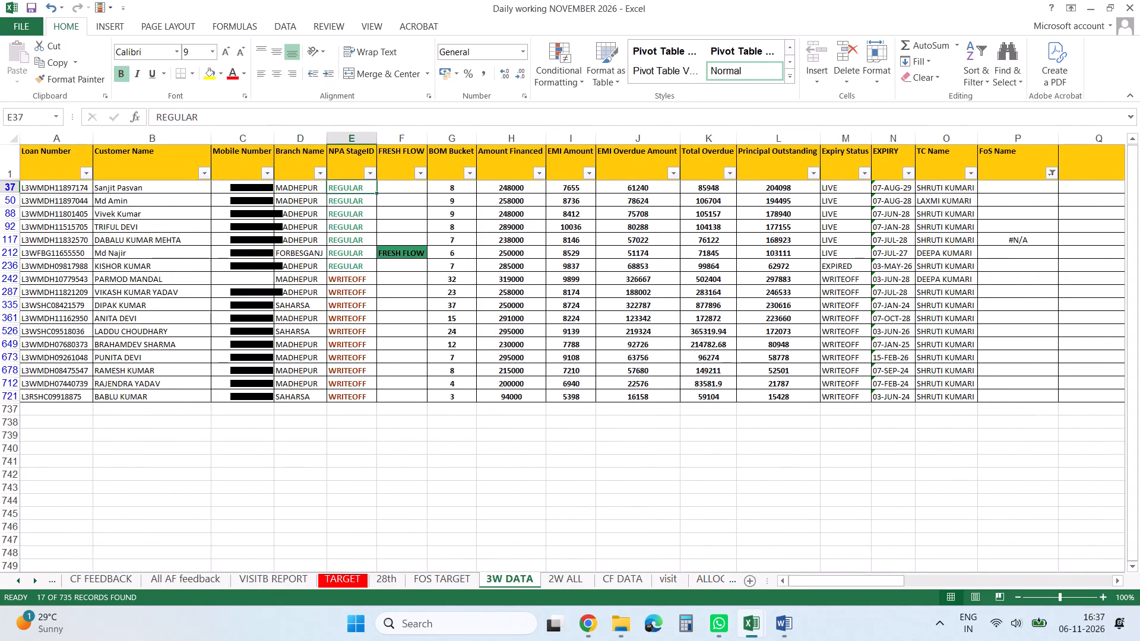
key(Right)
key(Right)
key(Right)
key(Right)
key(Right)
key(Right)
key(Right)
key(Right)
key(Right)
key(Right)
key(Right)
key(Right)
key(Right)
key(Right)
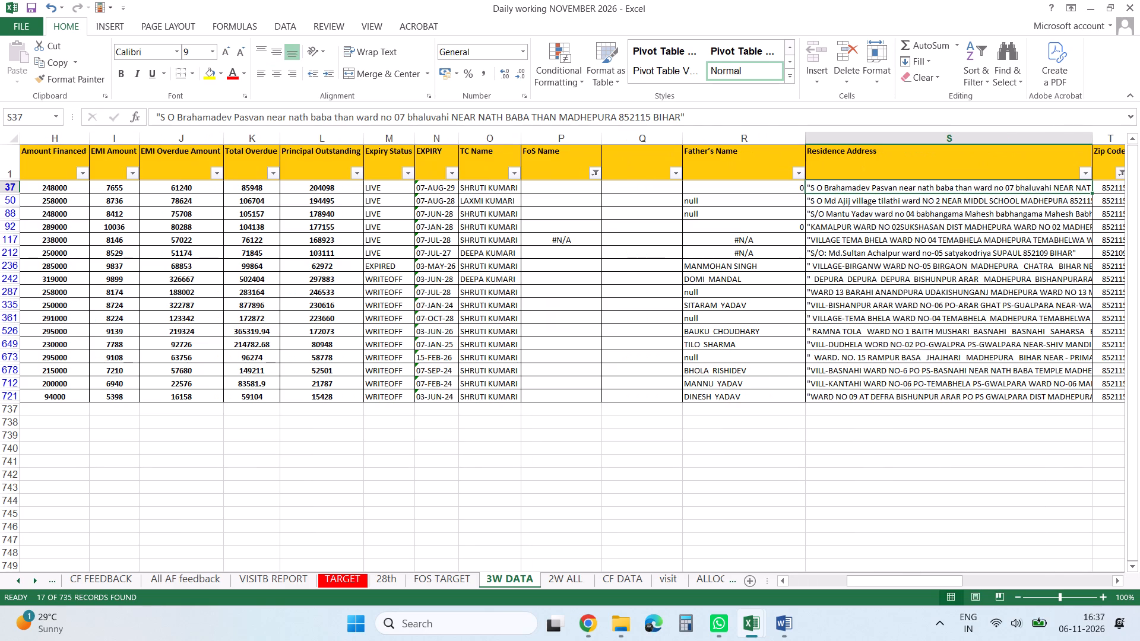
click(329, 141)
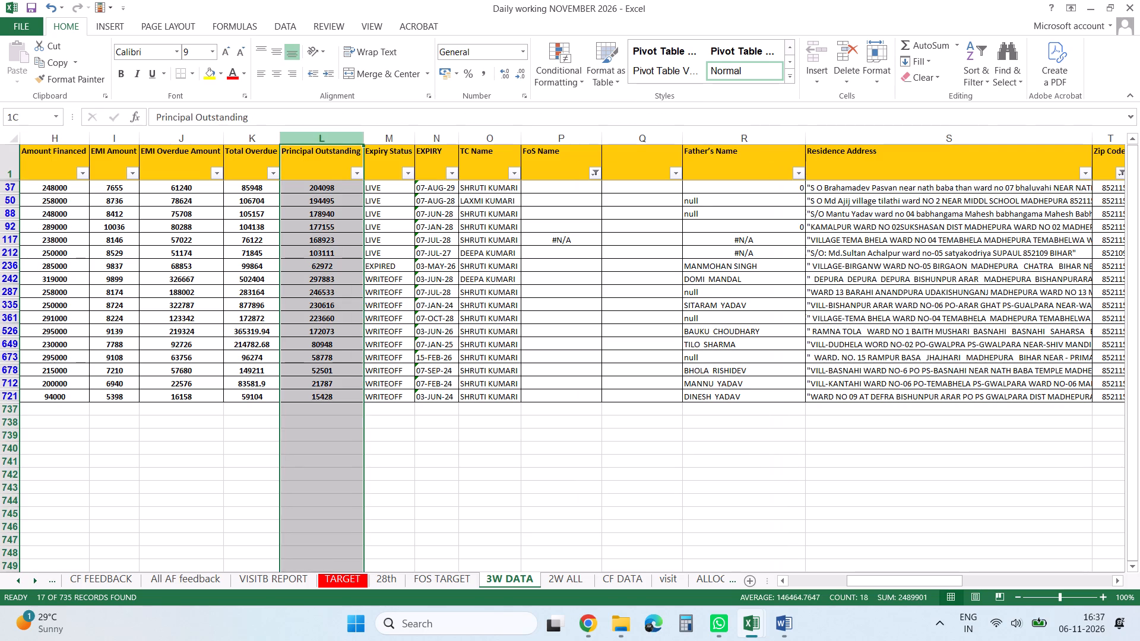
click(460, 280)
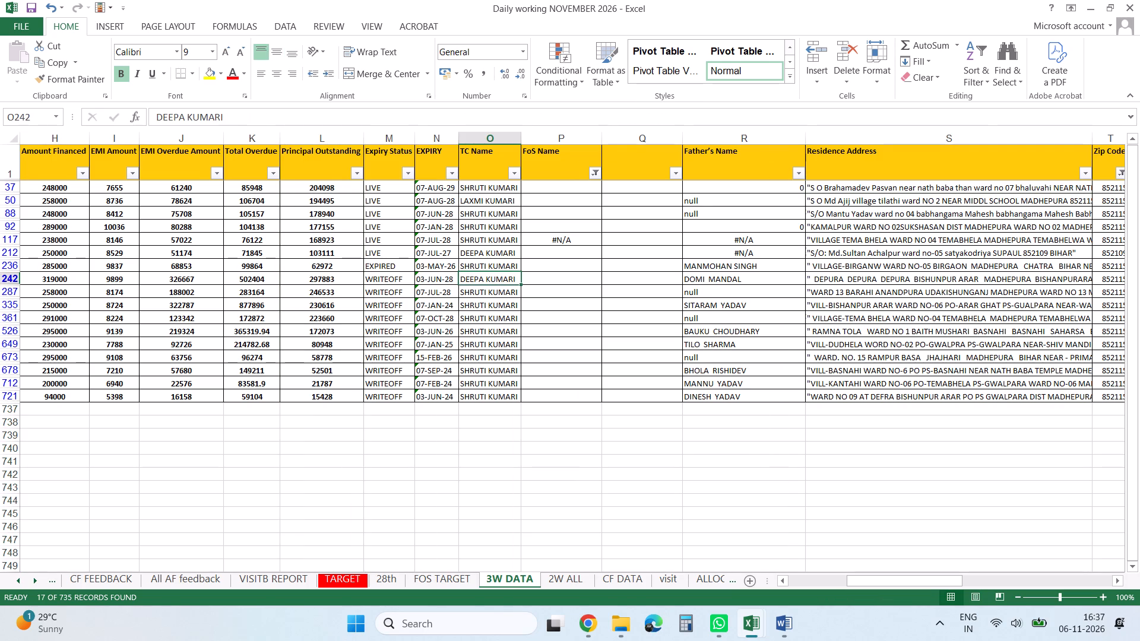
drag(905, 580, 771, 580)
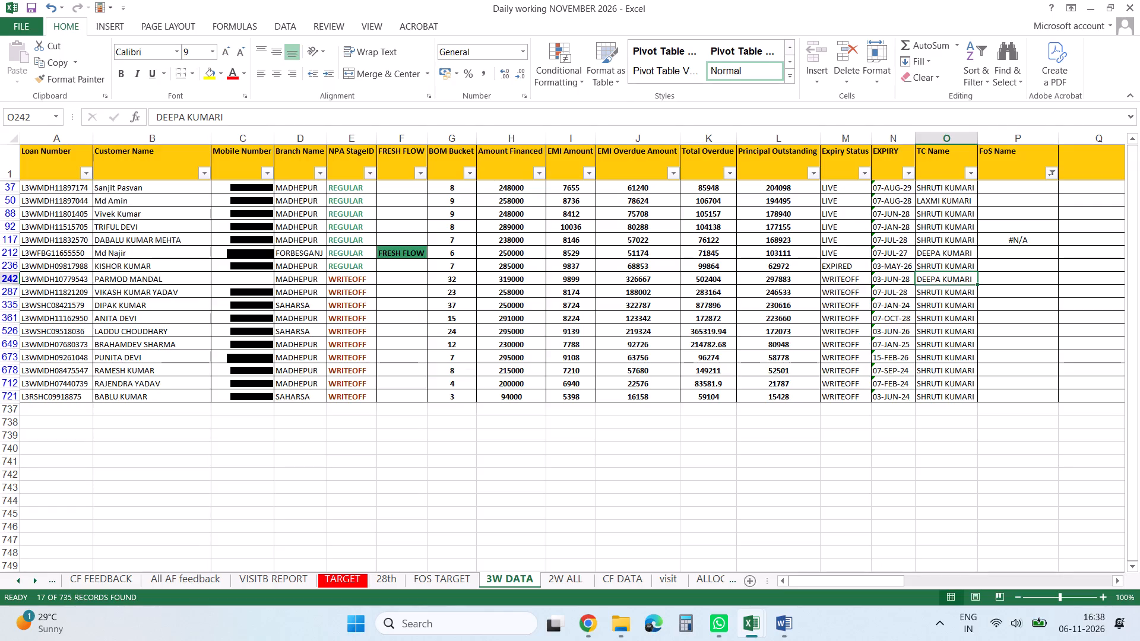
key(Up)
key(Up)
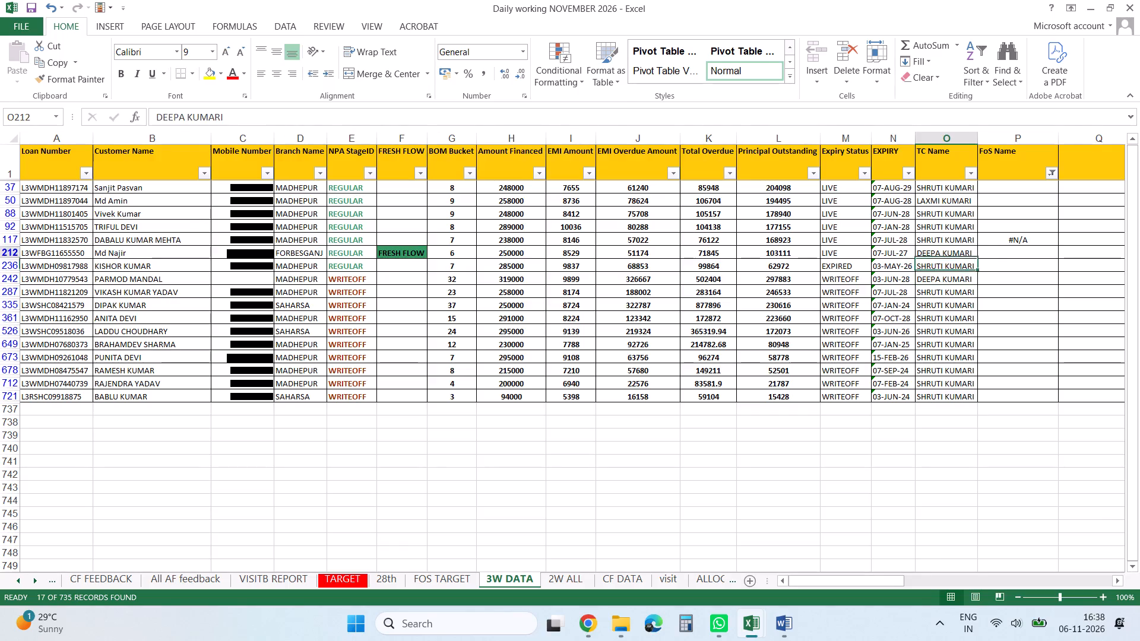
Examine the headers from TC Name to Father's Name and the first filtered record's Residence Address on 3W DATA.
key(Up)
key(Up)
key(Up)
key(Up)
key(Up)
key(Up)
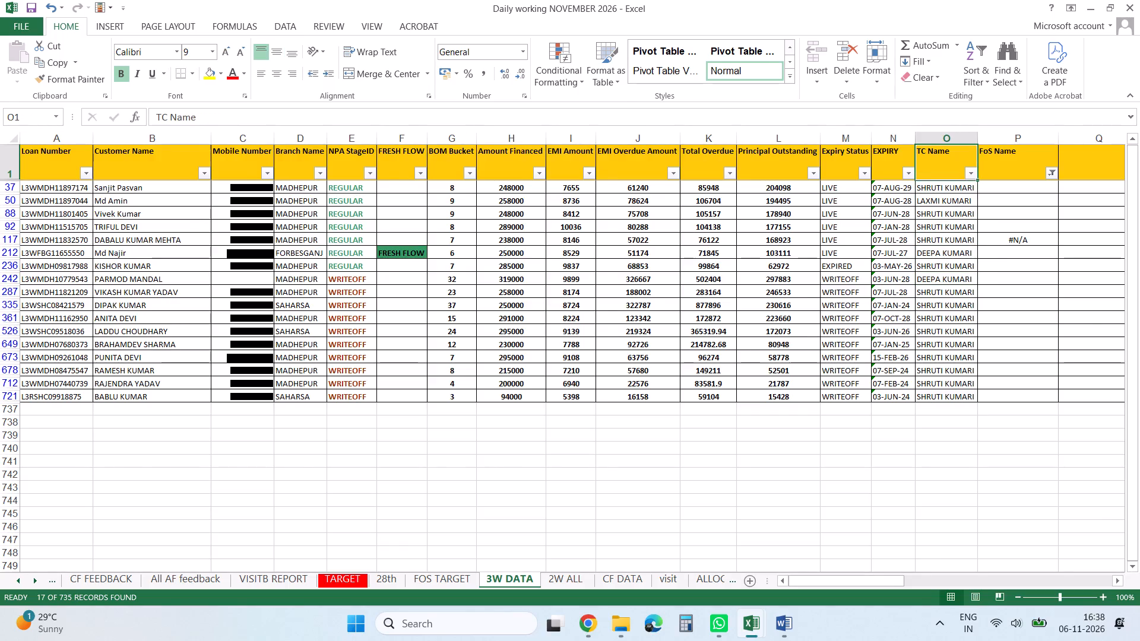
key(Right)
key(Right)
key(Right)
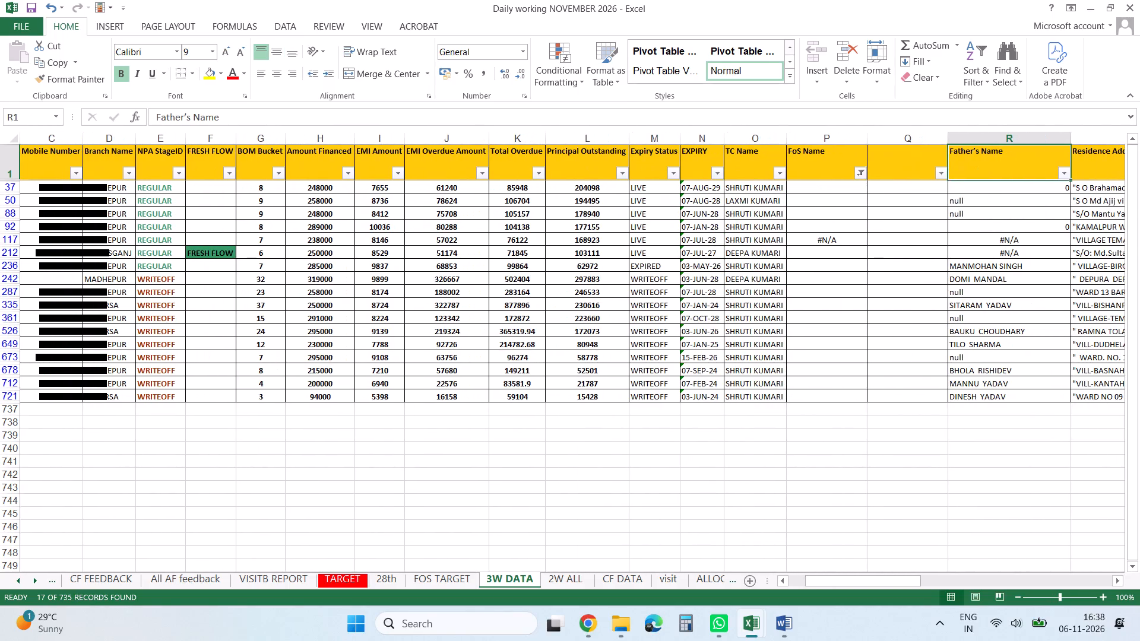
key(Right)
key(Down)
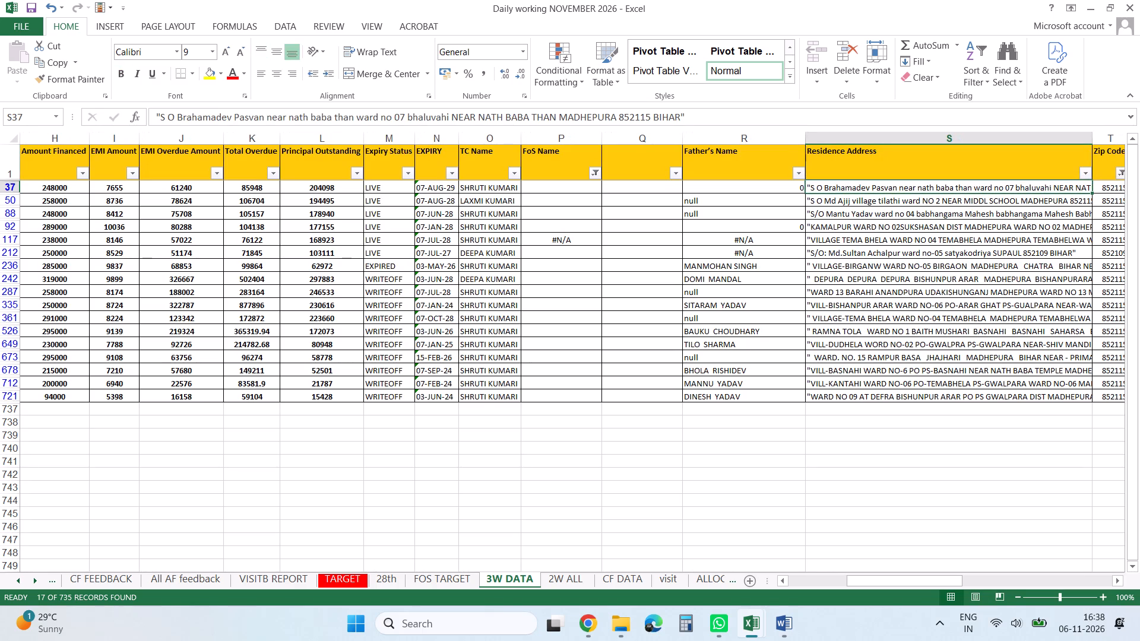
Review the first filtered 3W DATA record from Loan Number through Engine Number, returning to its Residence Address.
key(Left)
key(Left)
key(Left)
key(Left)
key(Left)
key(Left)
key(Left)
key(Left)
key(Left)
key(Left)
key(Left)
key(Left)
key(Left)
key(Left)
key(Left)
key(Left)
key(Left)
key(Left)
key(Left)
key(Left)
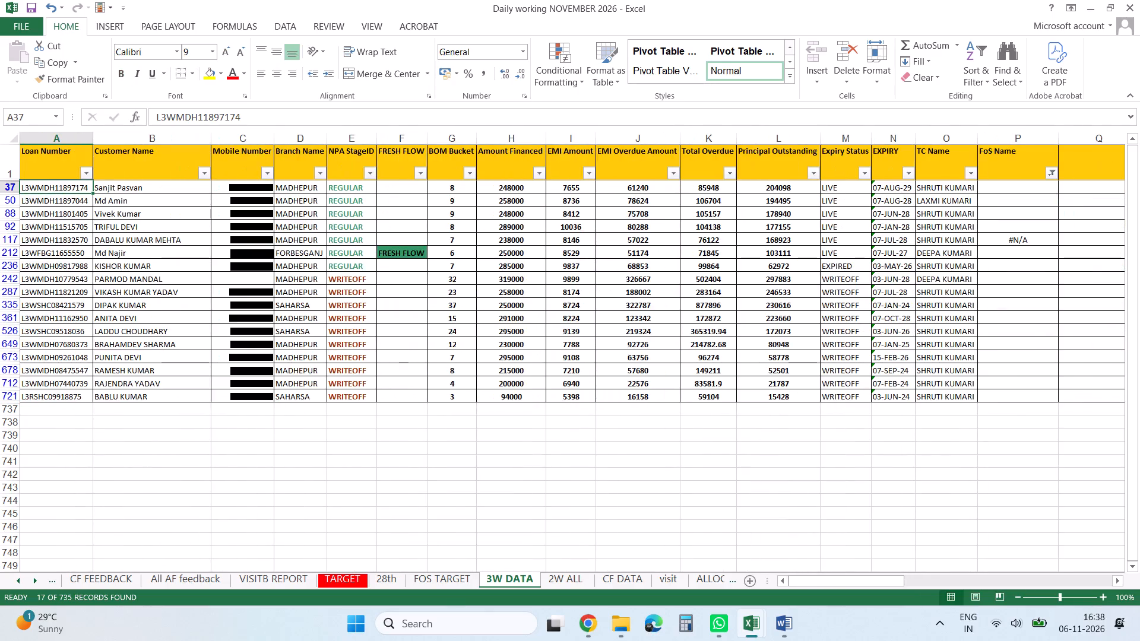
key(Right)
key(Right)
key(Right)
key(Right)
key(Right)
key(Right)
key(Right)
key(Right)
key(Right)
key(Right)
key(Right)
key(Right)
key(Right)
key(Right)
key(Right)
key(Right)
key(Right)
key(Right)
key(Right)
key(Right)
key(Right)
key(Right)
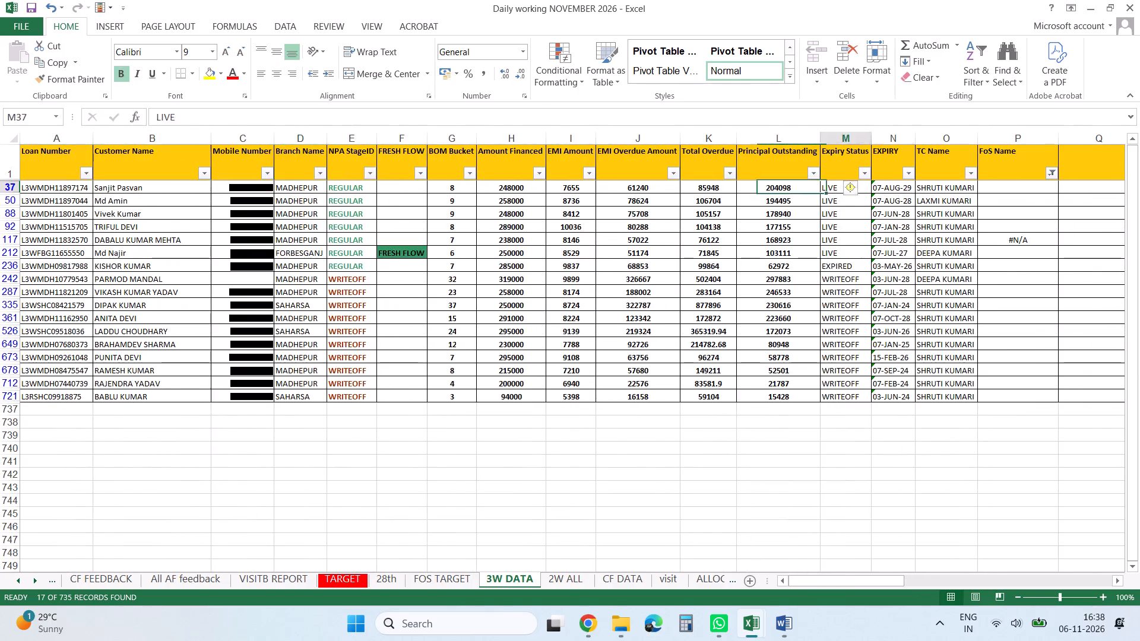
key(Right)
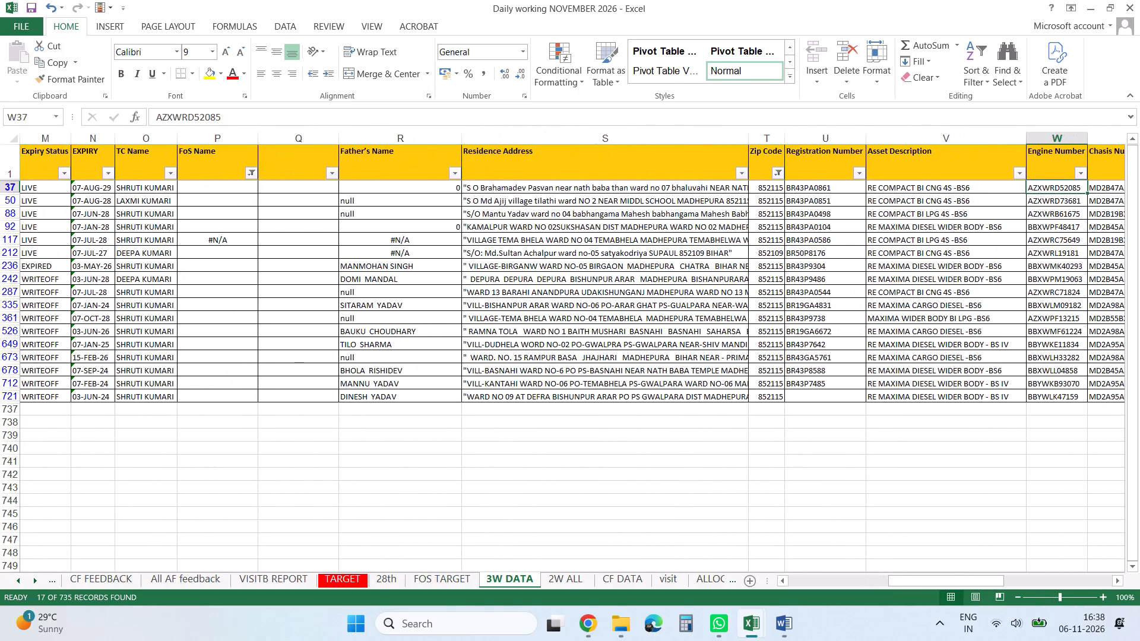
key(Left)
key(Left)
key(Left)
key(Left)
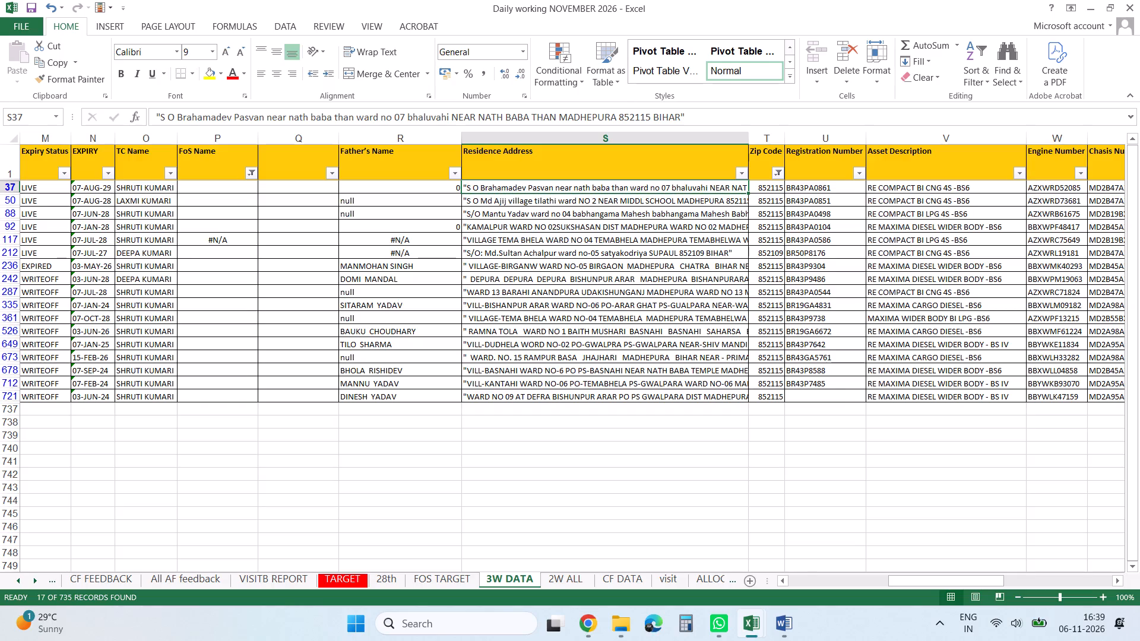
Remove zip code 852115 from the Zip Code filter on 3W DATA, keeping 852109 selected.
click(777, 170)
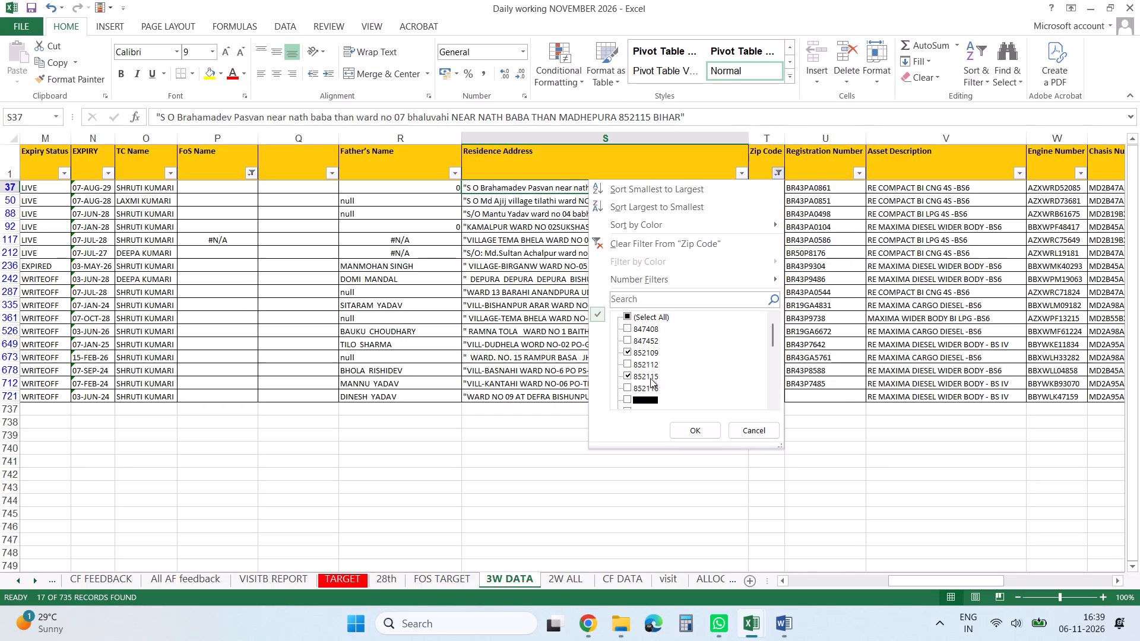
click(643, 376)
click(696, 429)
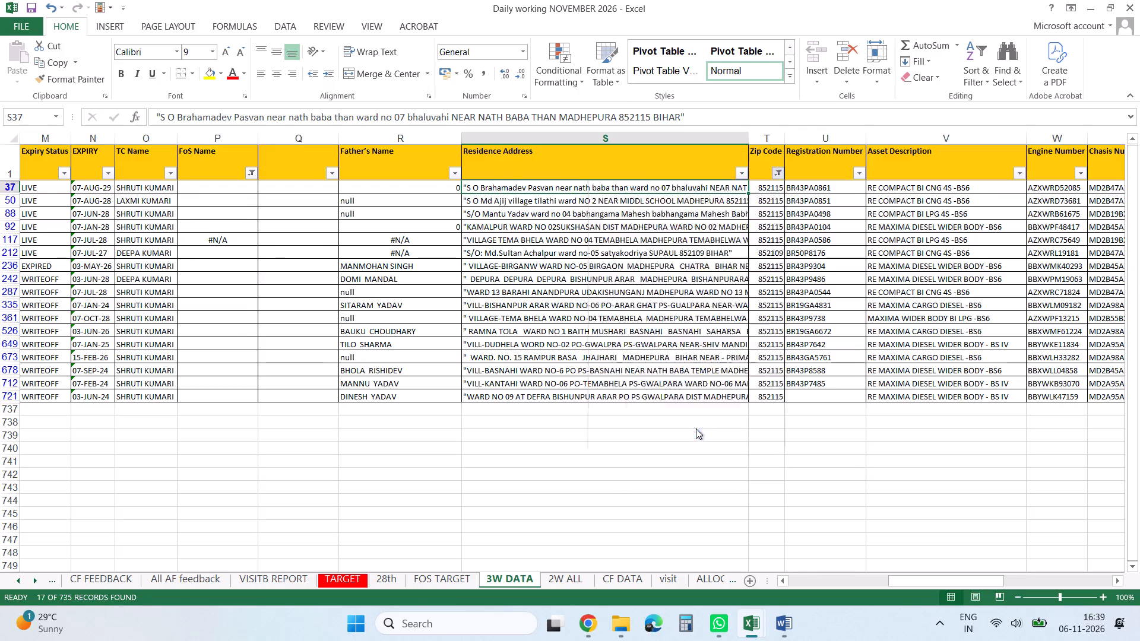
scroll(715, 342, up, 8)
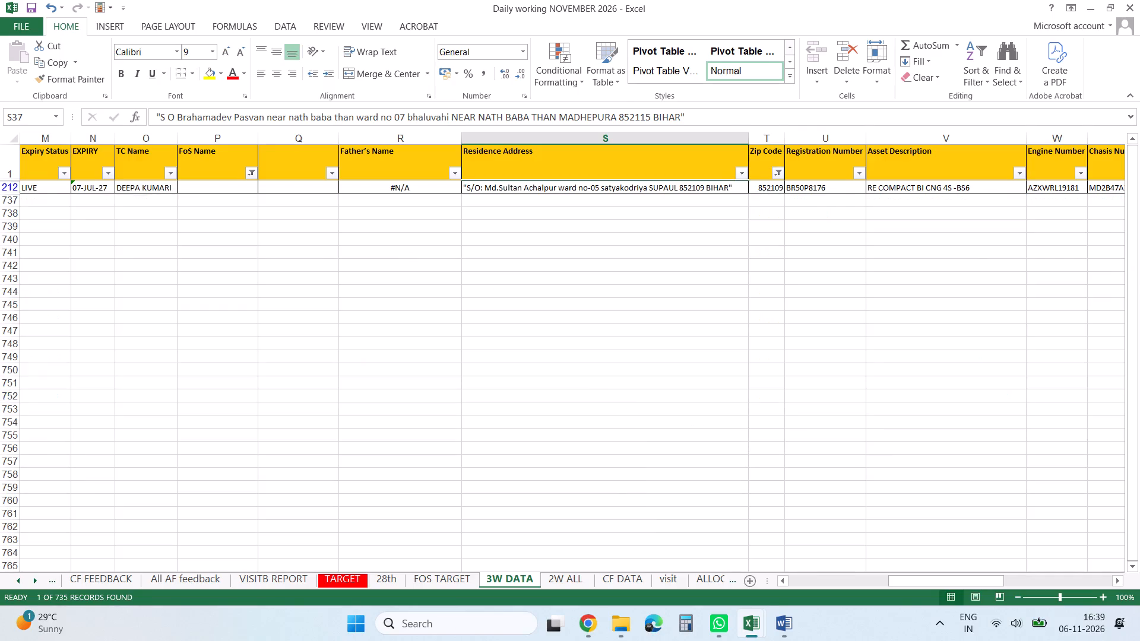
scroll(715, 342, up, 1)
click(653, 189)
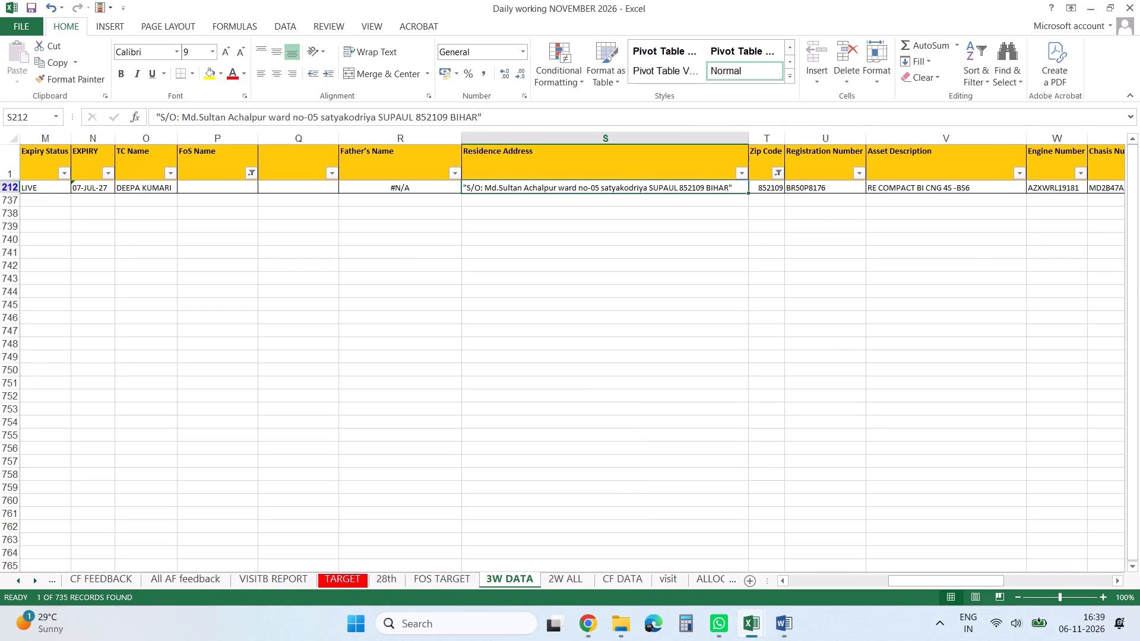
key(Left)
key(Left)
key(Right)
key(Right)
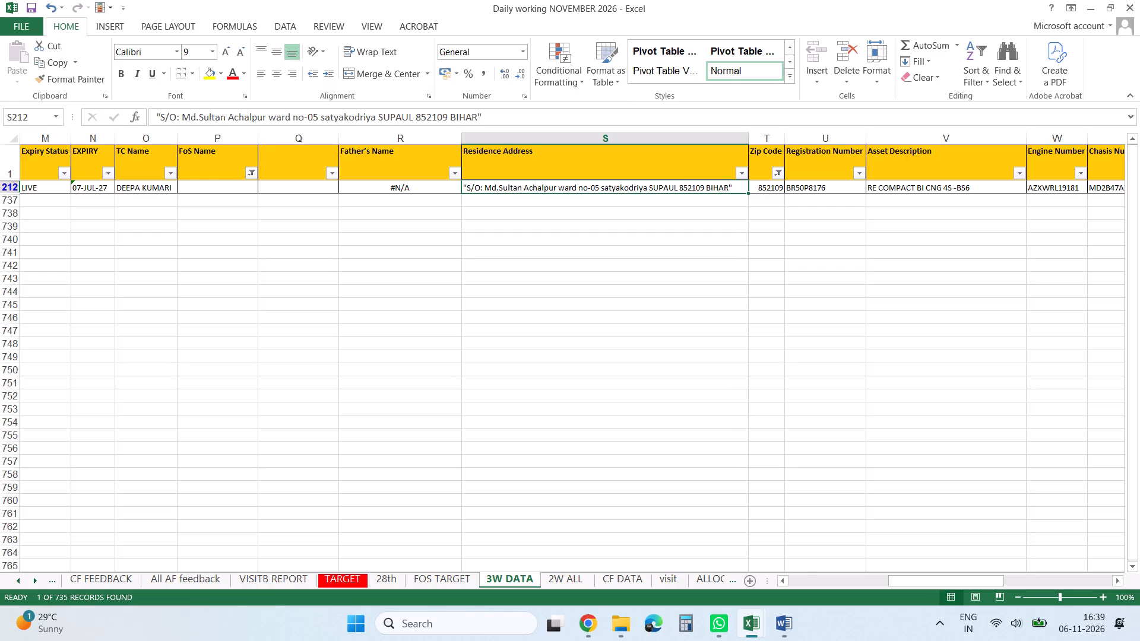
key(Left)
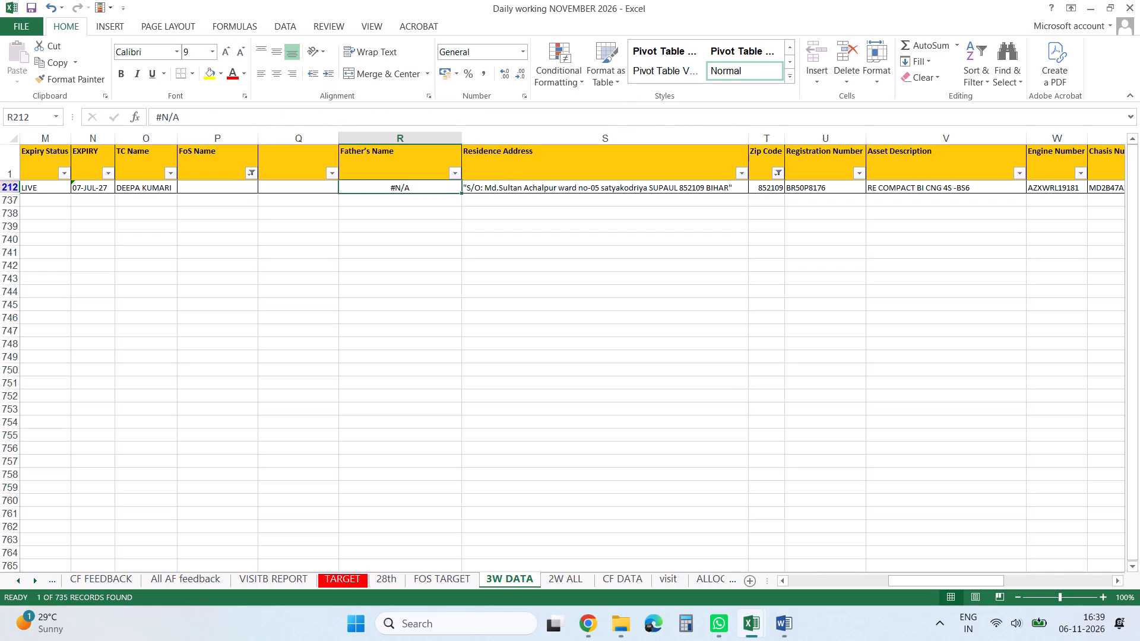
key(Left)
key(Left)
key(Left)
key(Left)
key(Left)
key(Left)
key(Left)
key(Left)
key(Left)
key(Left)
key(Left)
key(Left)
key(Left)
key(Left)
key(Left)
key(Left)
key(Left)
key(Left)
key(Left)
key(Left)
key(Left)
key(Left)
key(Left)
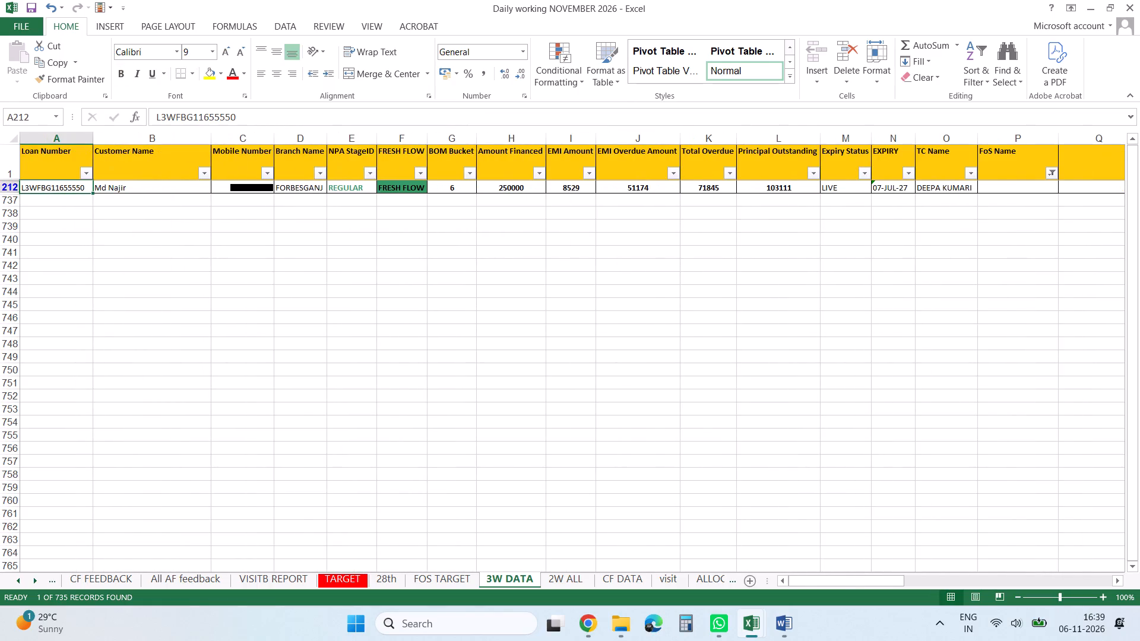
Review the same record's details from Loan Number across to Residence Address, including FRESH FLOW, EXPIRY and FoS Name.
key(Right)
key(Right)
key(Right)
key(Right)
key(Right)
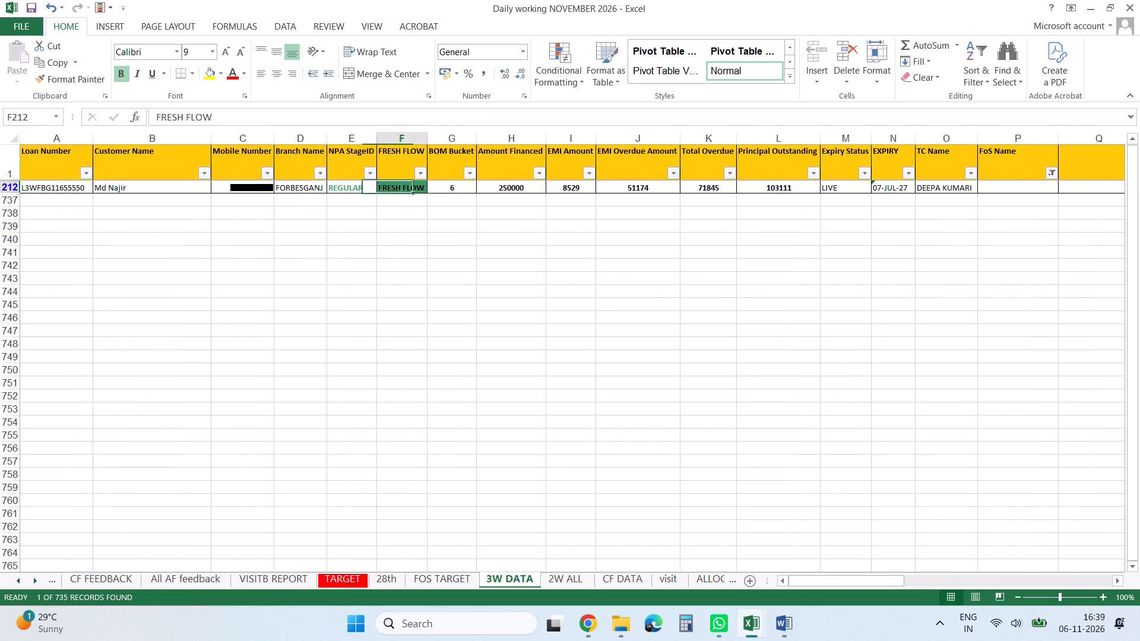
key(Right)
key(Right)
key(Right)
key(Right)
key(Right)
key(Right)
key(Right)
key(Right)
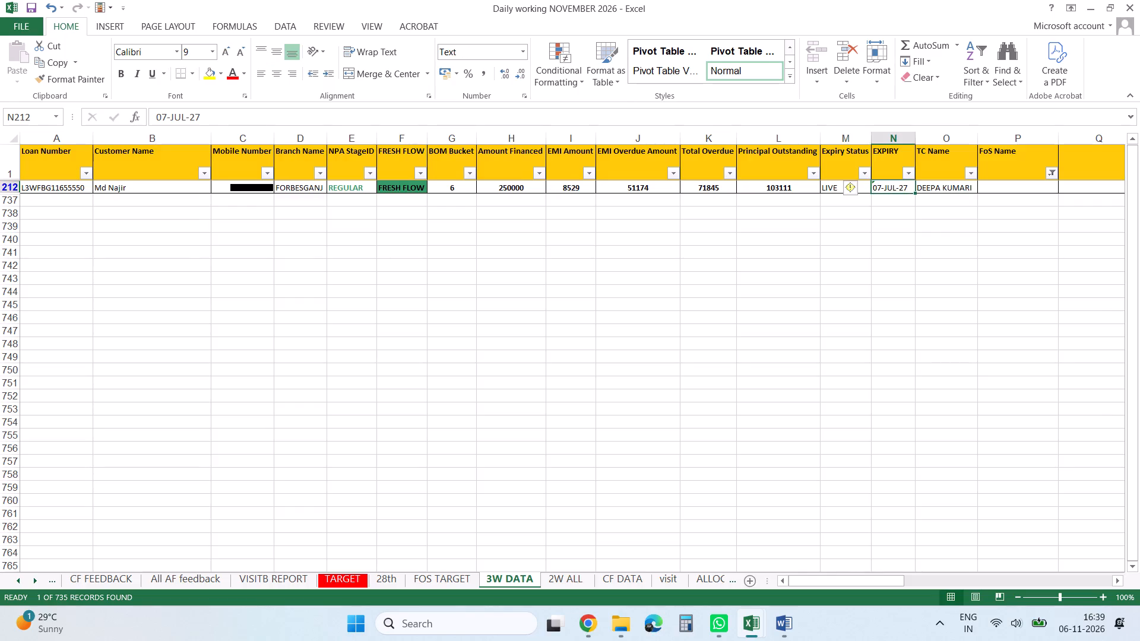
key(Right)
key(Right)
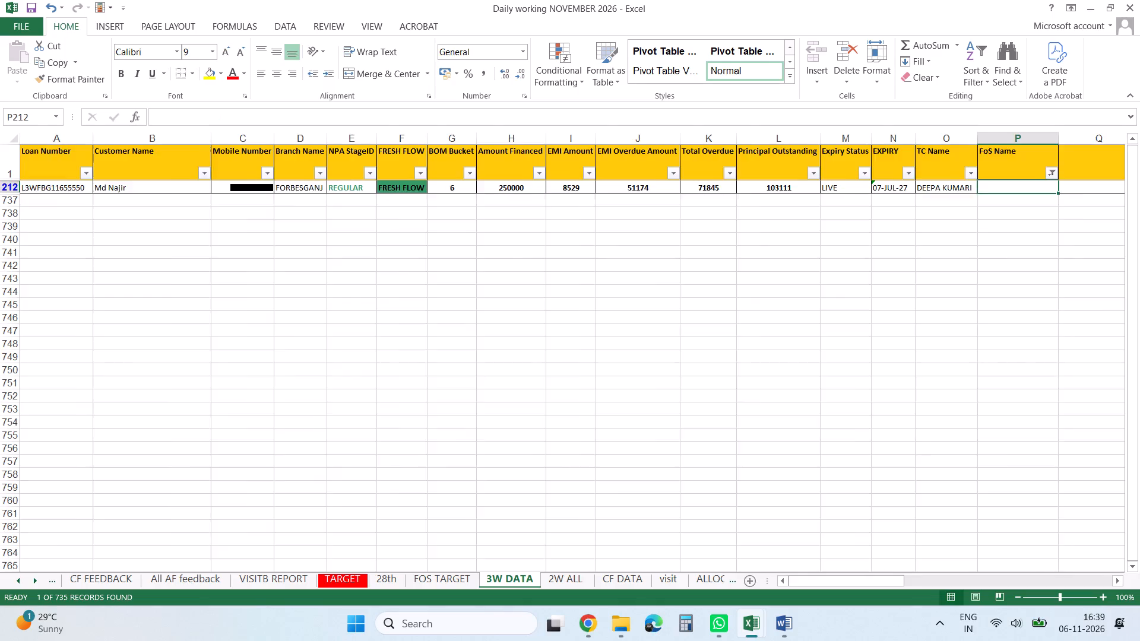
key(Right)
key(Left)
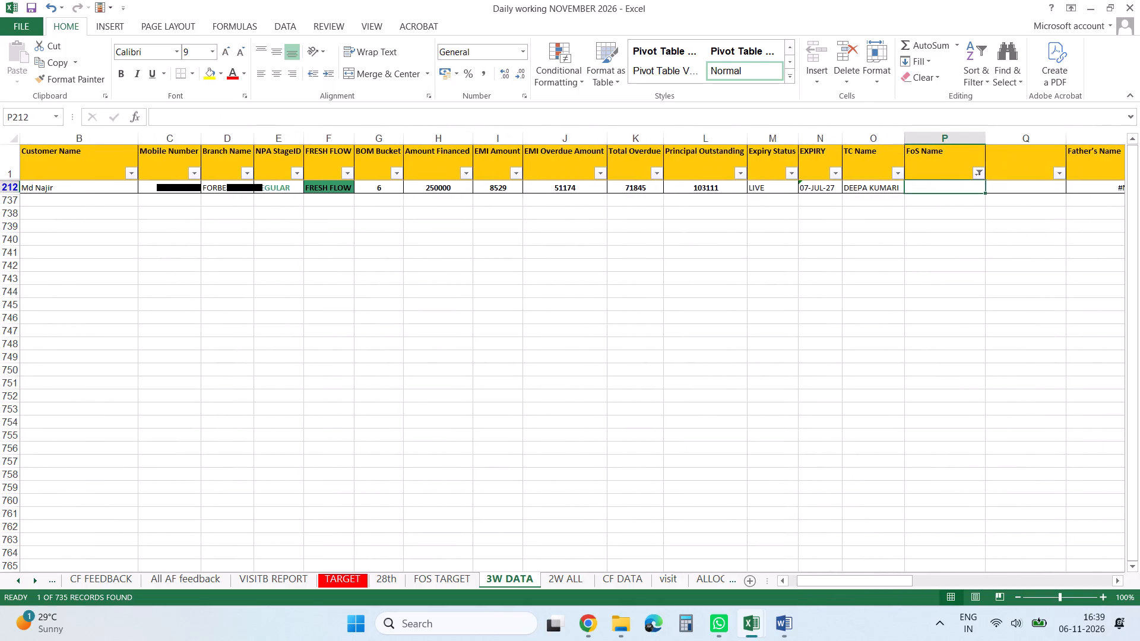
key(Right)
key(Right)
key(Right)
key(Right)
key(Left)
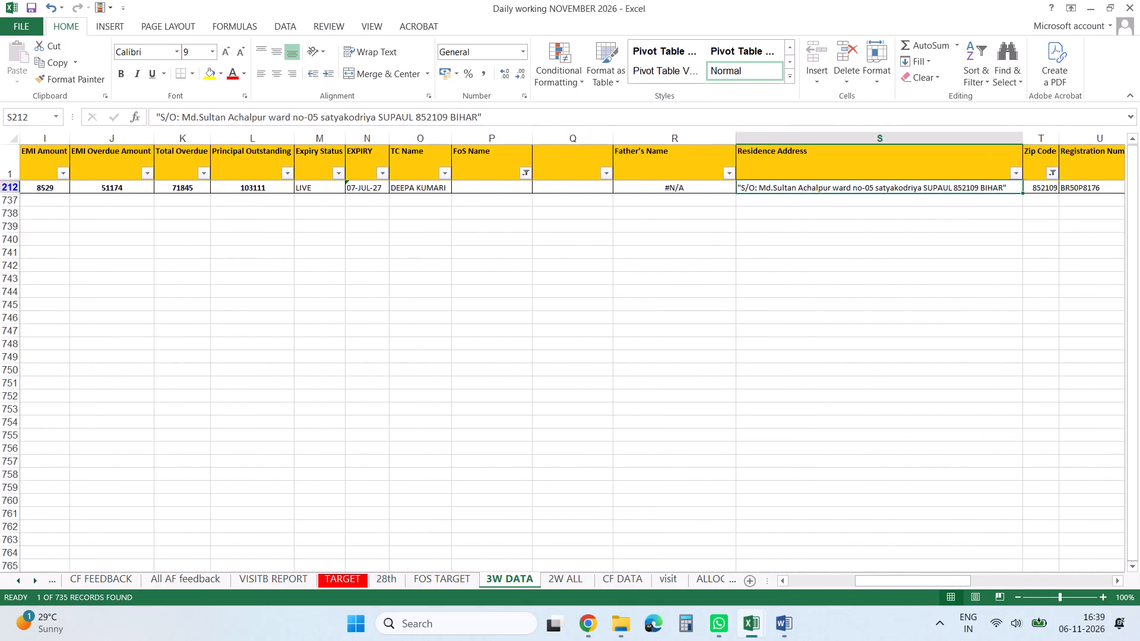
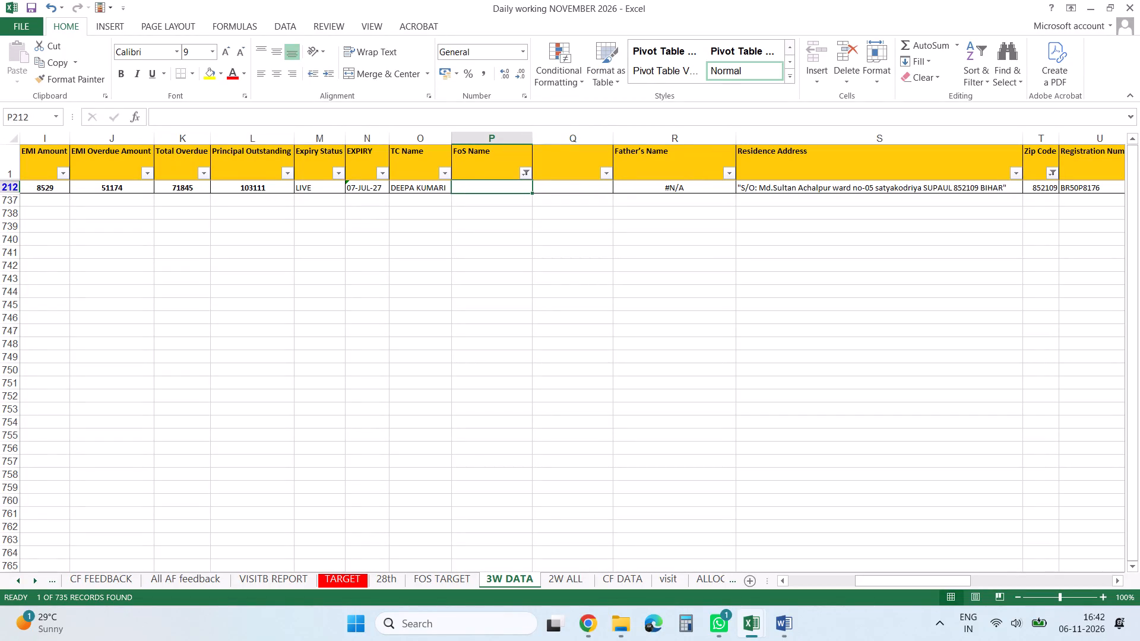
Fill the empty FoS Name cell of the zip code 852109 record with the FoS whose name begins with MU.
text(MU)
key(Right)
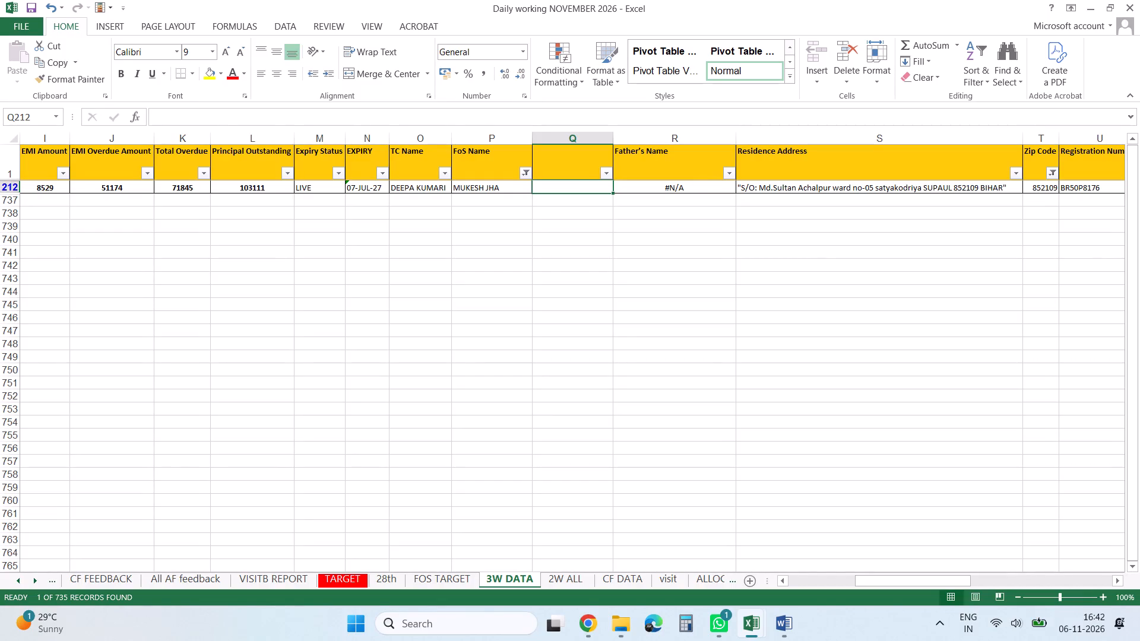
Reset the Zip Code and FoS Name filters on 3W DATA to include all values.
click(1053, 170)
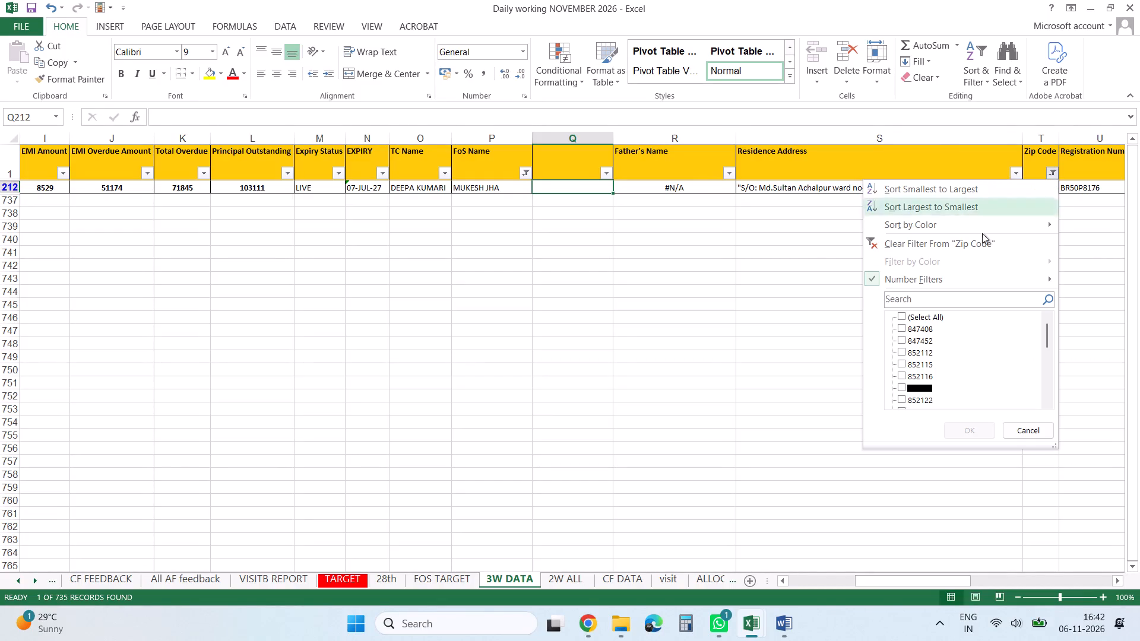
click(913, 315)
key(Return)
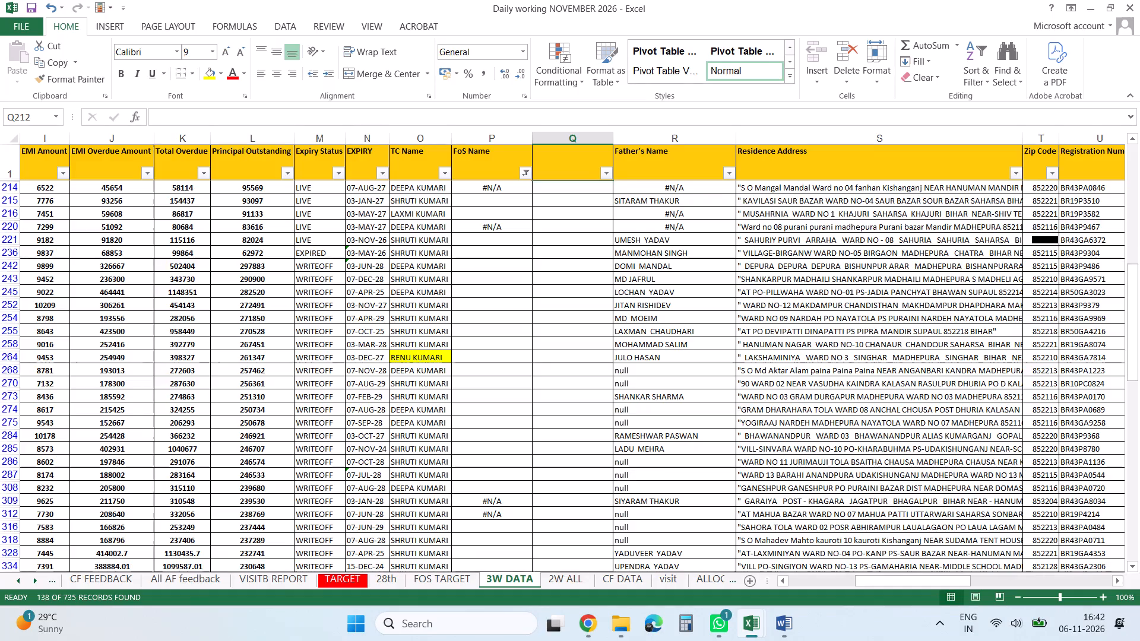
click(524, 169)
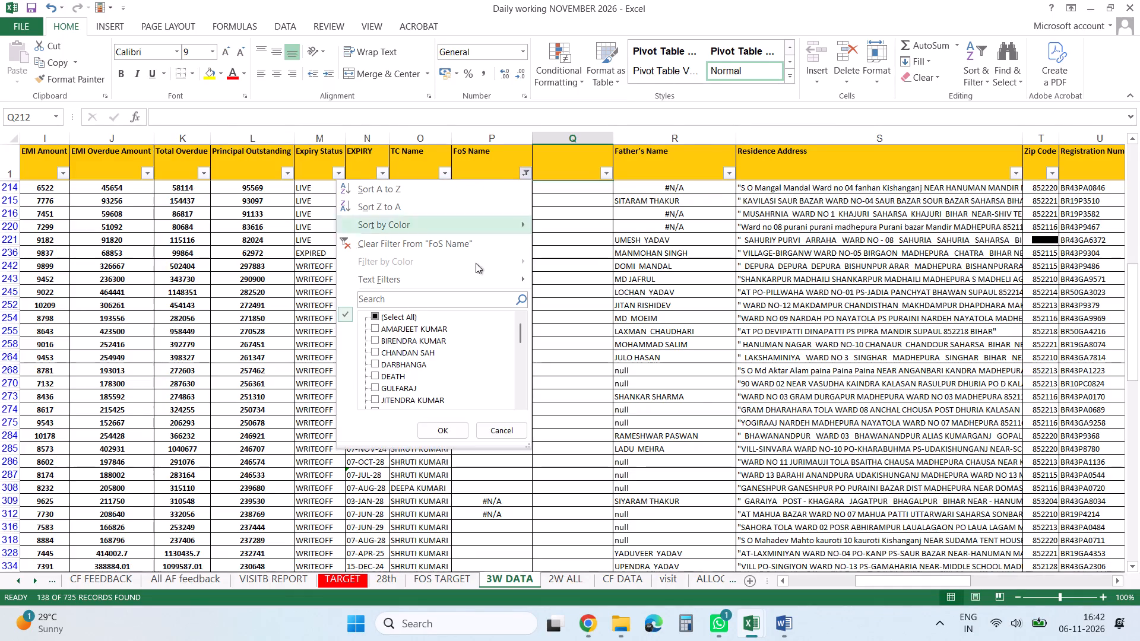
click(406, 313)
key(Return)
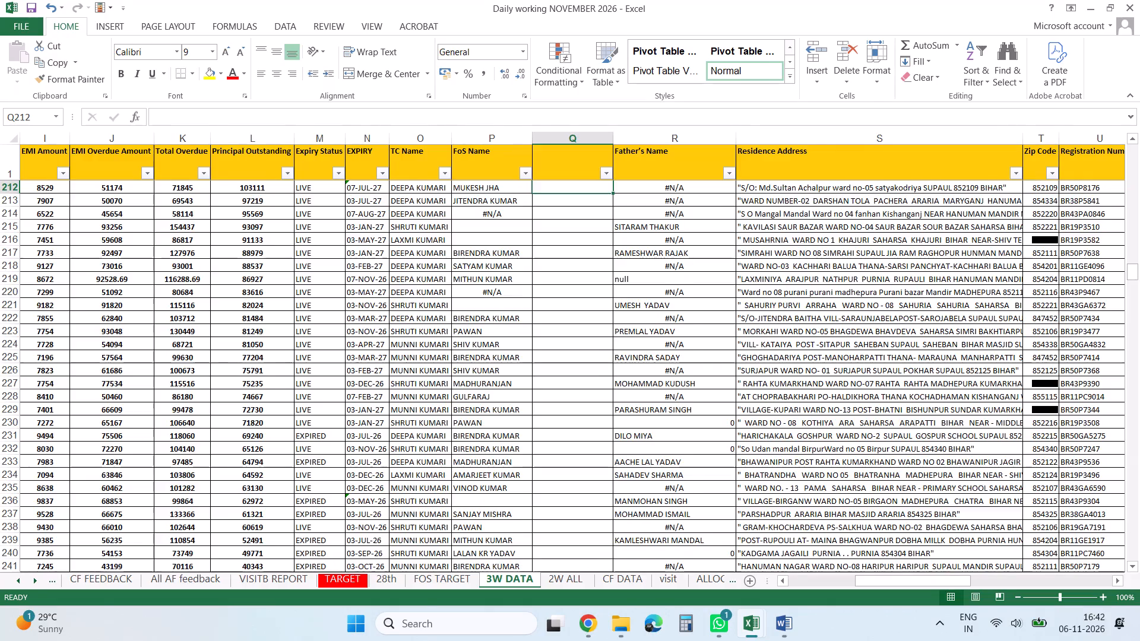
Go back to the Loan Number header at the start of the unfiltered 3W DATA list.
scroll(406, 313, up, 6)
scroll(406, 313, up, 20)
scroll(406, 313, up, 20)
scroll(406, 313, up, 1)
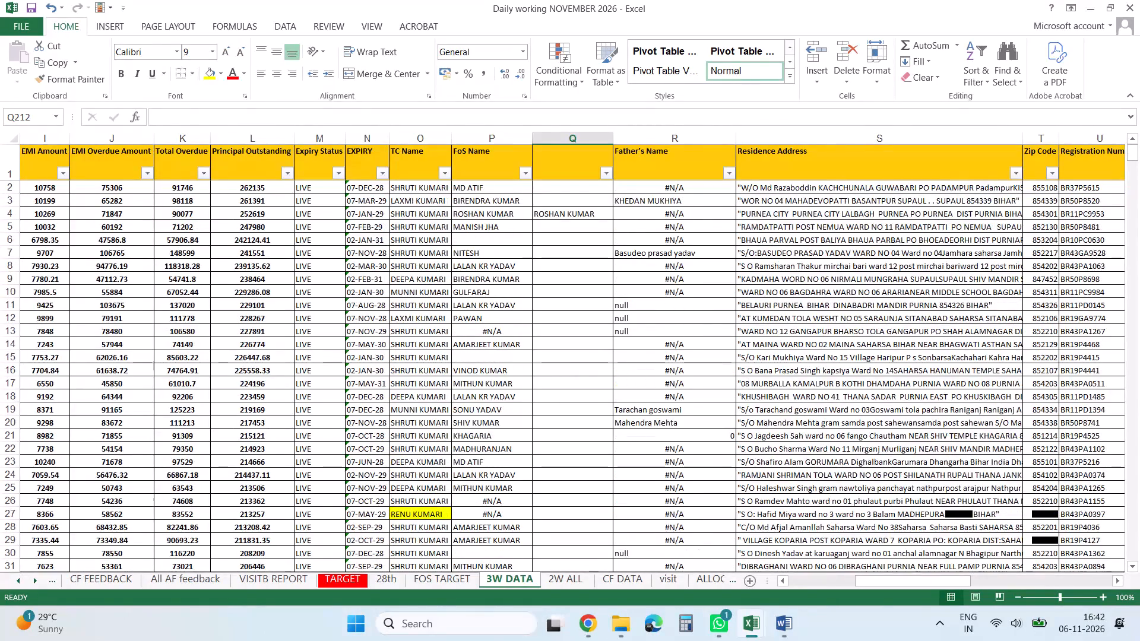
click(411, 170)
key(Left)
key(Left)
key(Left)
key(Left)
key(Left)
key(Left)
key(Left)
key(Left)
key(Left)
key(Left)
key(Left)
key(Left)
key(Left)
key(Left)
key(Left)
key(Left)
key(Left)
key(Left)
key(Left)
key(Left)
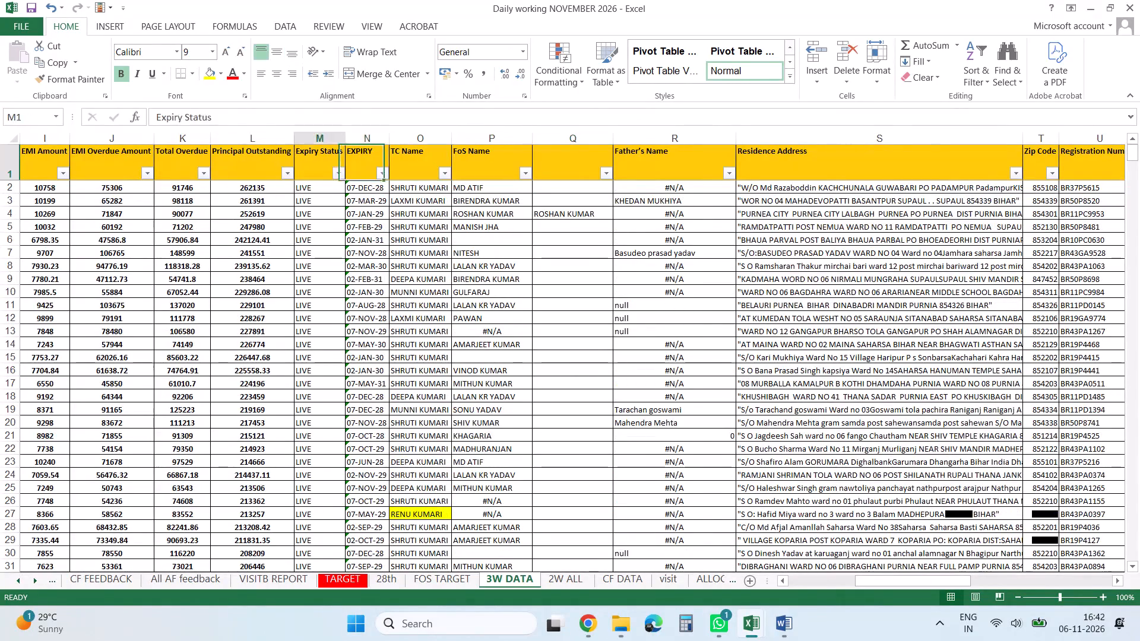
key(Up)
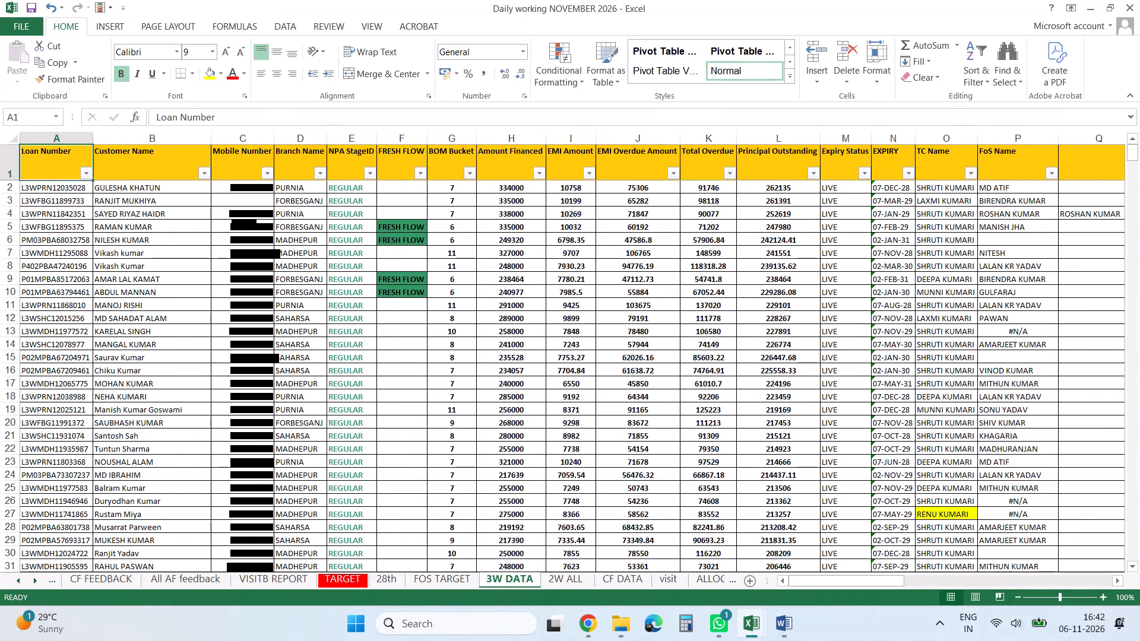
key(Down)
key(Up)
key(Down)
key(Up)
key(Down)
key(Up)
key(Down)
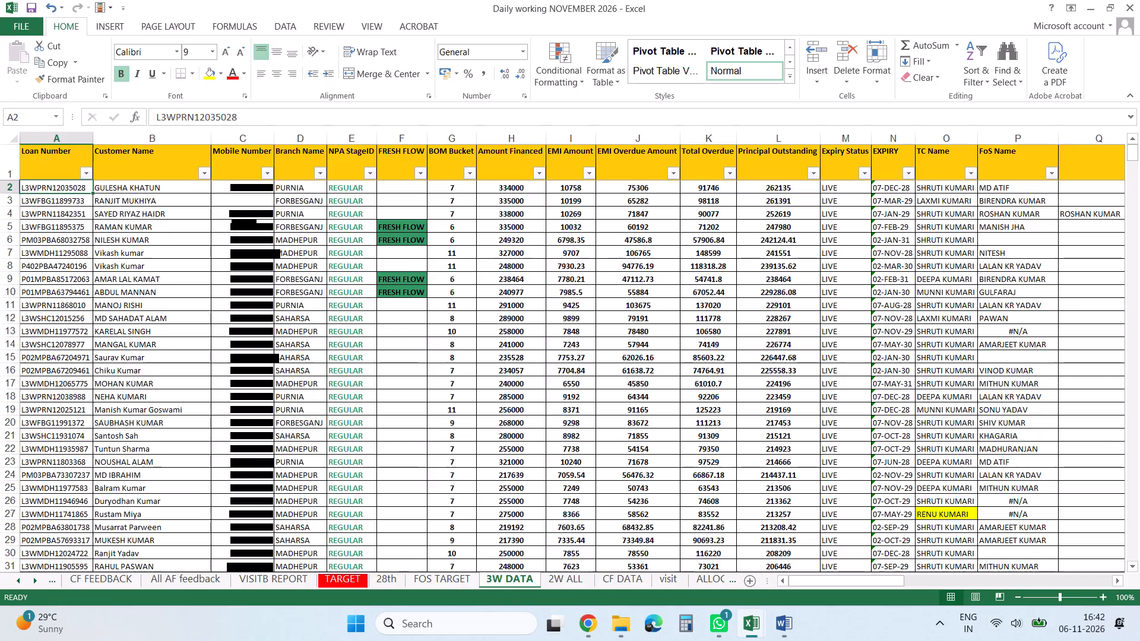
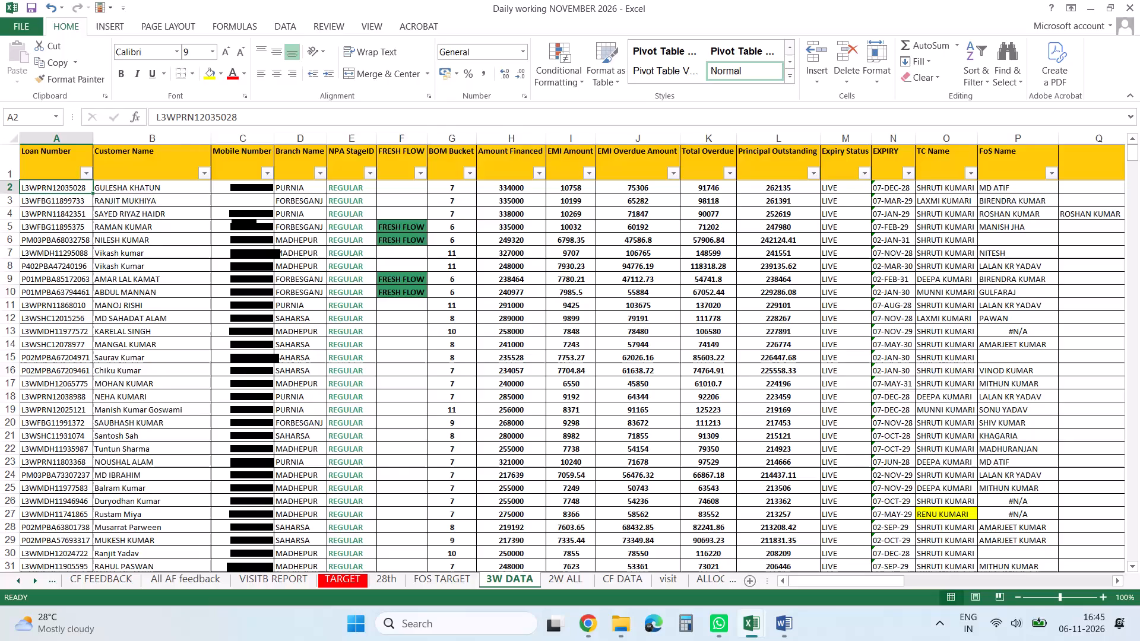
Examine the 3W DATA column headings from Loan Number across to Registration Number, and return to Loan Number.
key(Up)
key(Down)
key(Up)
key(Right)
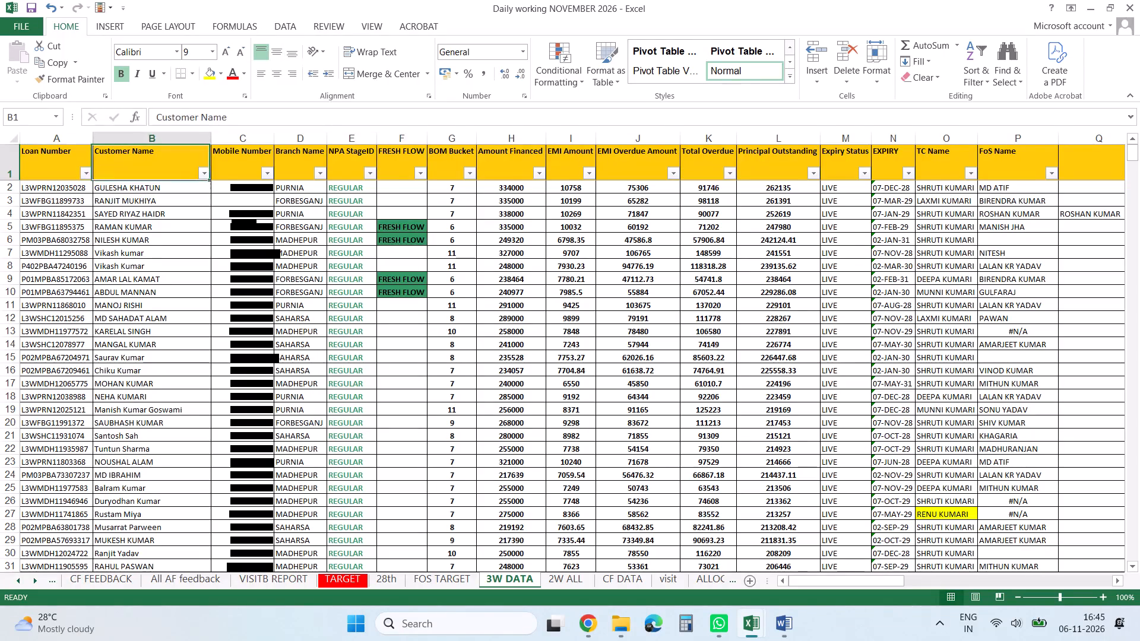
key(Right)
key(Right)
key(Right)
key(Right)
key(Right)
key(Right)
key(Right)
key(Right)
key(Right)
key(Right)
key(Right)
key(Right)
key(Right)
key(Right)
key(Right)
key(Right)
key(Right)
key(Right)
key(Right)
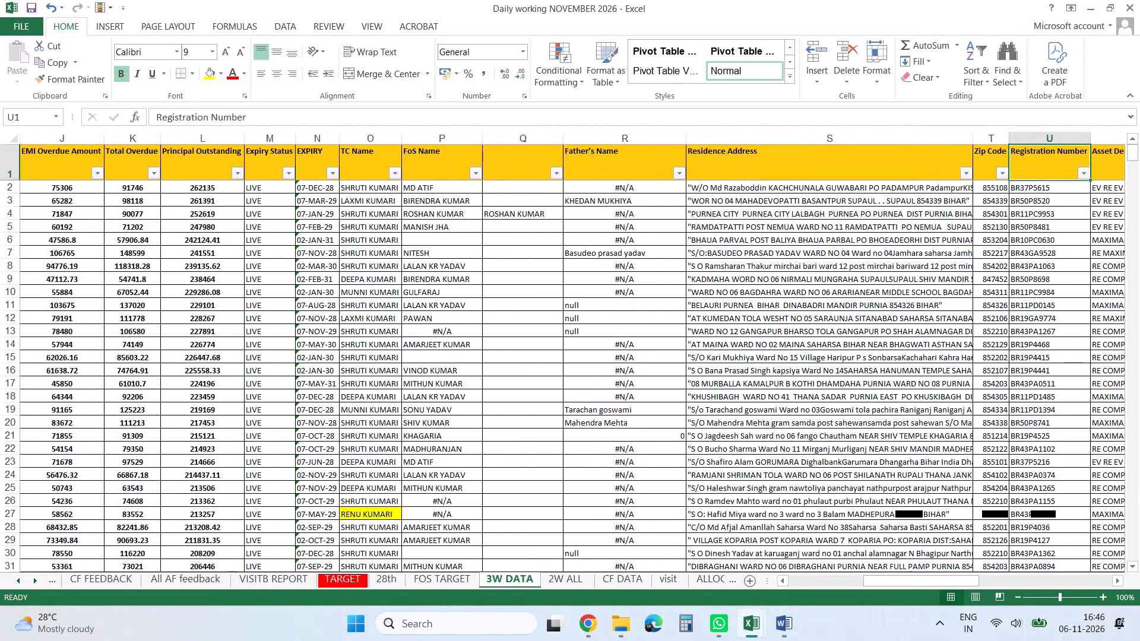
key(Left)
key(Left)
key(Left)
key(Left)
key(Left)
key(Left)
key(Left)
key(Left)
key(Left)
key(Left)
key(Left)
key(Left)
key(Left)
key(Left)
key(Left)
key(Left)
key(Left)
key(Left)
key(Left)
key(Left)
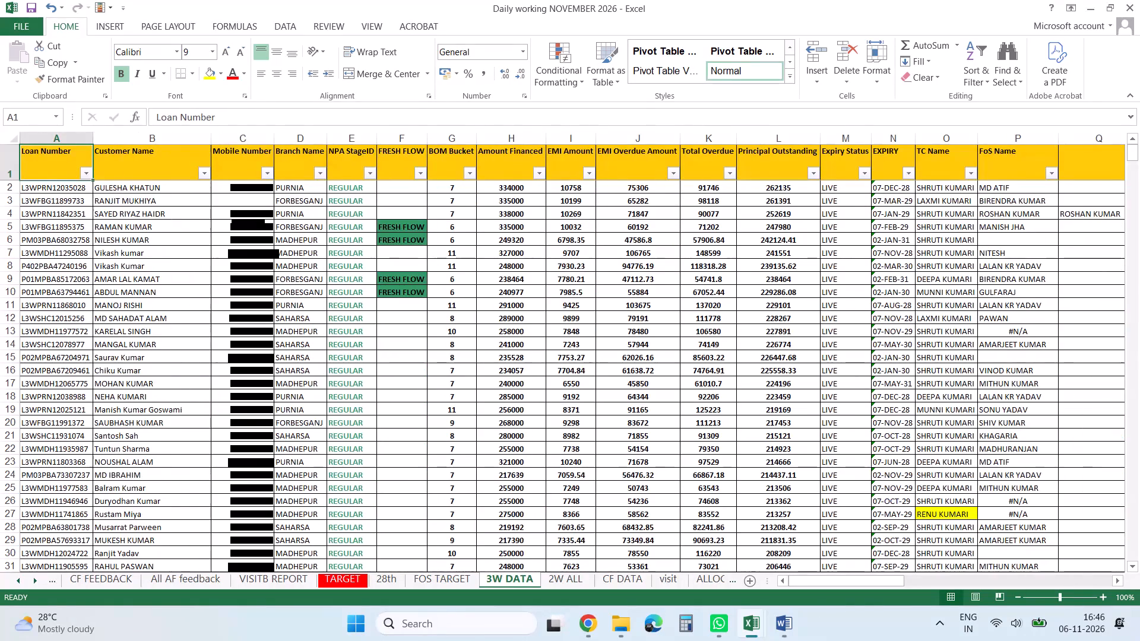
Go across the 3W DATA header row again from Customer Name, checking the loan and EMI columns.
key(Right)
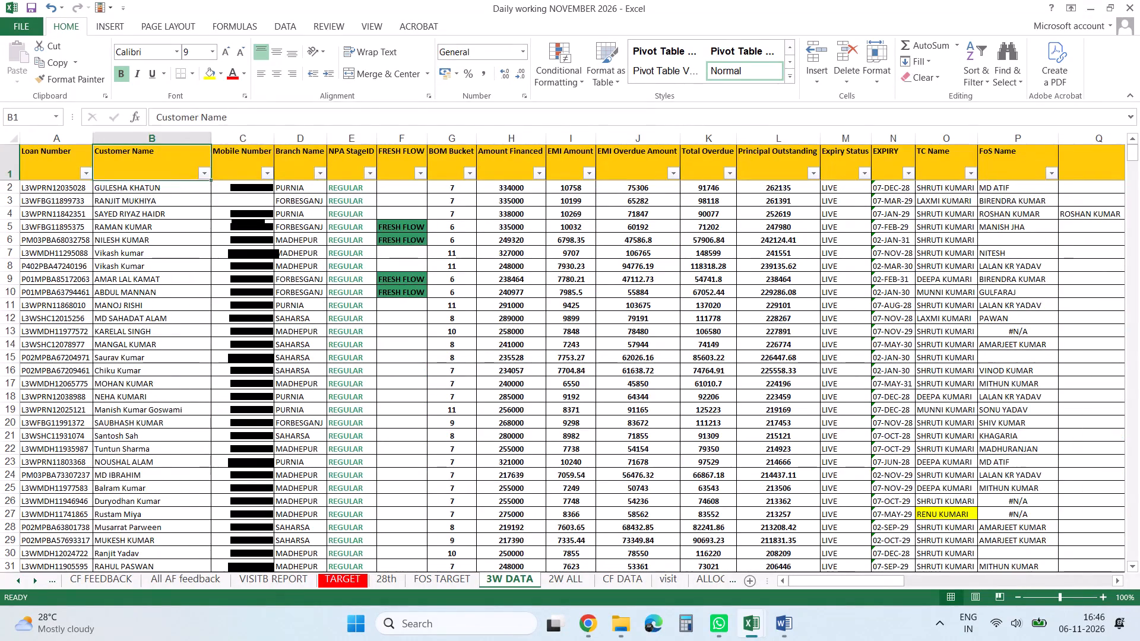
key(Right)
key(Right)
key(Right)
key(Right)
key(Right)
key(Right)
key(Right)
key(Right)
key(Right)
key(Right)
key(Right)
key(Right)
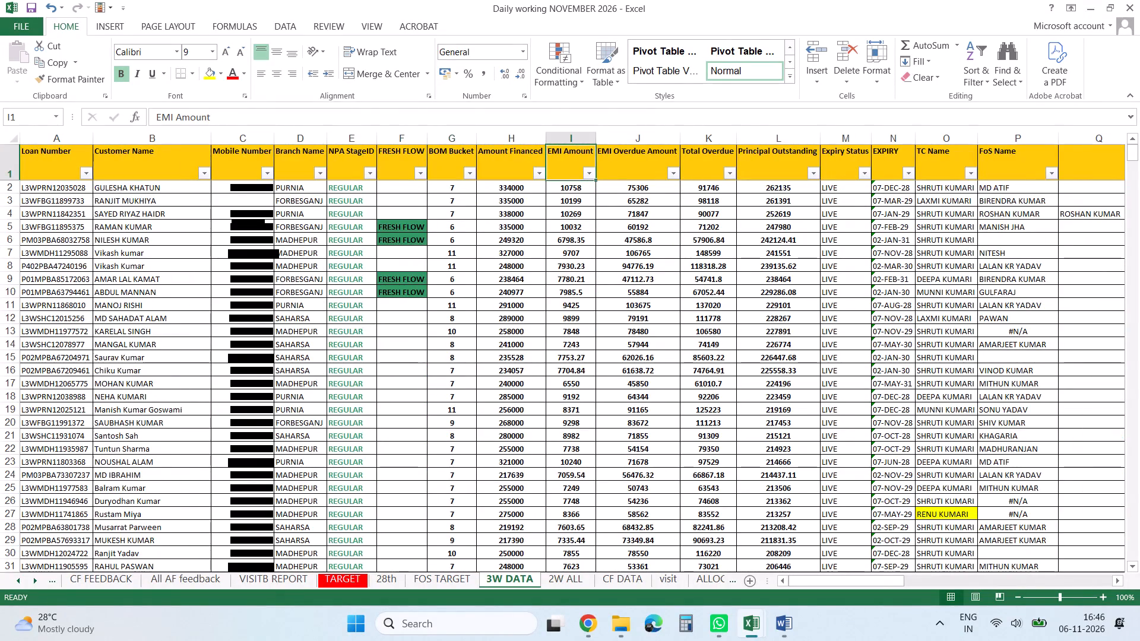
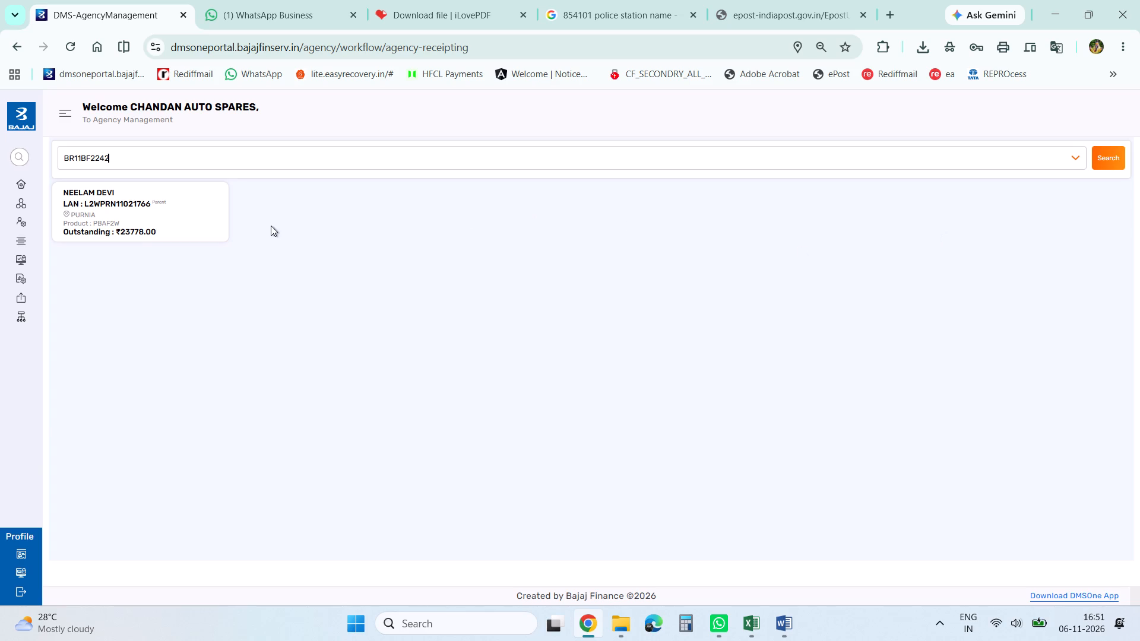
In the Bajaj agency receipting portal, open the loan account details found for the searched vehicle registration number.
double_click(140, 217)
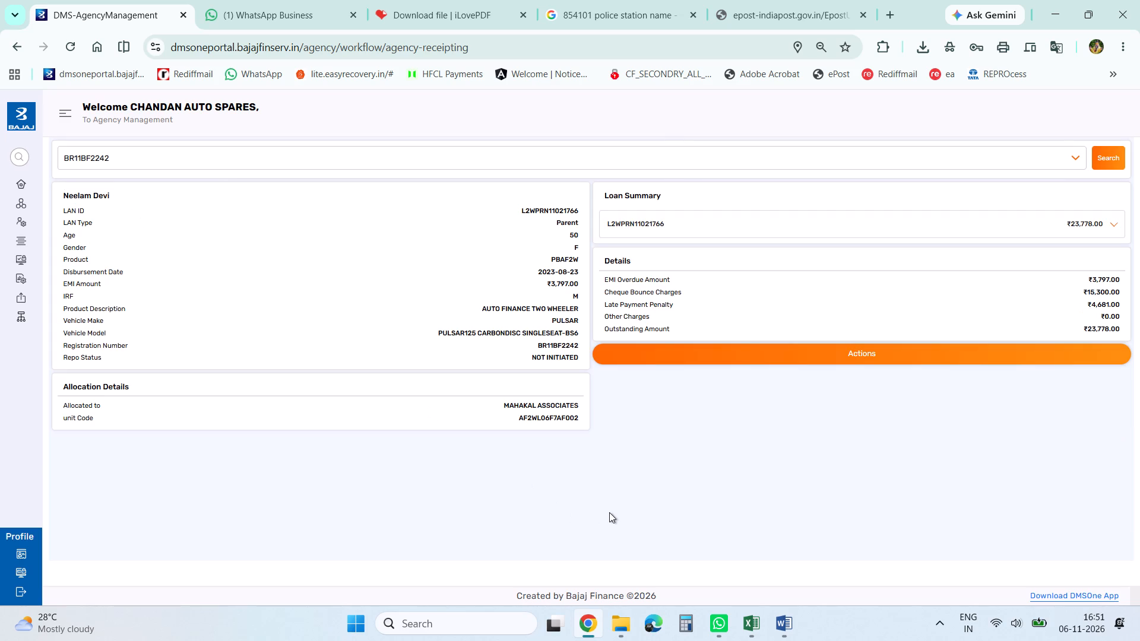
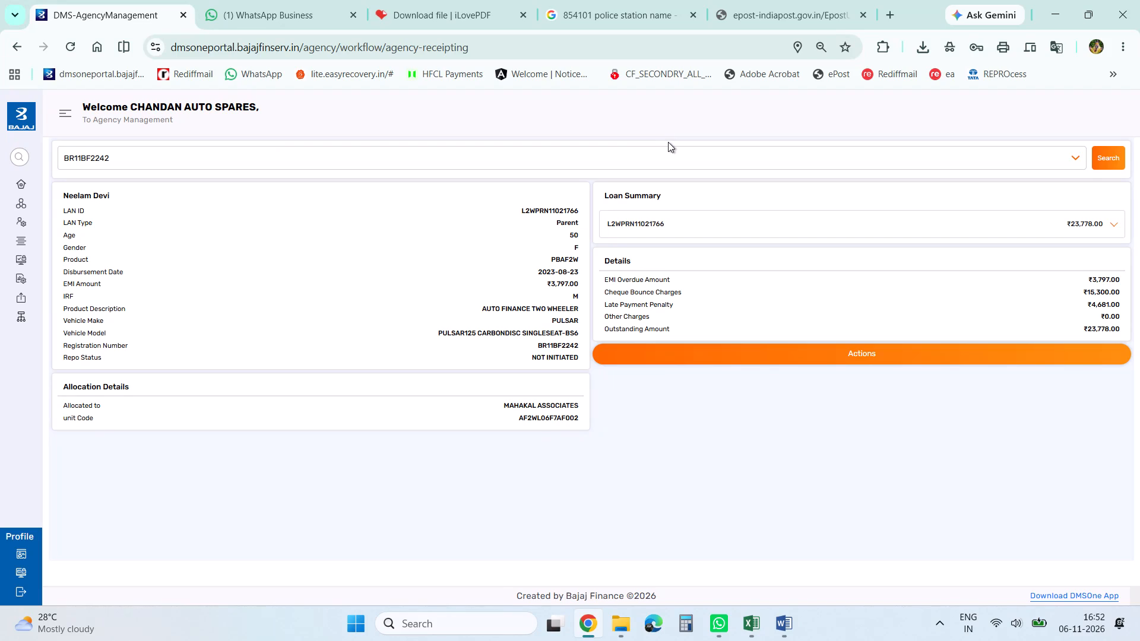
Copy the LAN ID from the borrower's loan account details in the agency receipting portal.
double_click(559, 211)
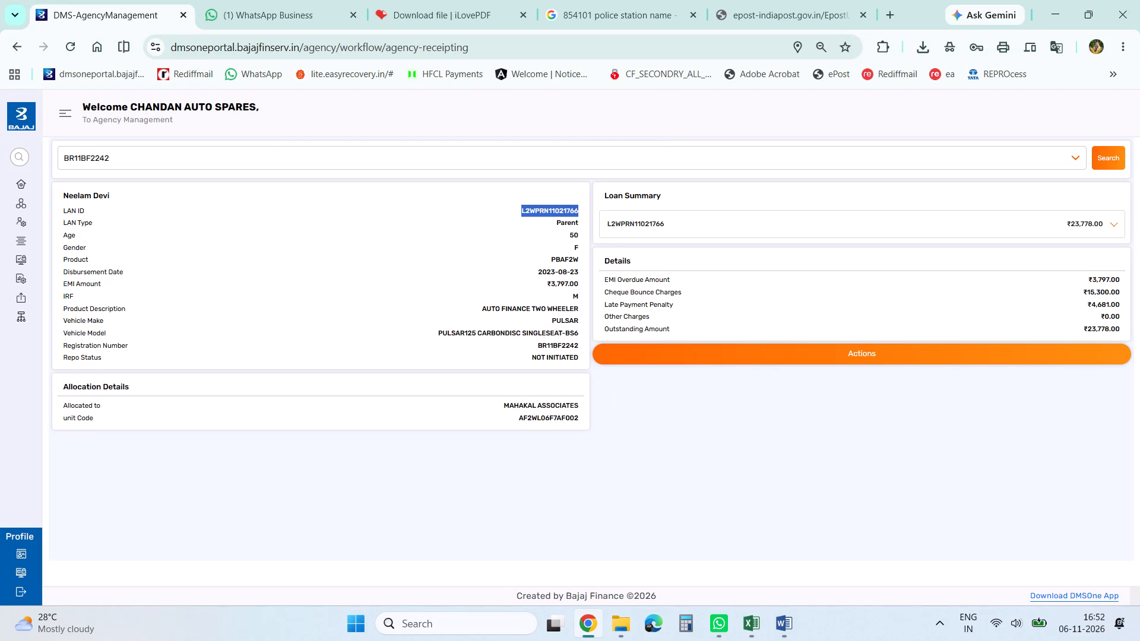
key(ctrl+c)
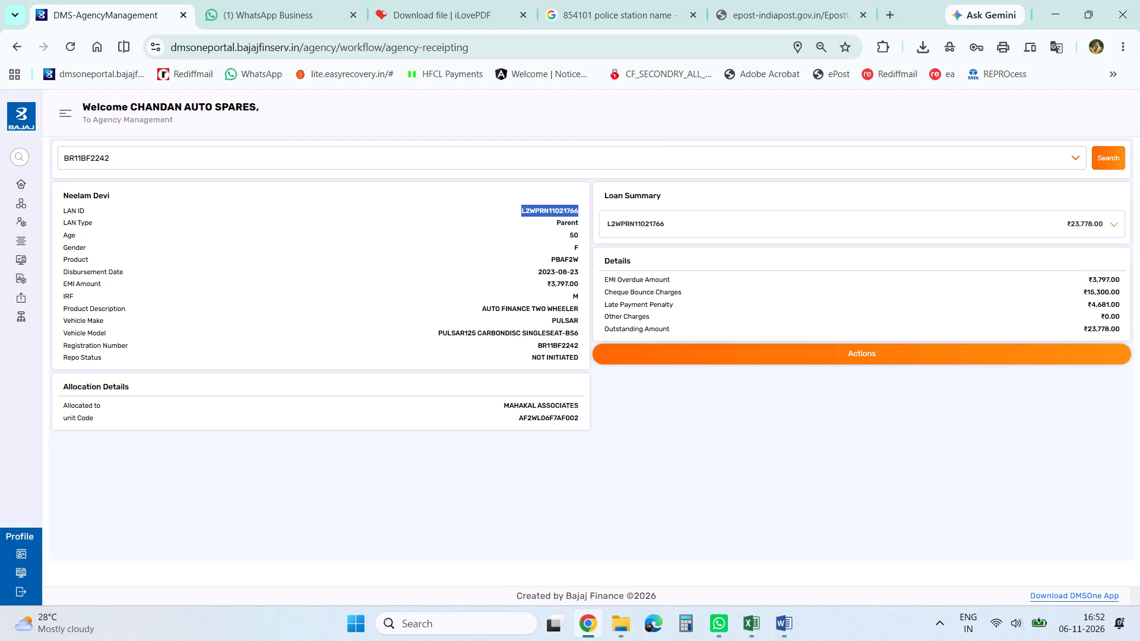
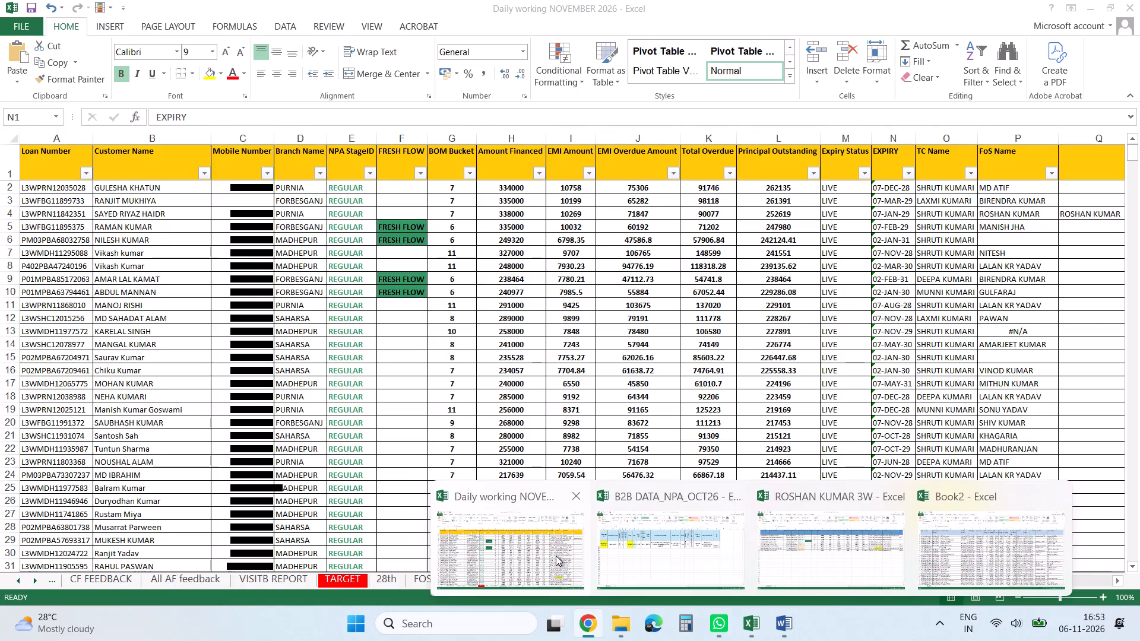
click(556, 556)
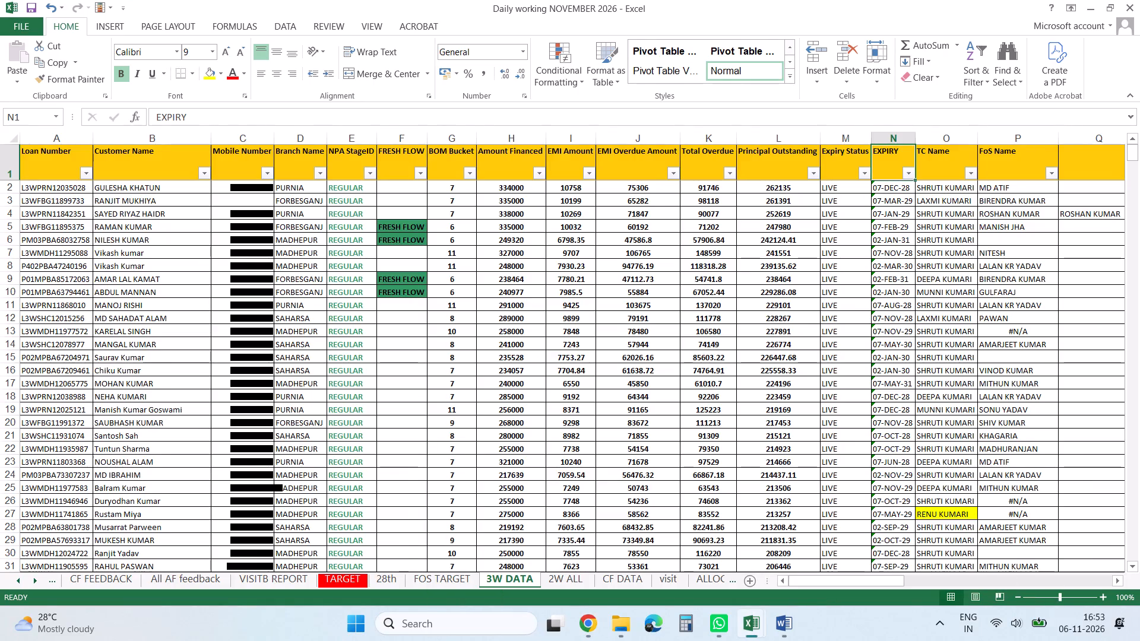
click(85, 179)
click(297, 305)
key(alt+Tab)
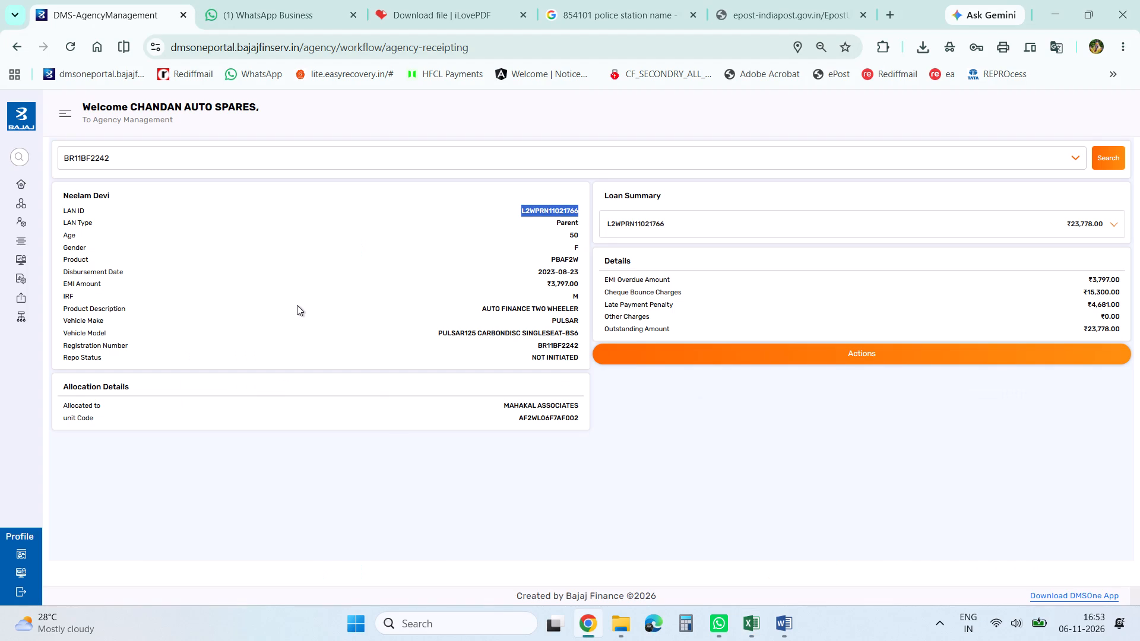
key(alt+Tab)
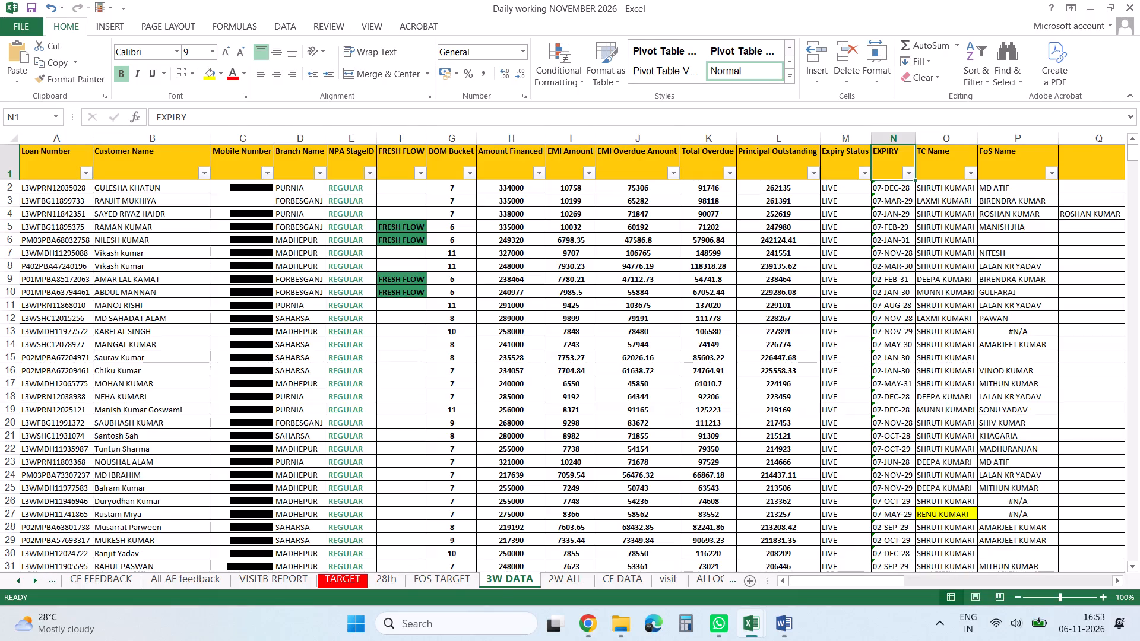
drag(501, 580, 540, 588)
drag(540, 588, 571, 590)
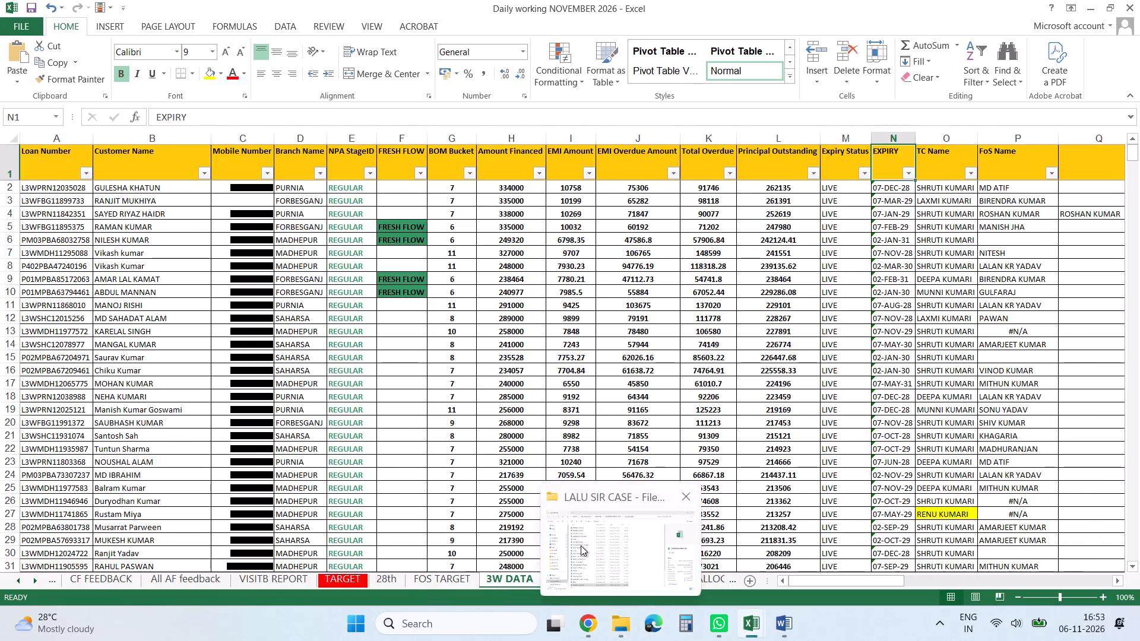
click(581, 545)
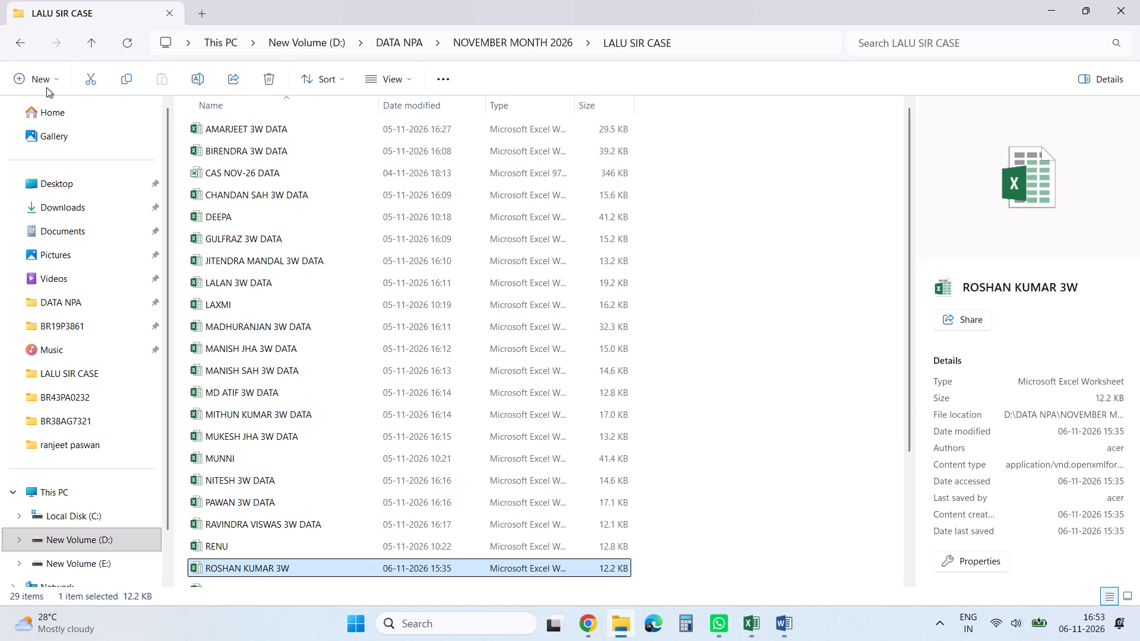
click(19, 38)
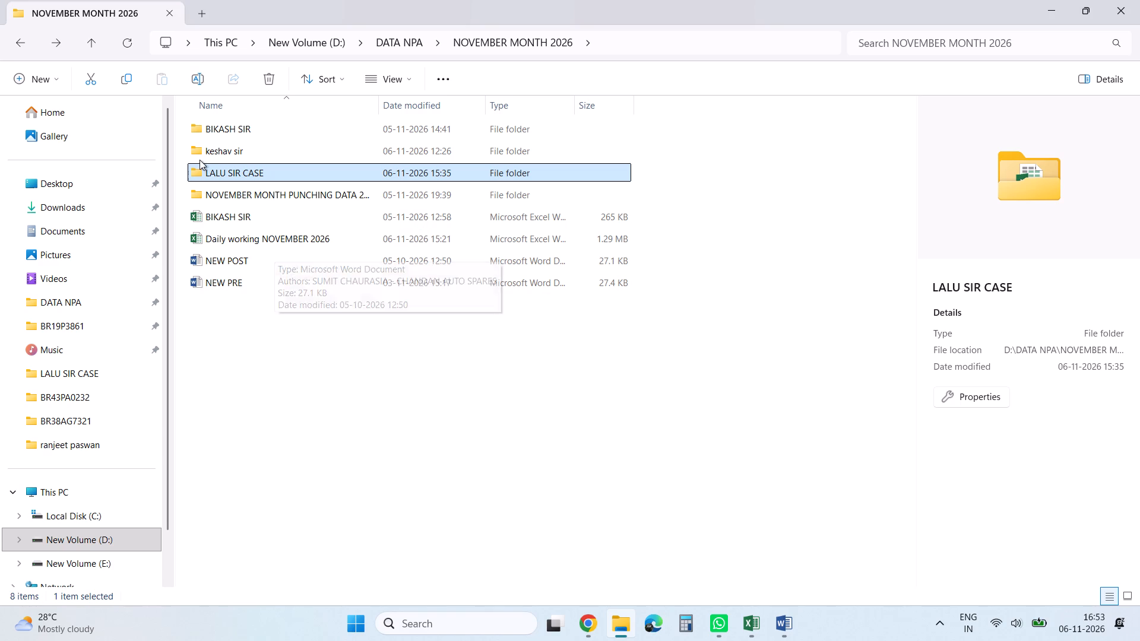
click(91, 40)
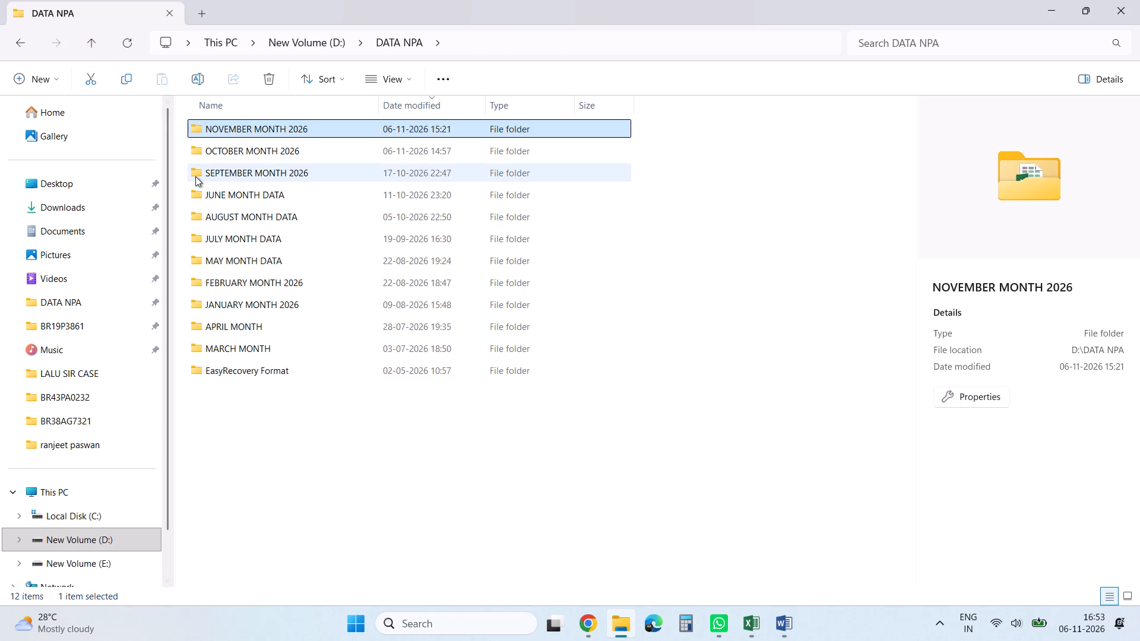
click(78, 535)
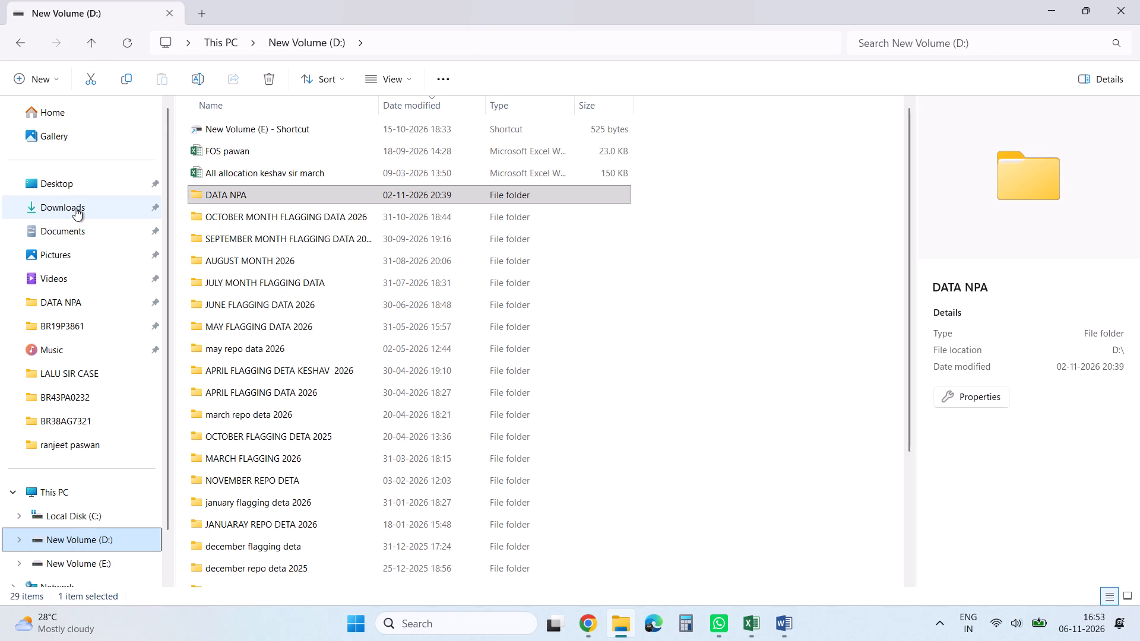
click(75, 208)
scroll(325, 283, down, 1)
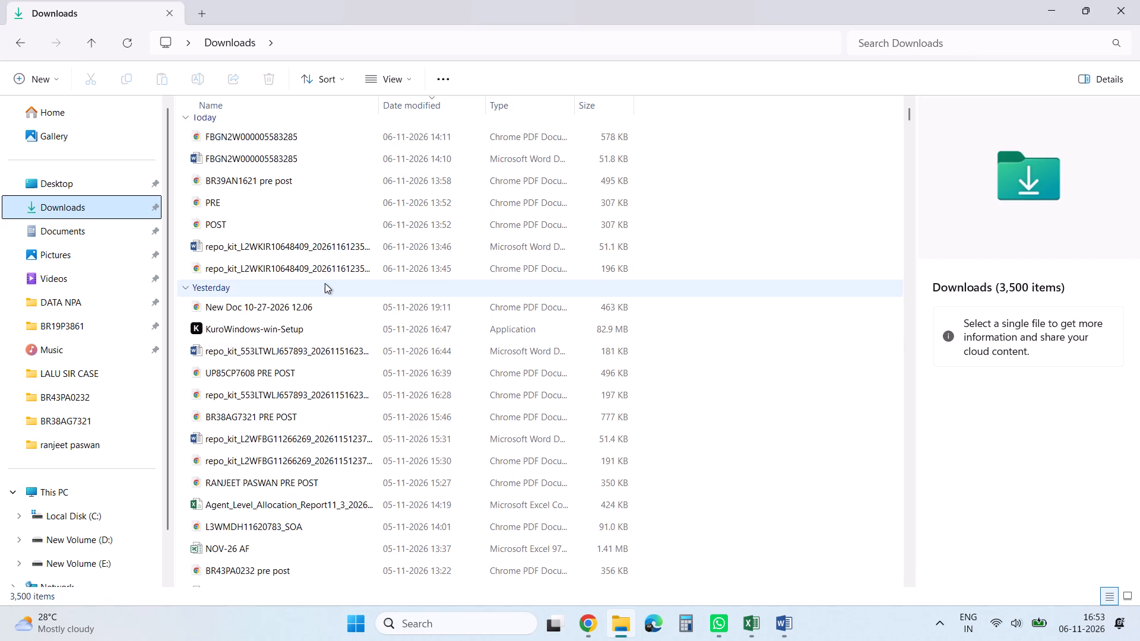
scroll(325, 283, down, 2)
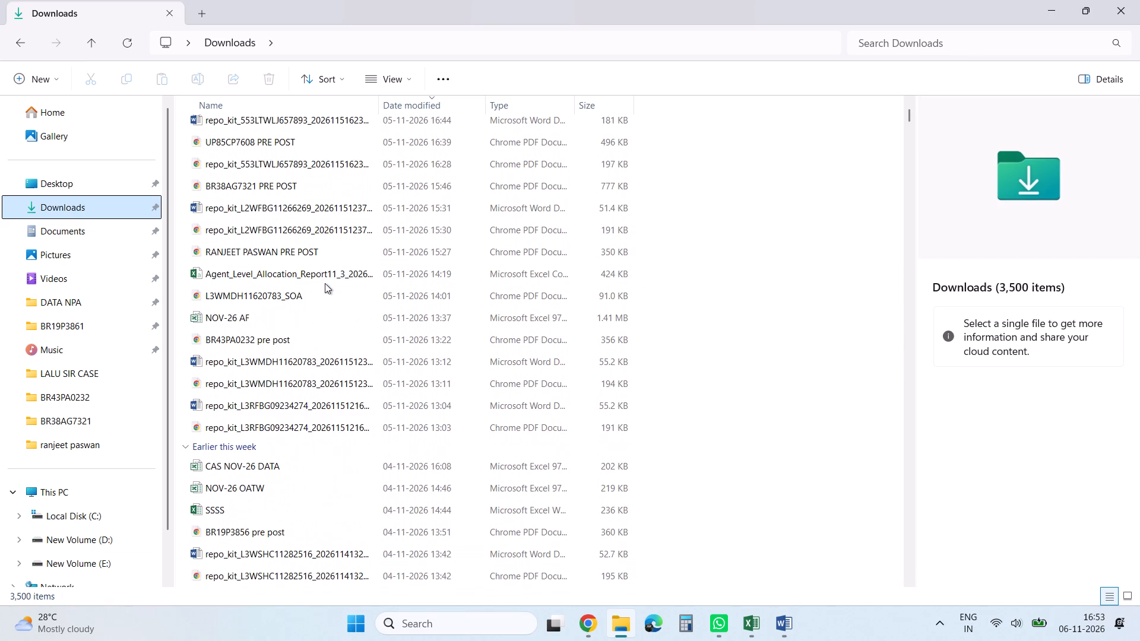
scroll(325, 283, down, 3)
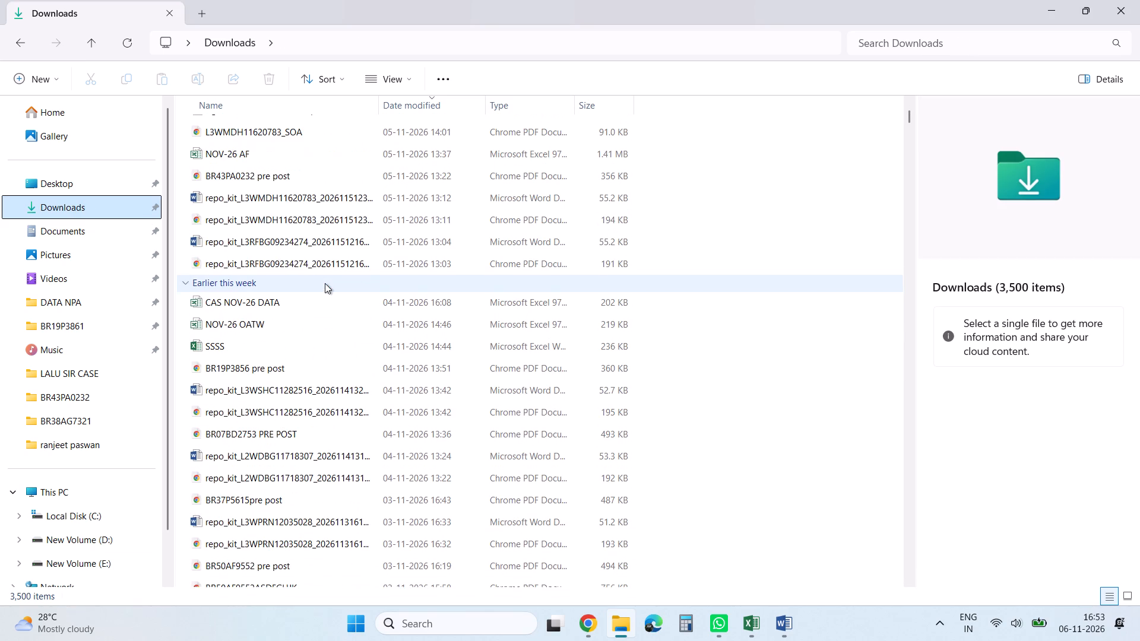
scroll(325, 283, down, 3)
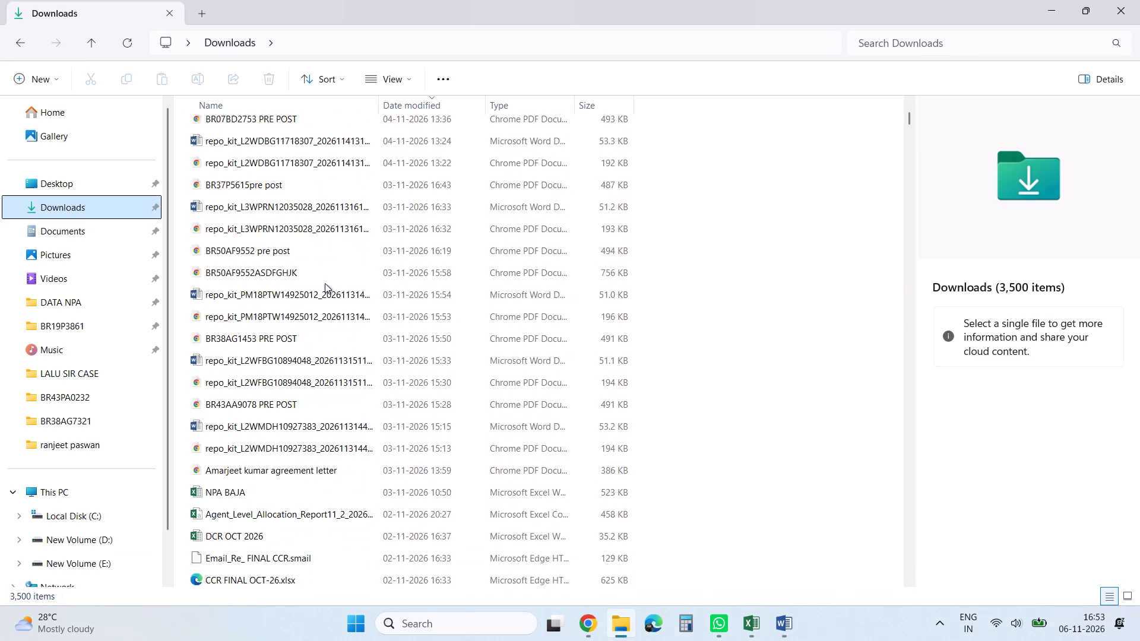
scroll(325, 283, down, 3)
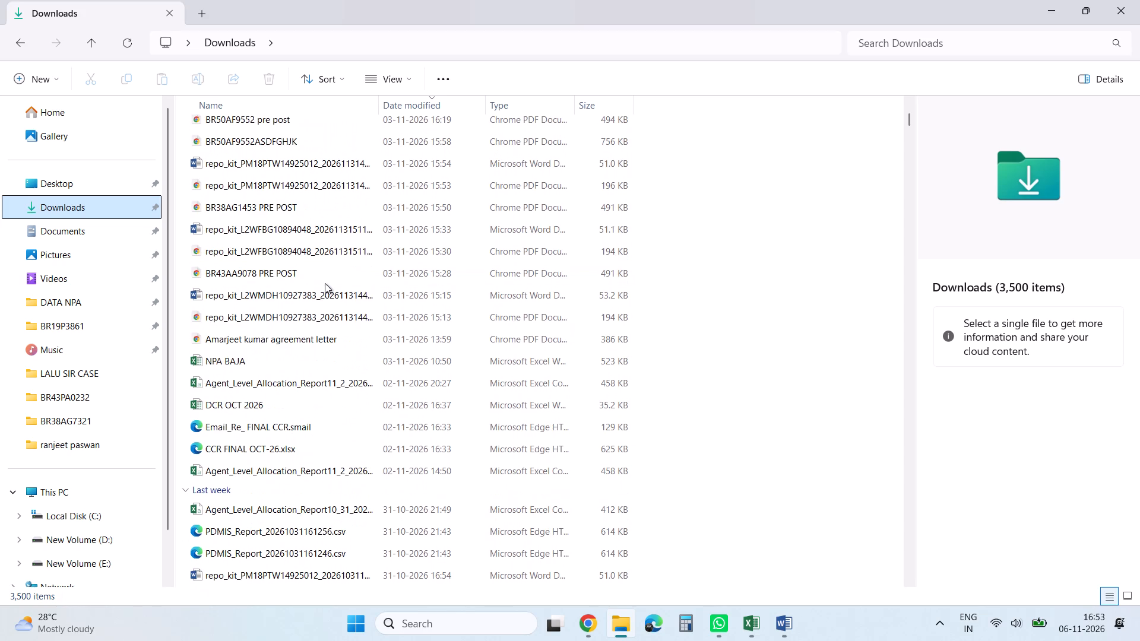
scroll(325, 283, down, 1)
double_click(295, 337)
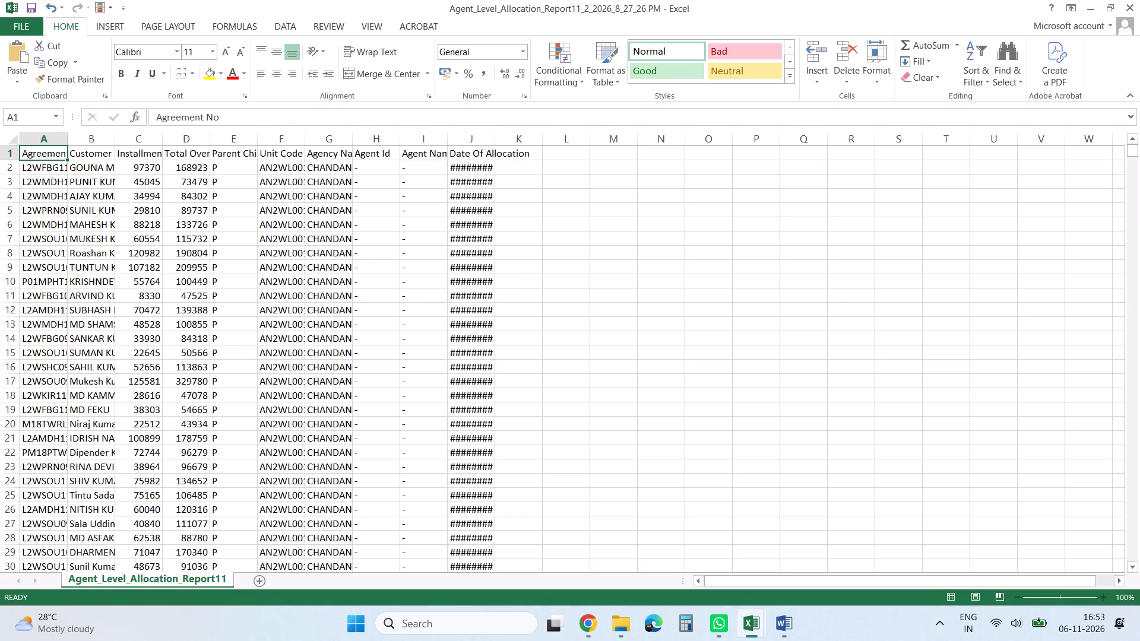
Select the whole Agreement No column in the agent-level allocation report.
click(41, 139)
click(41, 139)
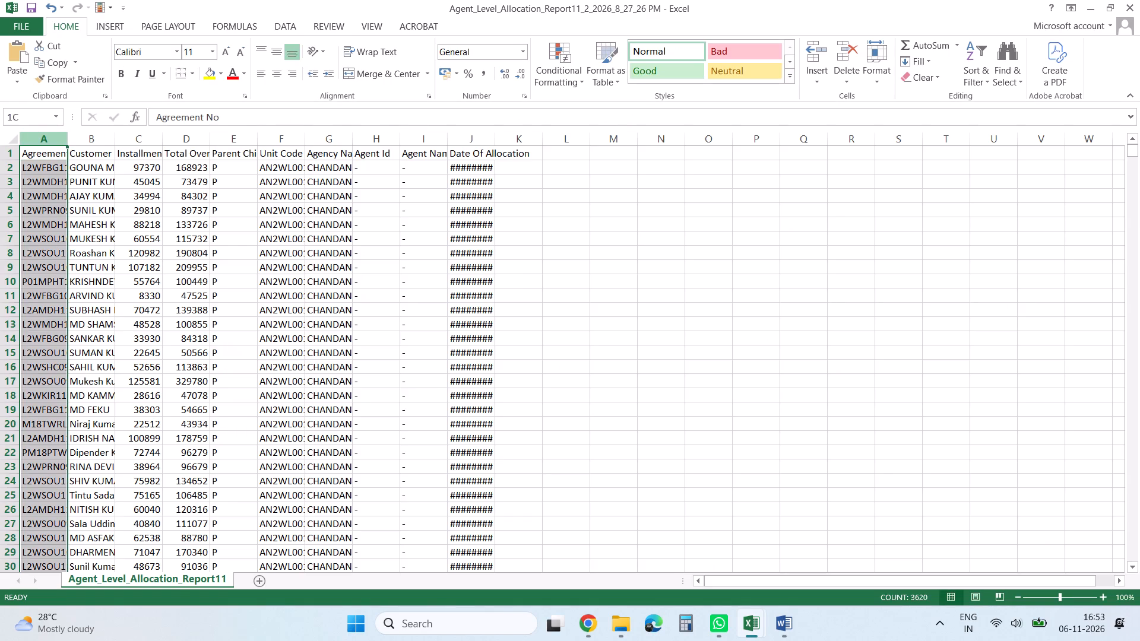
click(75, 139)
click(62, 138)
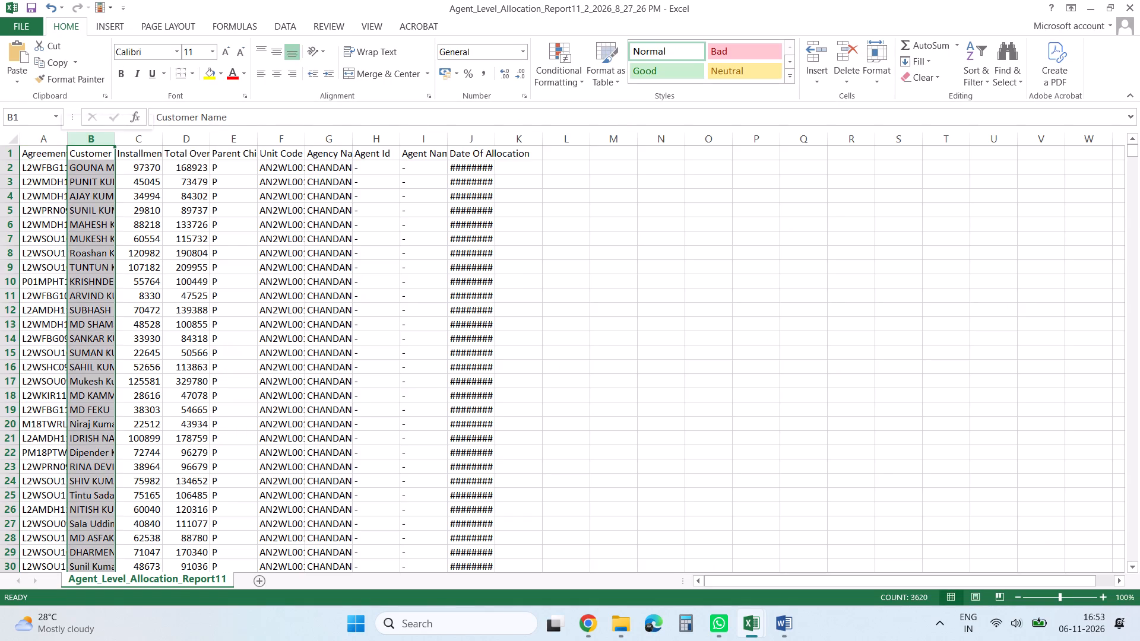
Select the whole Agreement No column in the agent-level allocation report.
click(50, 137)
Check the borrower's loan account details in the agency receipting portal in Chrome, and return to the daily working workbook's 3W DATA sheet.
key(alt+Tab)
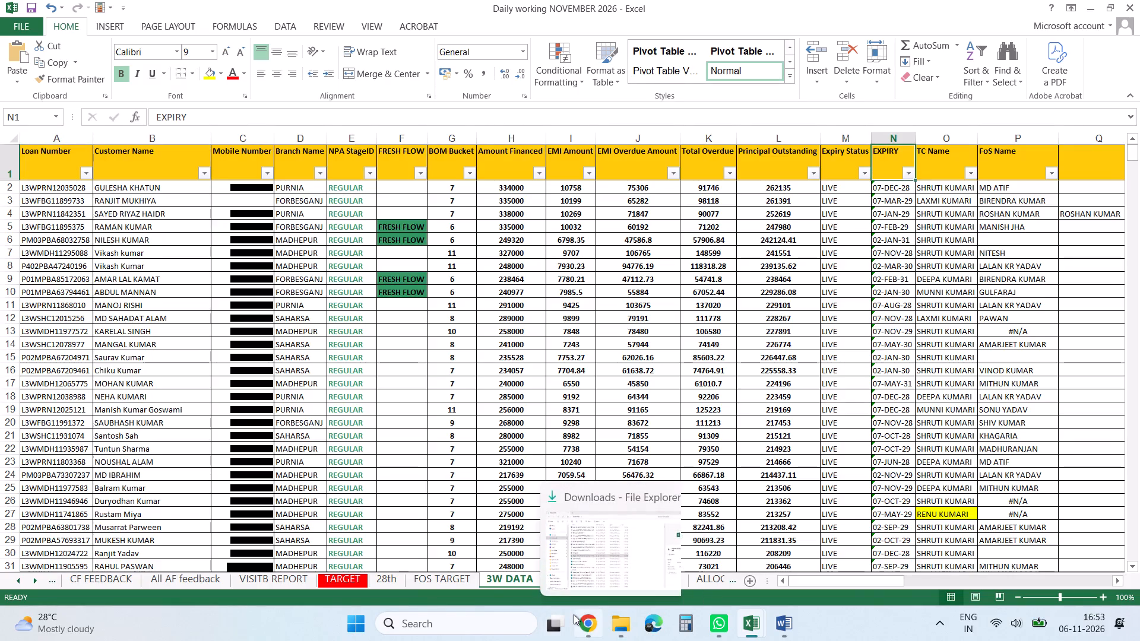
click(598, 578)
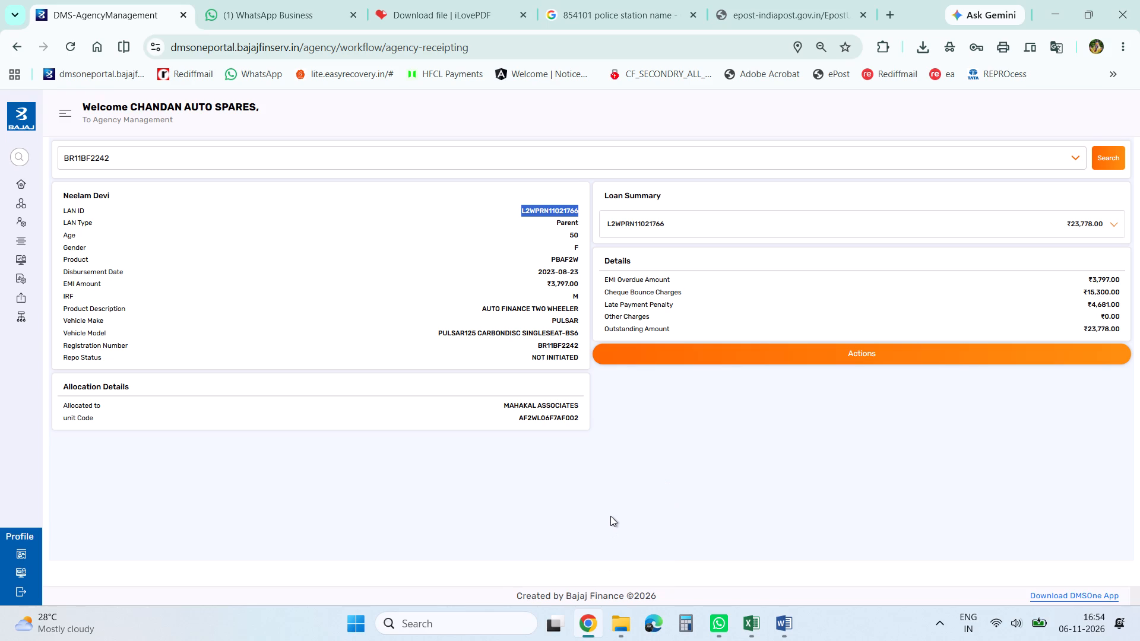
key(alt+Tab)
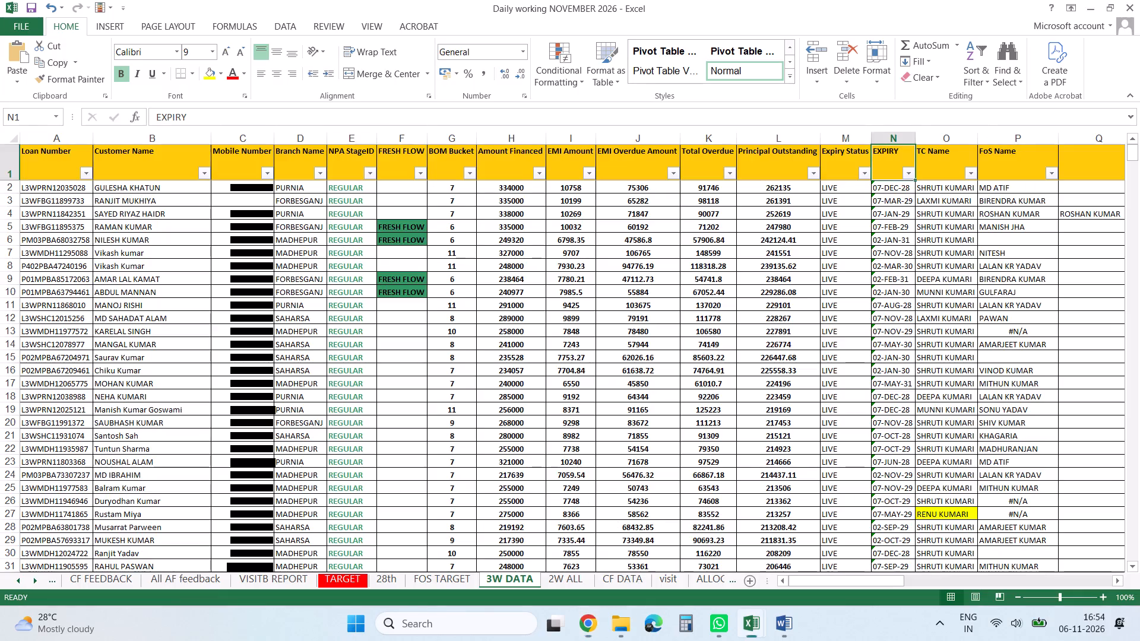
key(alt+Tab)
key(alt+Tab)
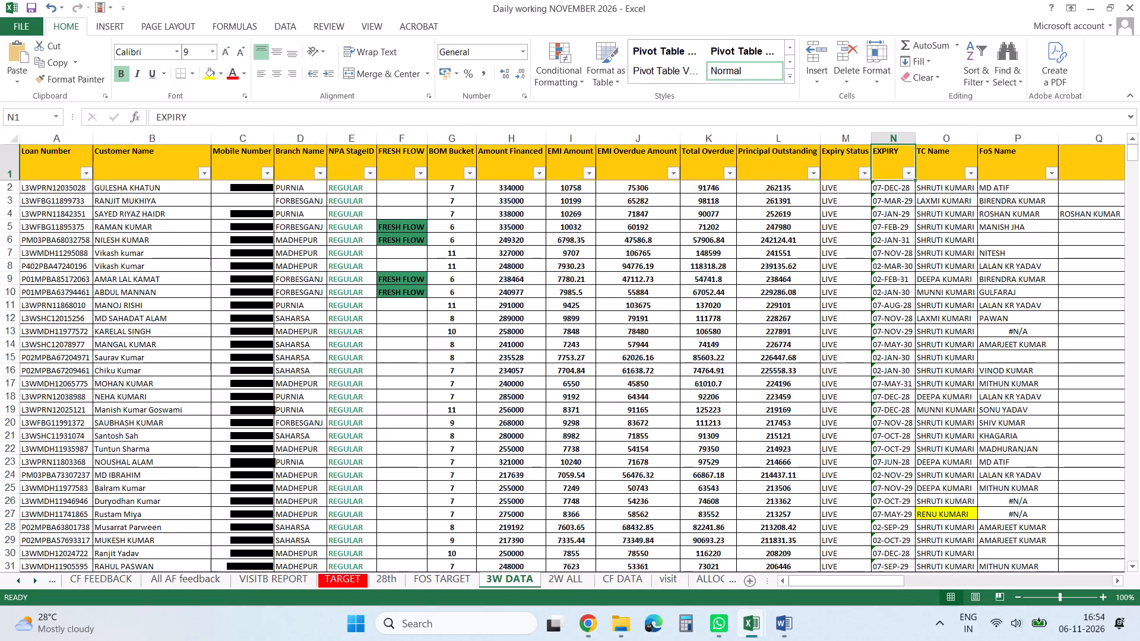
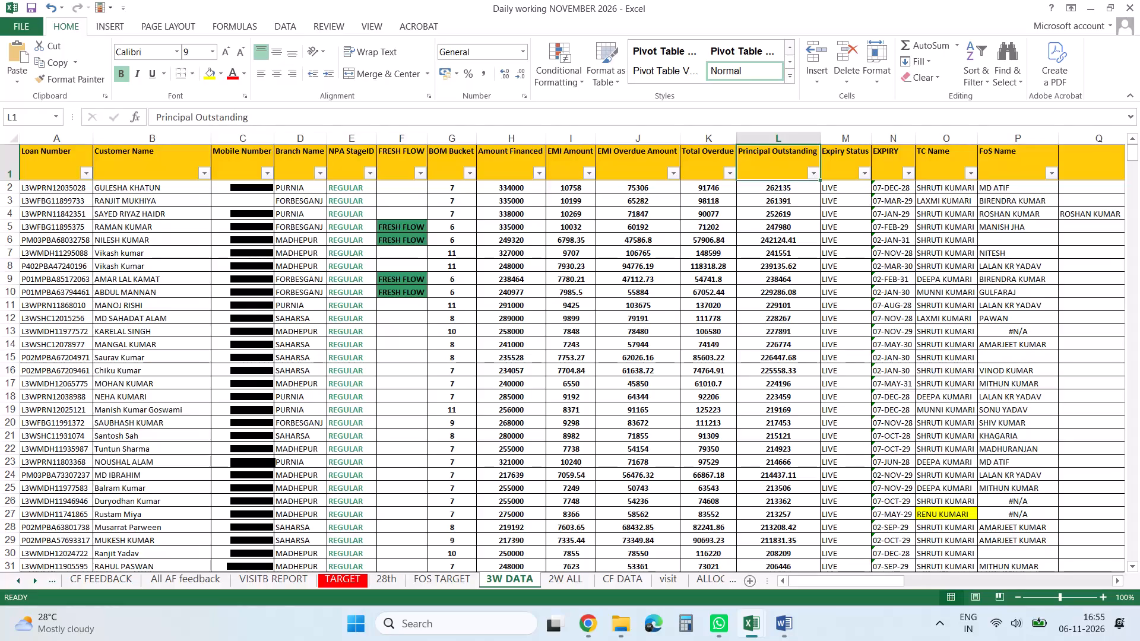
Go along the 3W DATA header row from Principal Outstanding to Registration Number and open the Zip Code column's filter list.
key(Right)
key(Right)
key(Right)
key(Right)
key(Right)
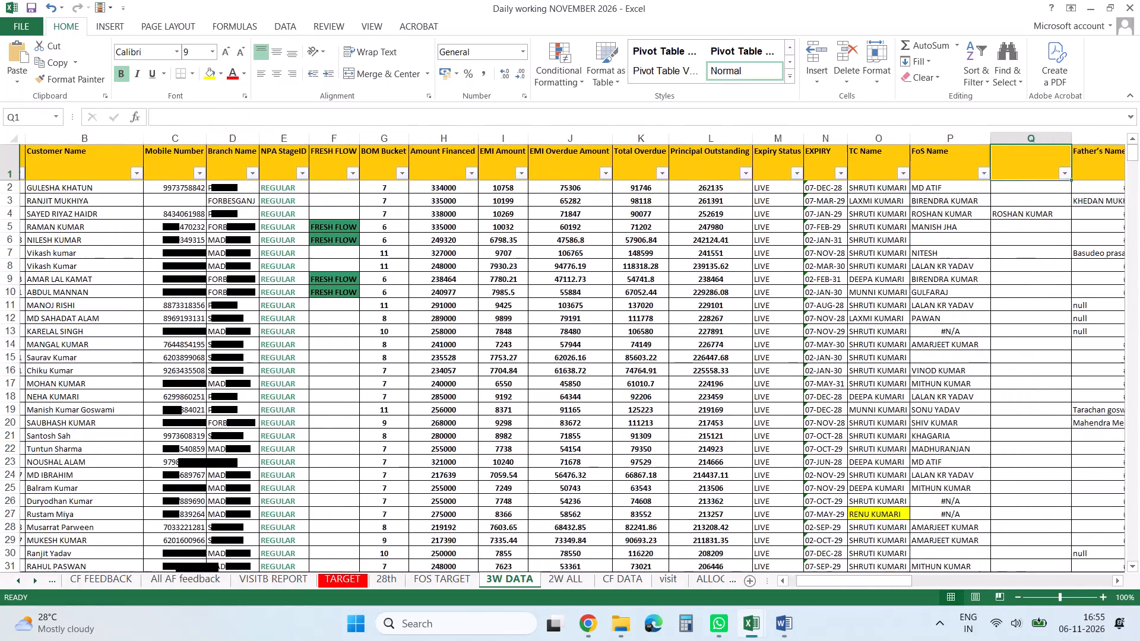
key(Right)
key(Right)
key(Right)
key(Right)
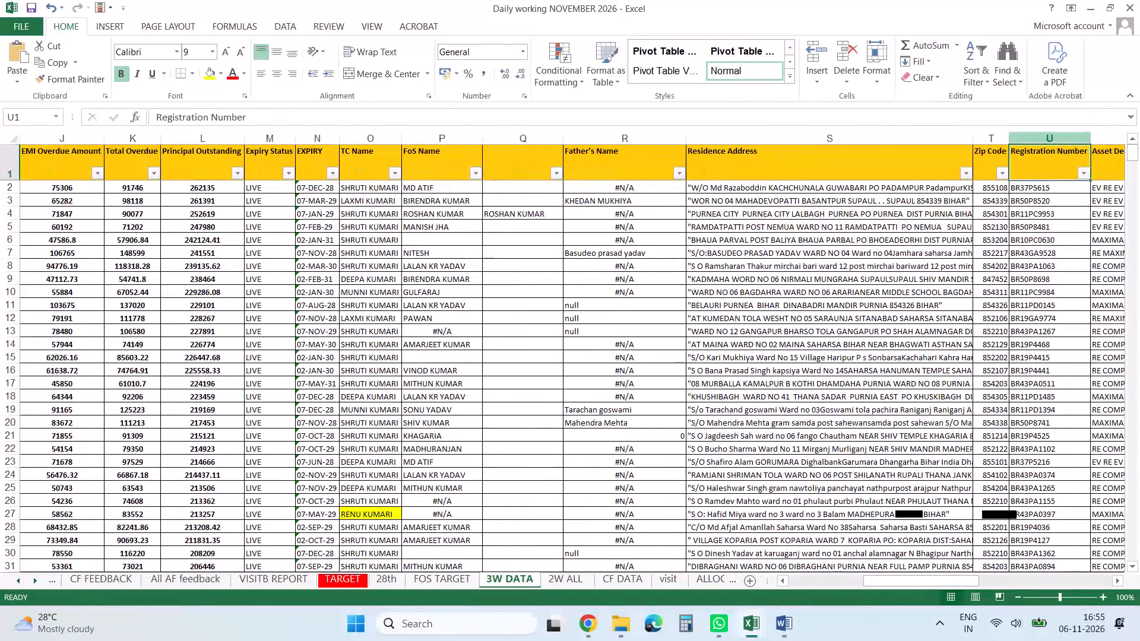
click(1005, 171)
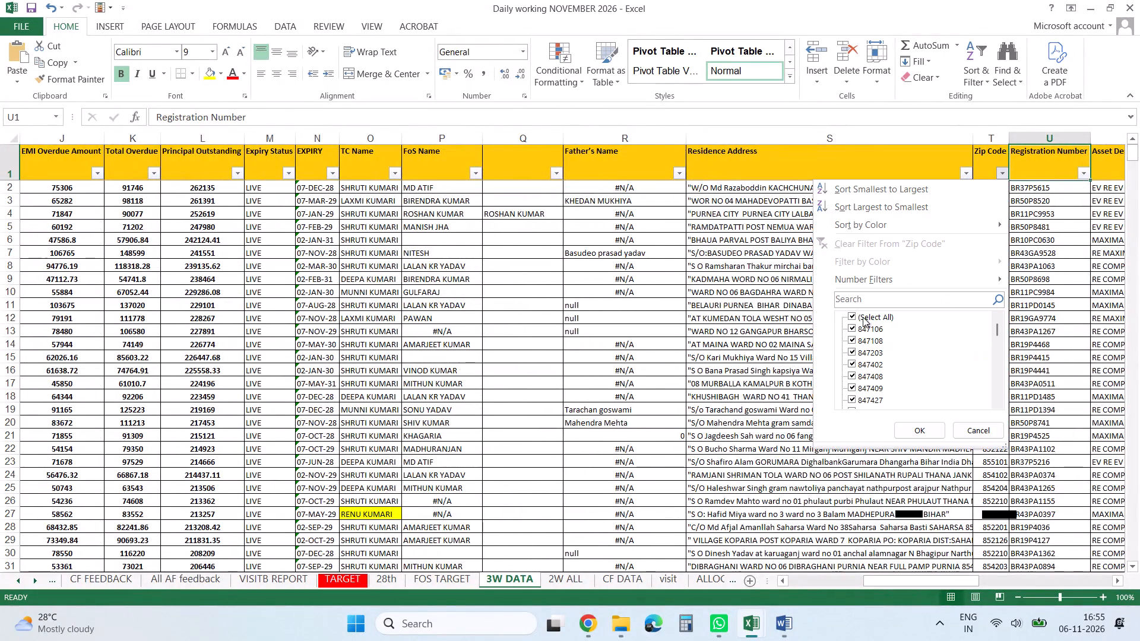
Deselect all values in the Zip Code filter of 3W DATA and locate the required zip code among the 852-series entries.
click(863, 316)
key(Down)
key(Down)
key(Down)
key(Down)
key(Down)
key(Down)
key(Down)
key(Down)
key(Down)
key(Down)
key(Down)
key(Down)
key(Down)
key(Down)
key(Down)
key(Down)
key(Down)
key(Down)
key(Down)
key(Down)
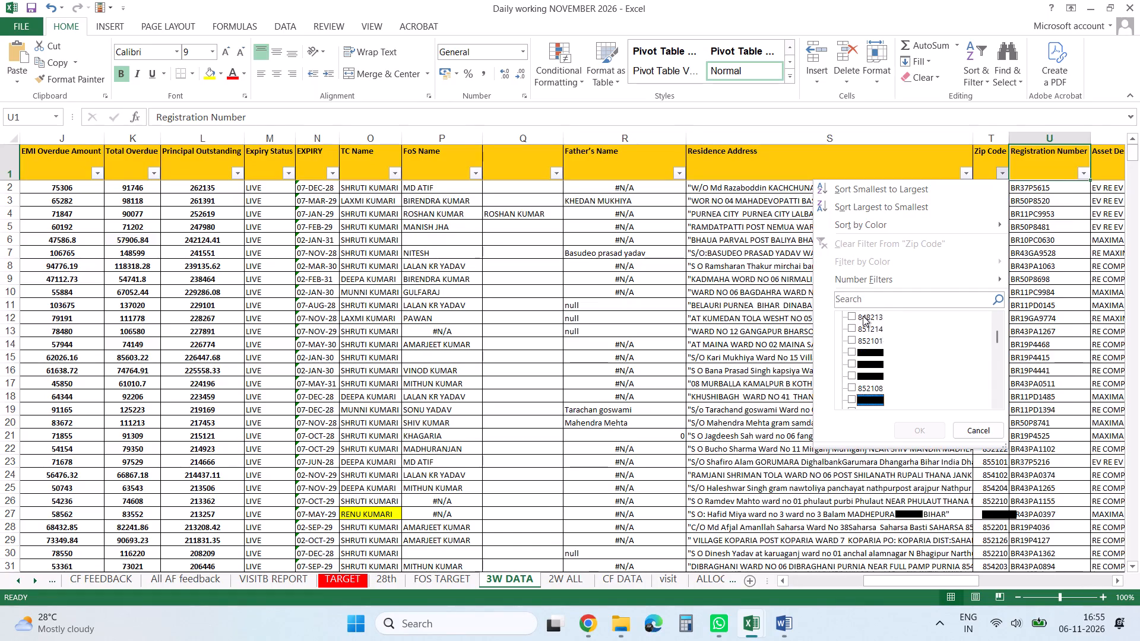
key(Down)
key(Down)
key(Up)
key(Up)
key(Up)
key(Up)
key(Up)
key(Up)
key(Up)
key(Up)
key(Up)
key(Up)
key(Up)
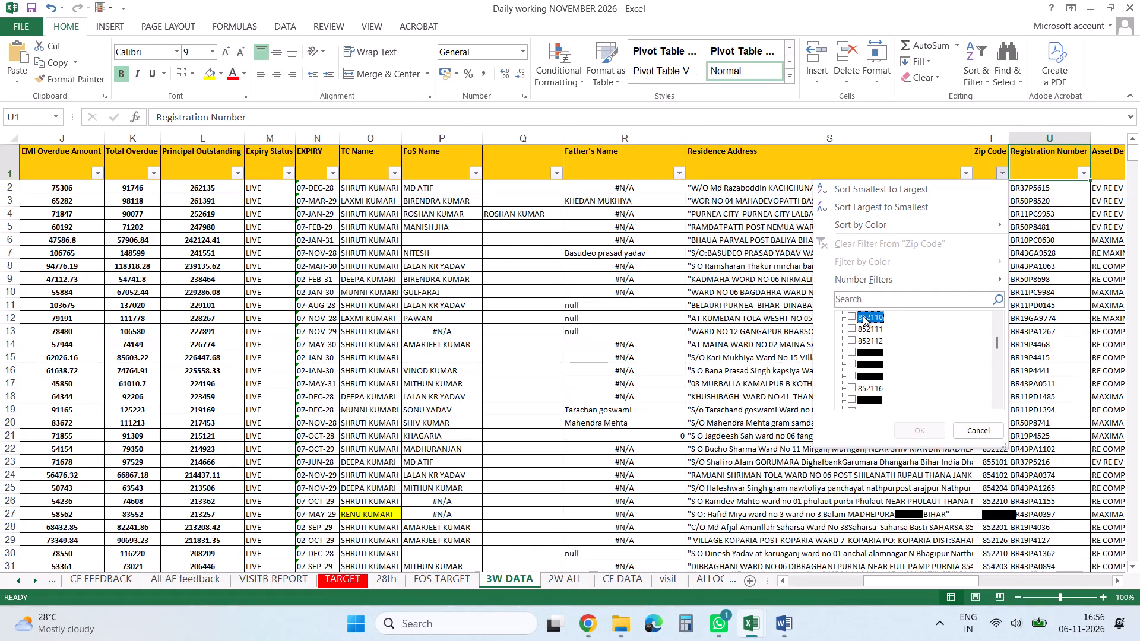
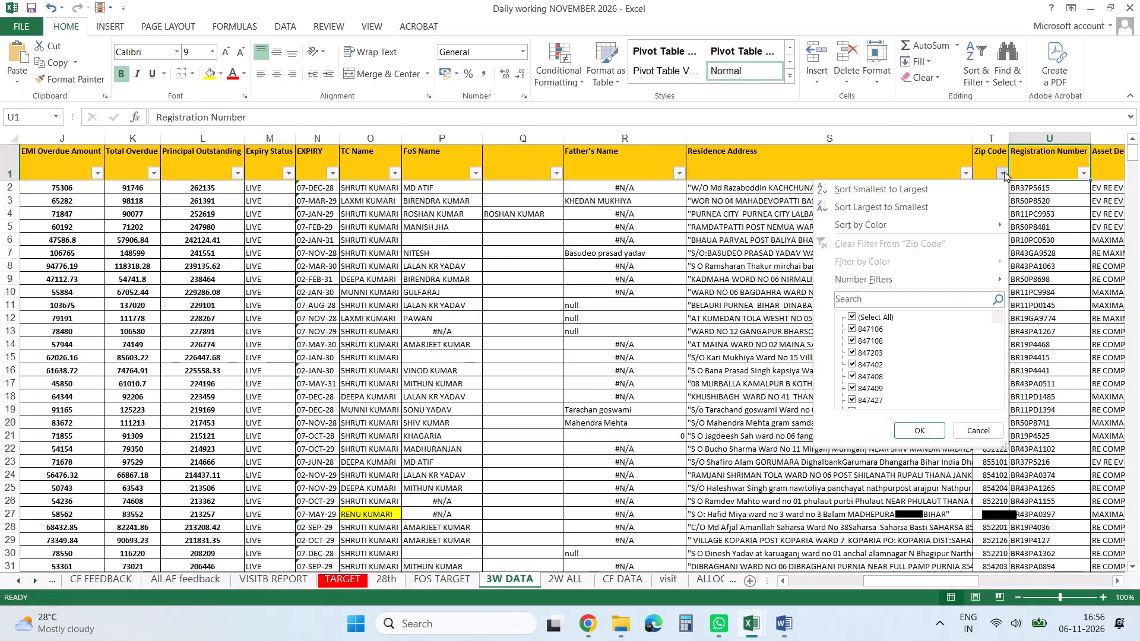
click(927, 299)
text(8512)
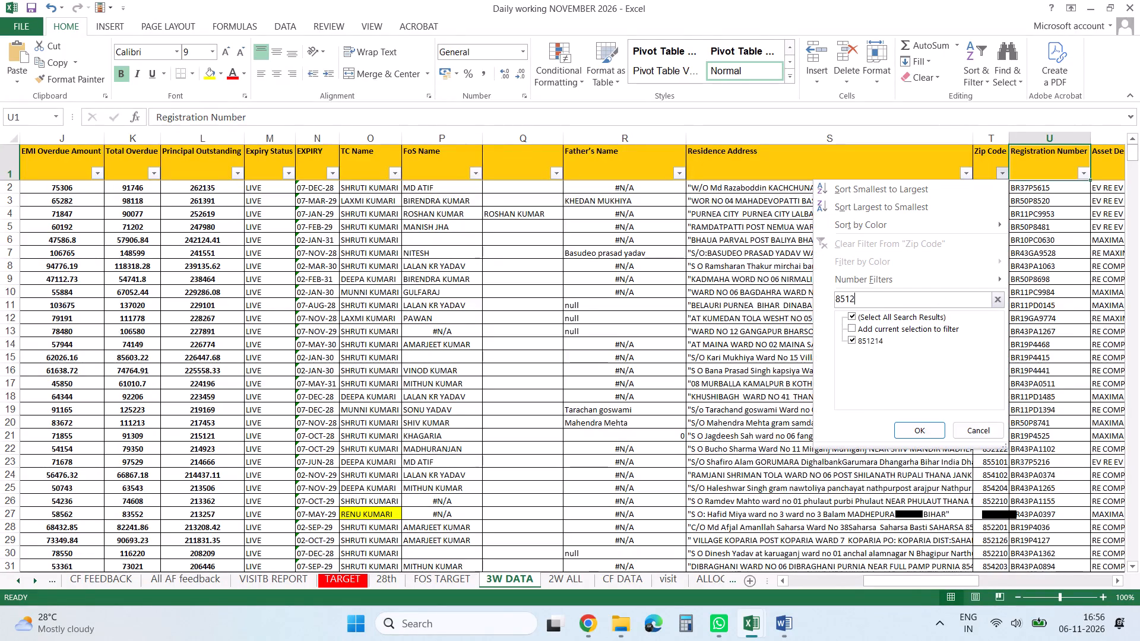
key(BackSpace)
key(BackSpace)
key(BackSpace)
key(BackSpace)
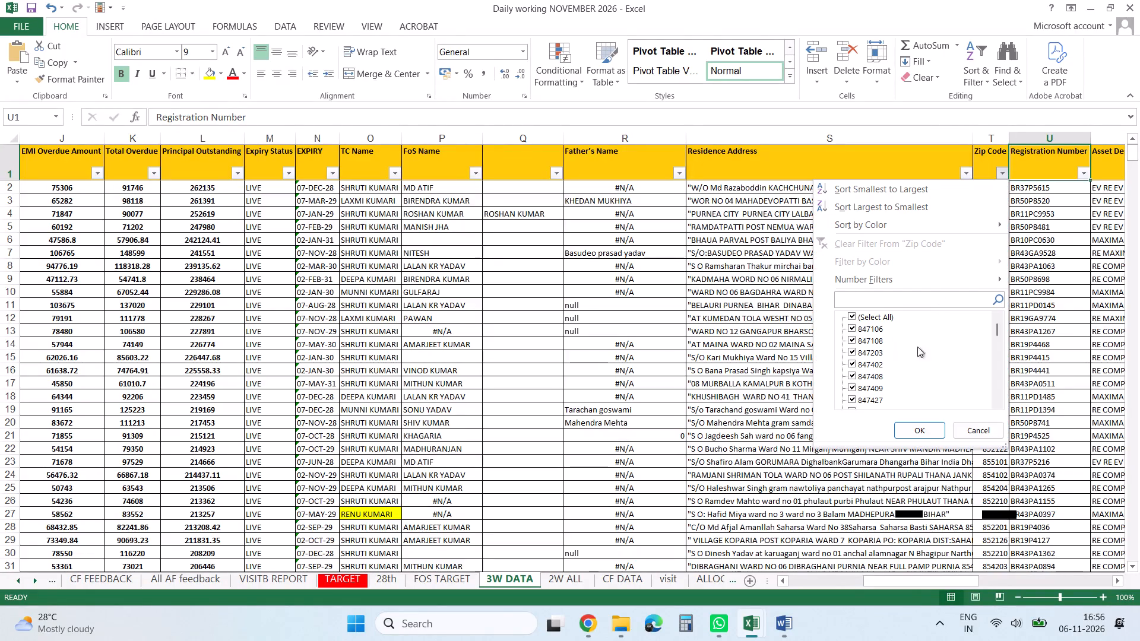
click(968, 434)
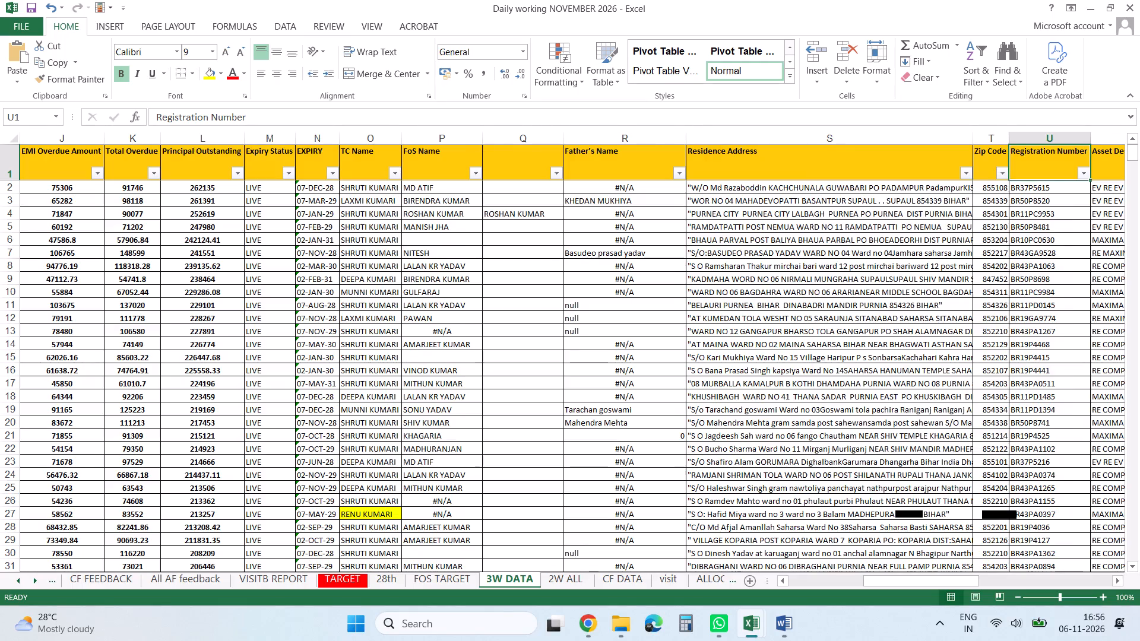
Deselect all values in the Zip Code filter of 3W DATA and move to the 851214 entry in its value list.
click(1005, 170)
click(866, 316)
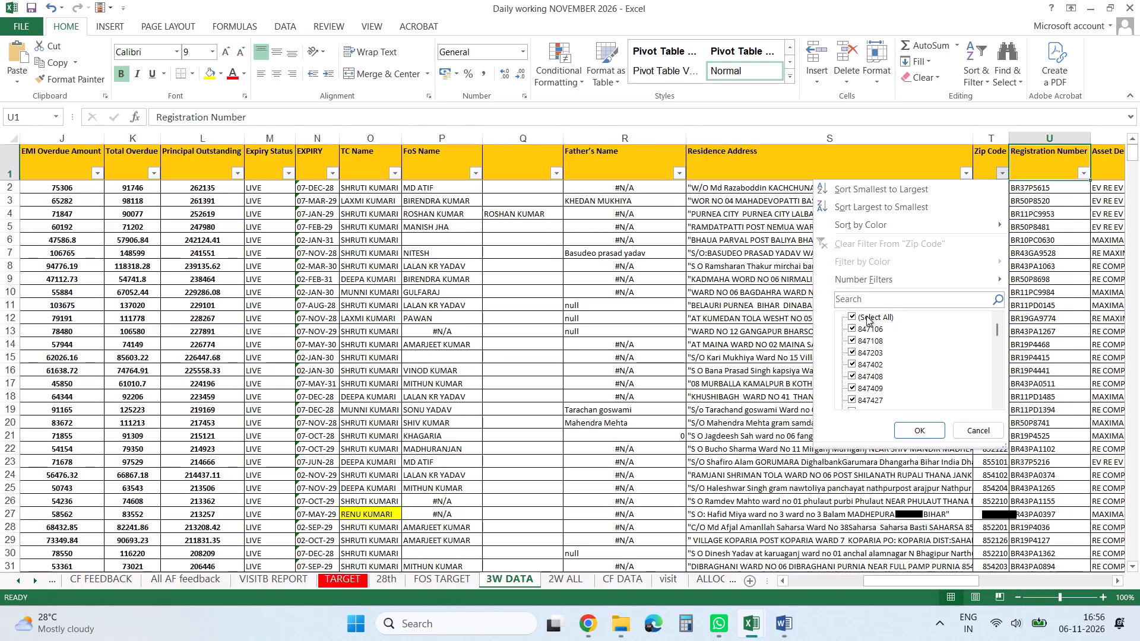
key(Down)
key(Down)
key(Down)
key(Down)
key(Down)
key(Down)
key(Down)
key(Down)
key(Down)
key(Down)
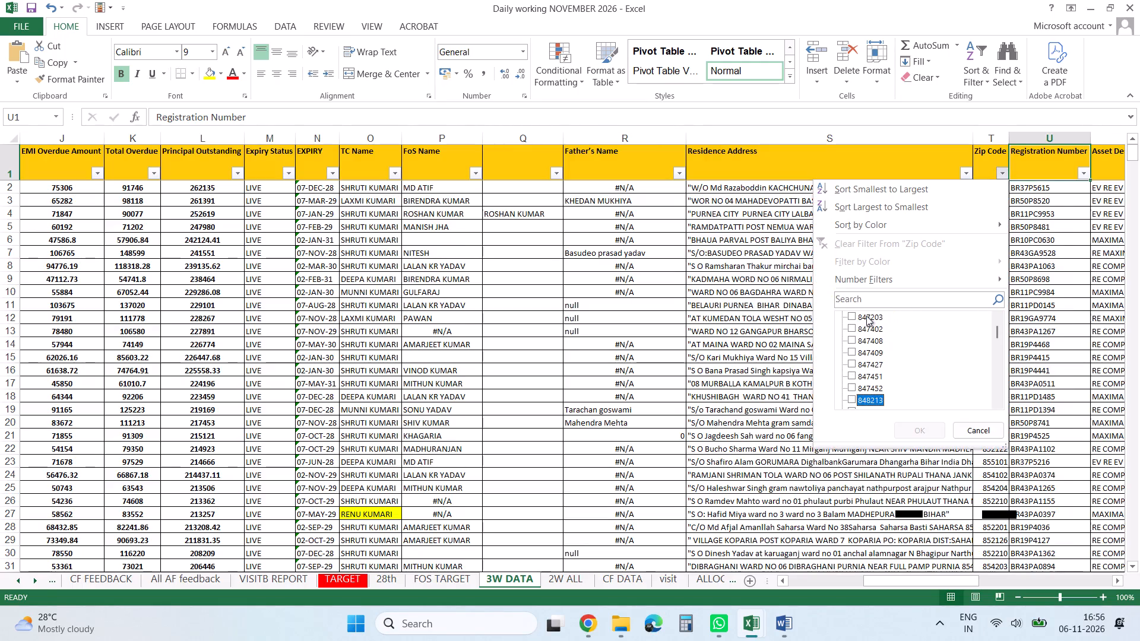
key(Down)
key(Down)
key(Down)
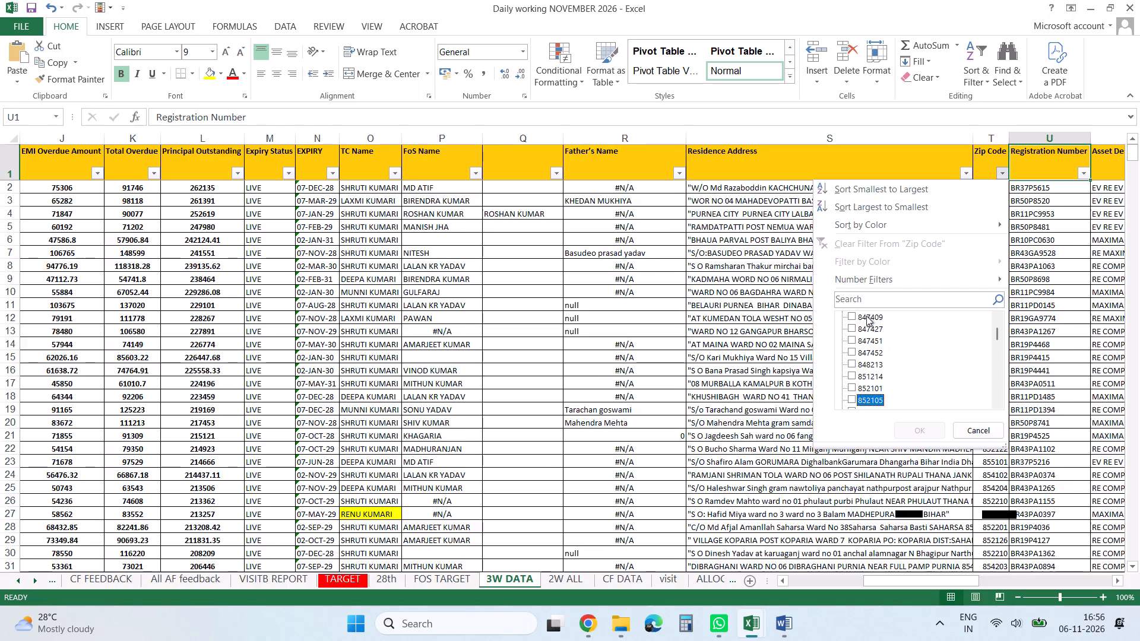
key(Up)
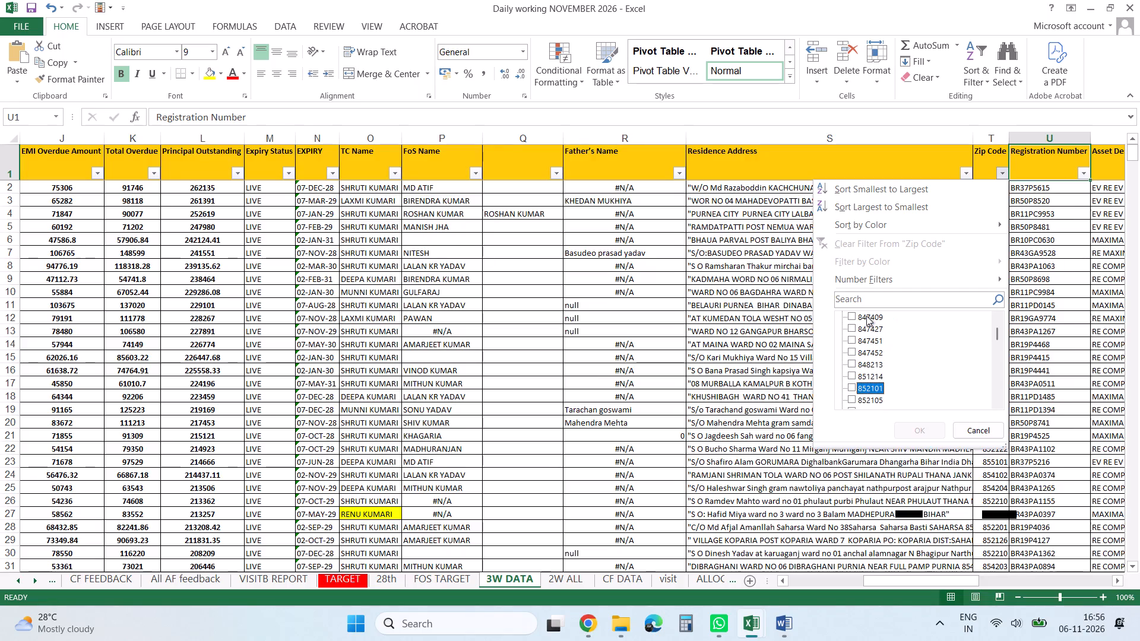
key(Up)
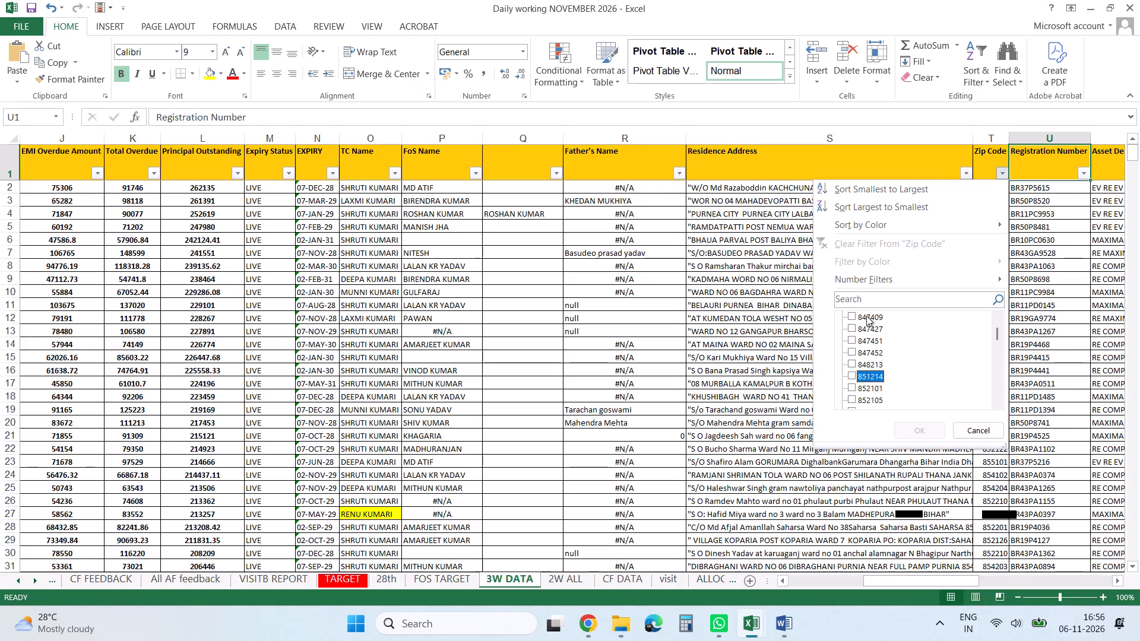
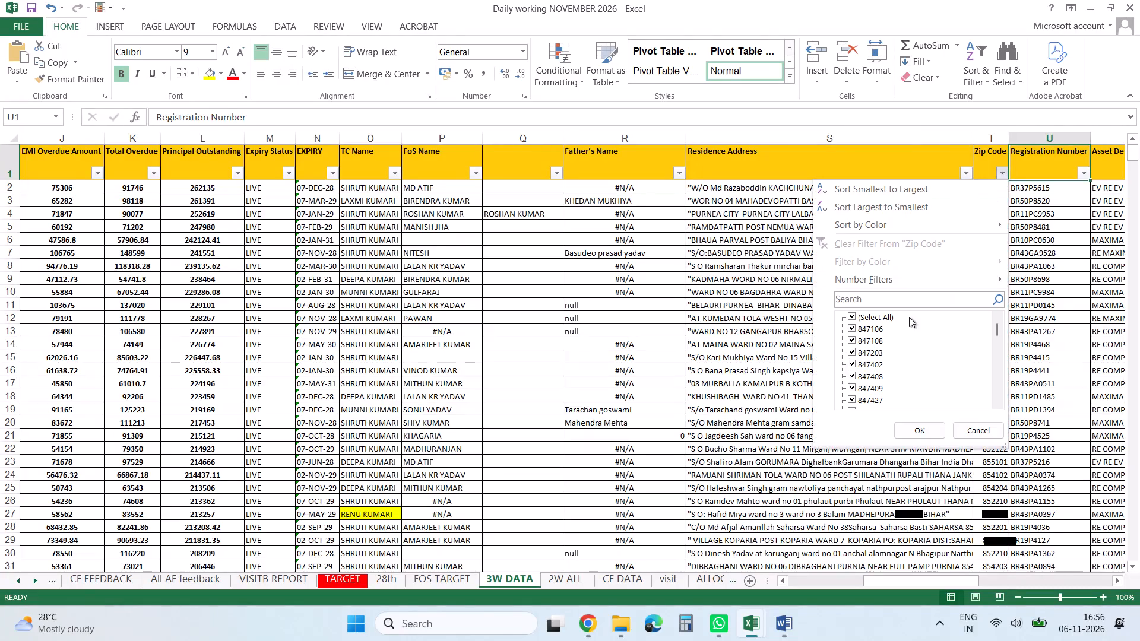
Filter the Zip Code column of 3W DATA to show only the 851214 records.
click(907, 302)
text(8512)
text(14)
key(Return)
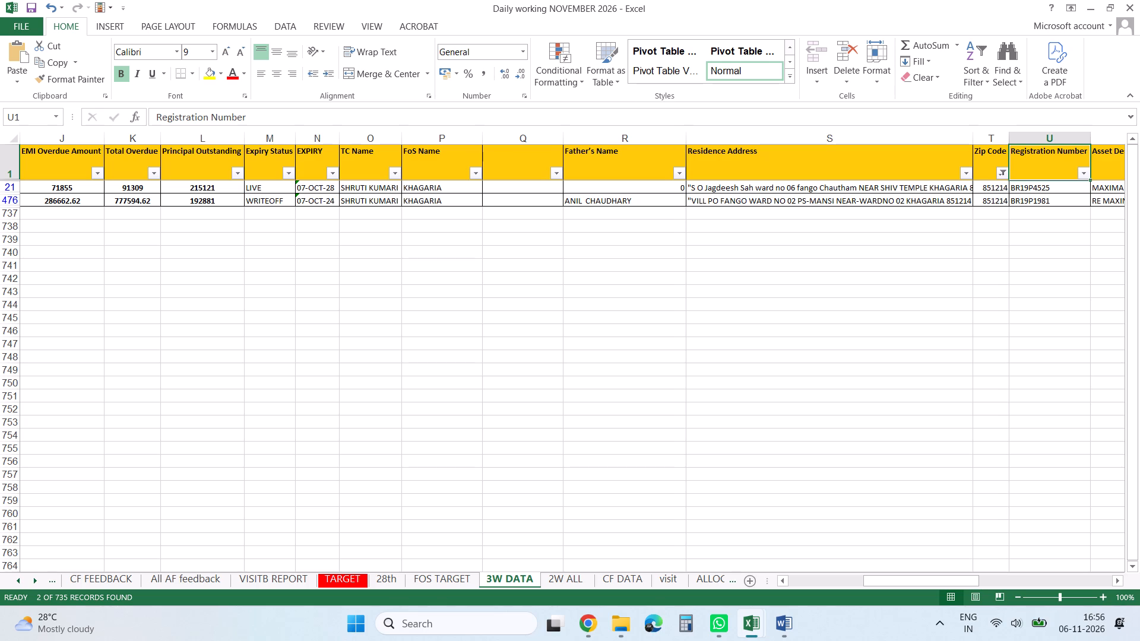
Select the blank cell beside the FoS name in the first filtered 851214 record.
click(535, 186)
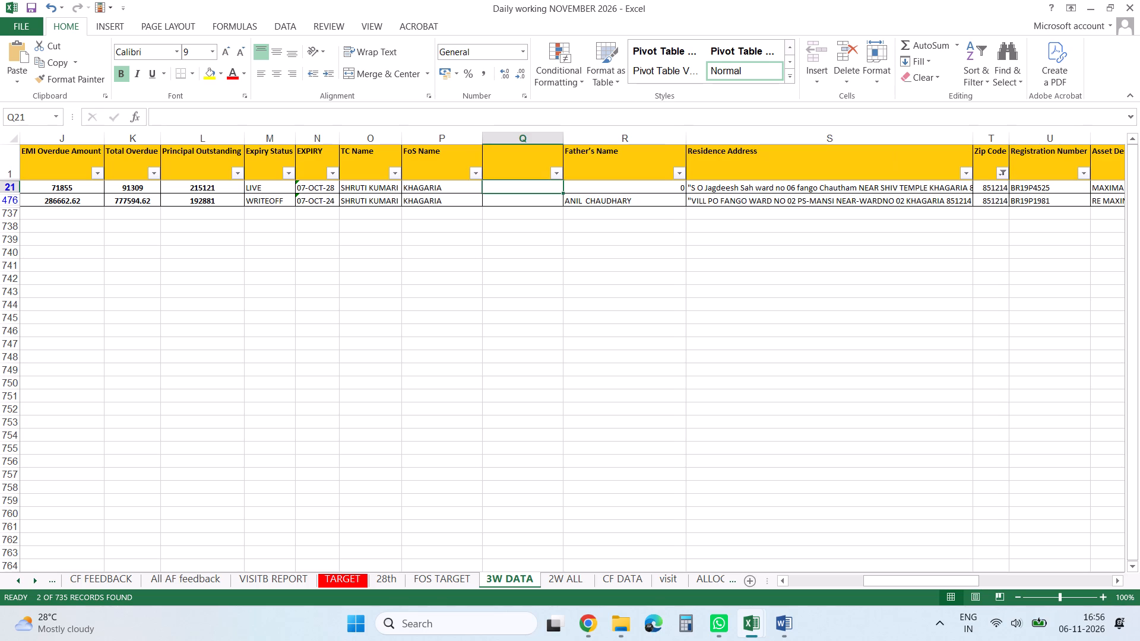
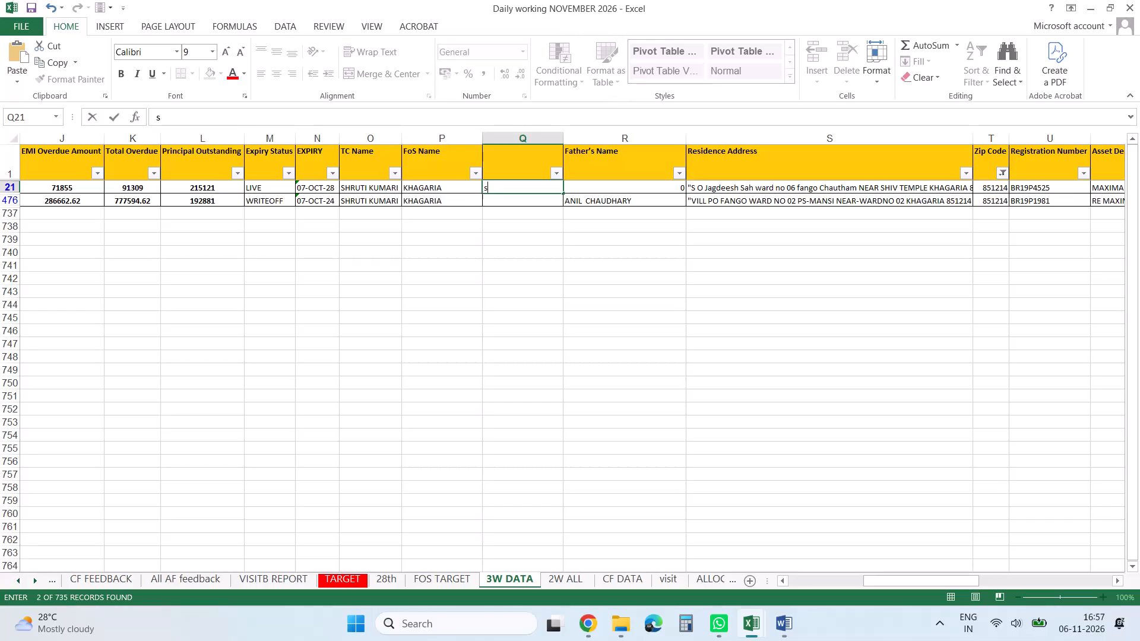
Enter SUNNY in the blank column beside FoS Name for both filtered 851214 records.
key(s)
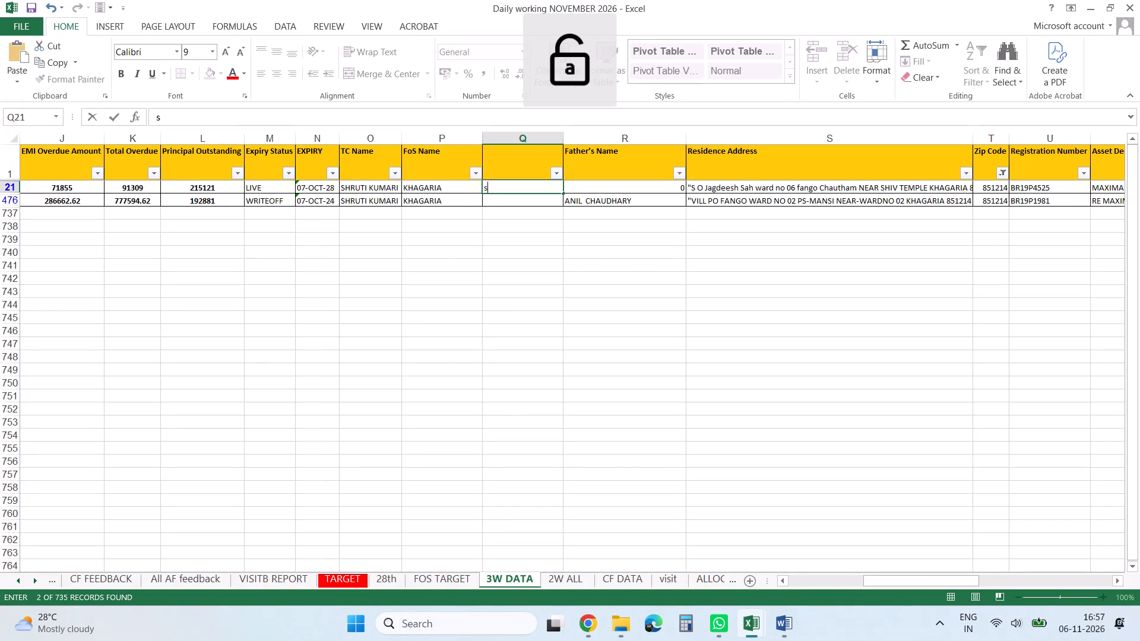
key(BackSpace)
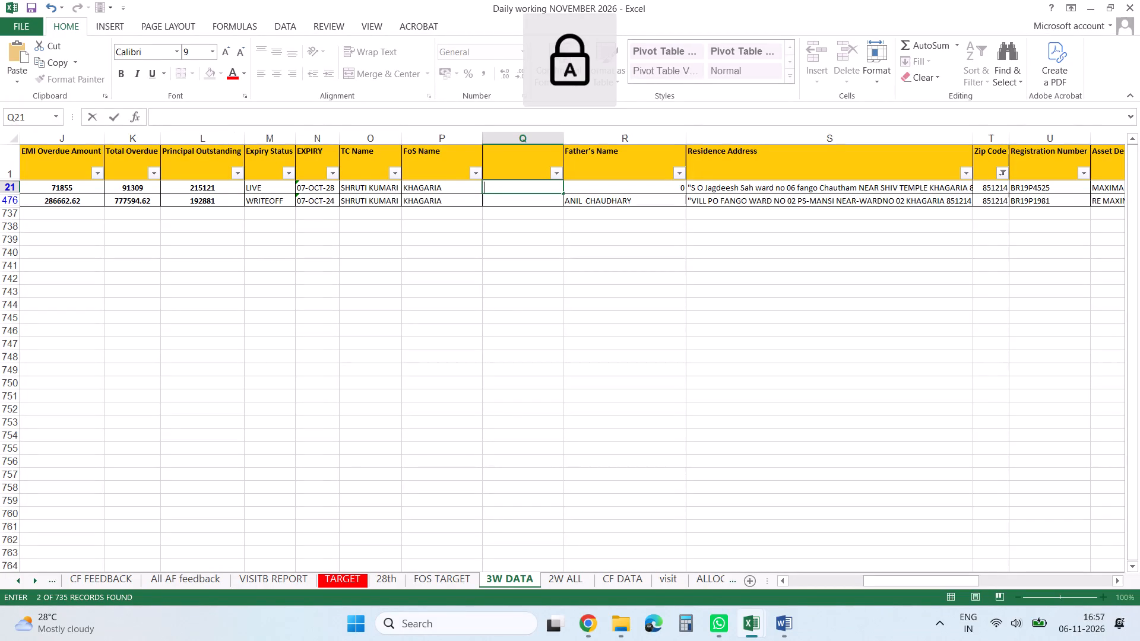
key(s)
text(UNN)
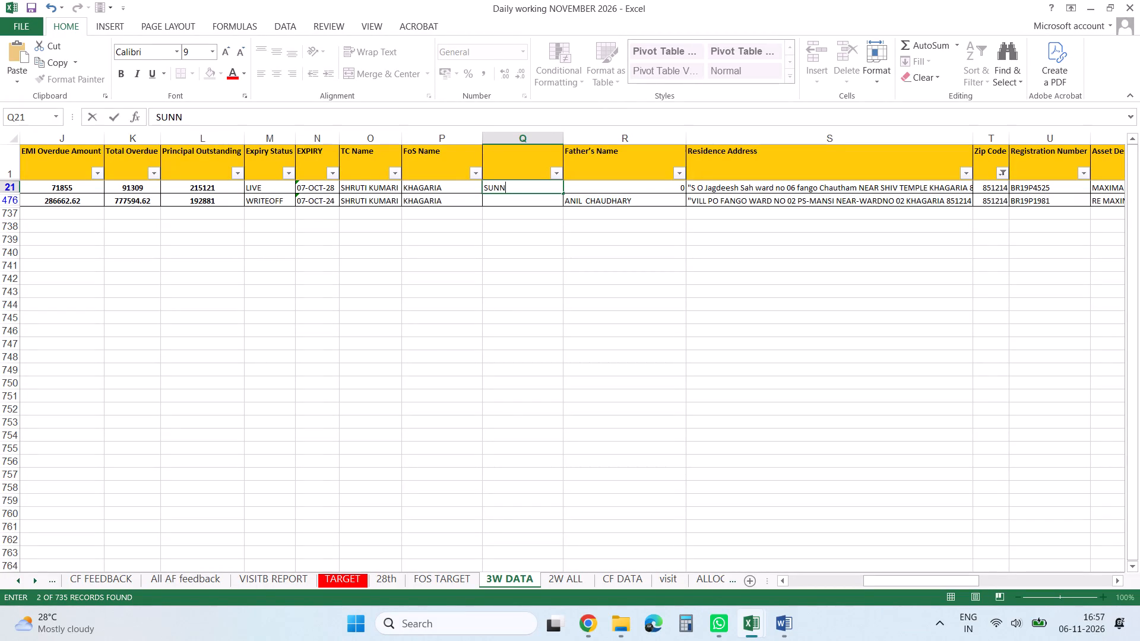
key(y)
key(Down)
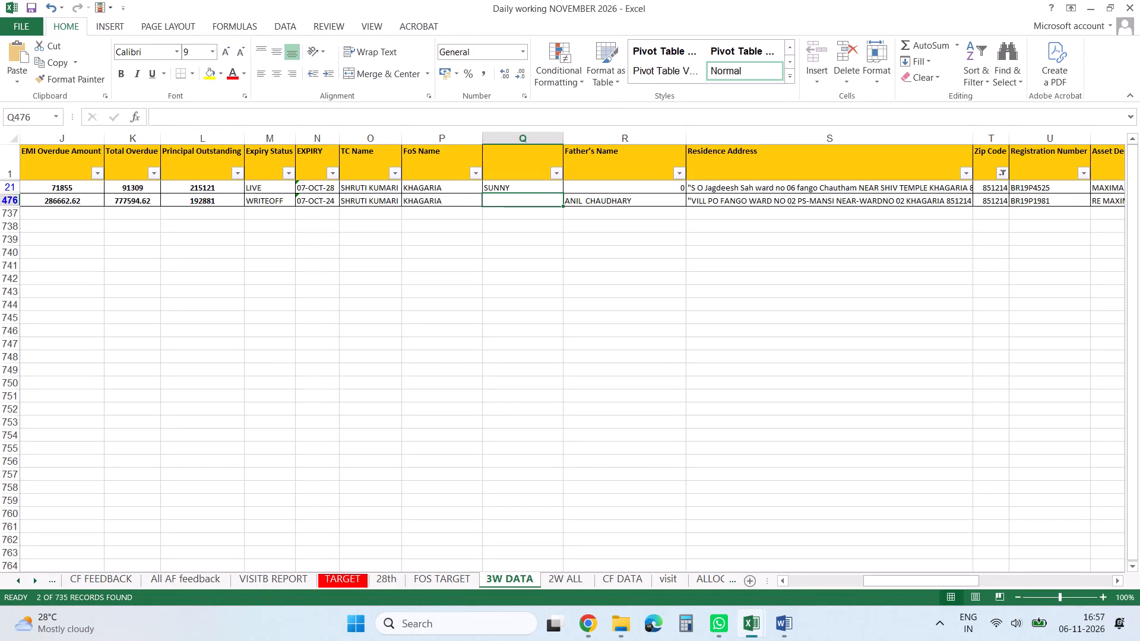
key(s)
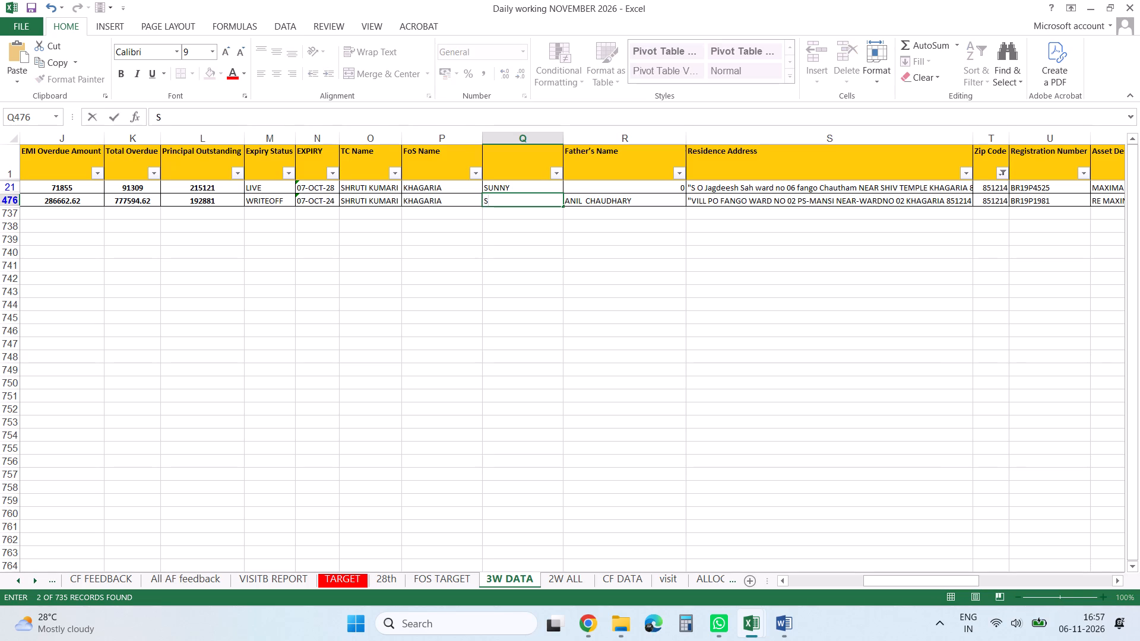
text(UNN)
key(y)
key(Up)
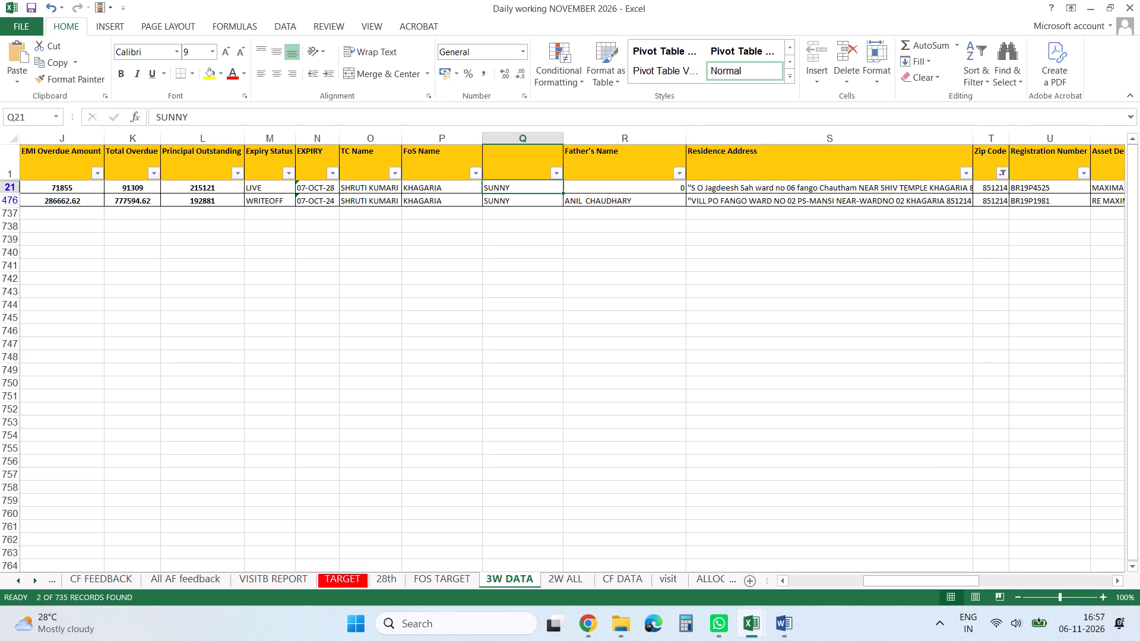
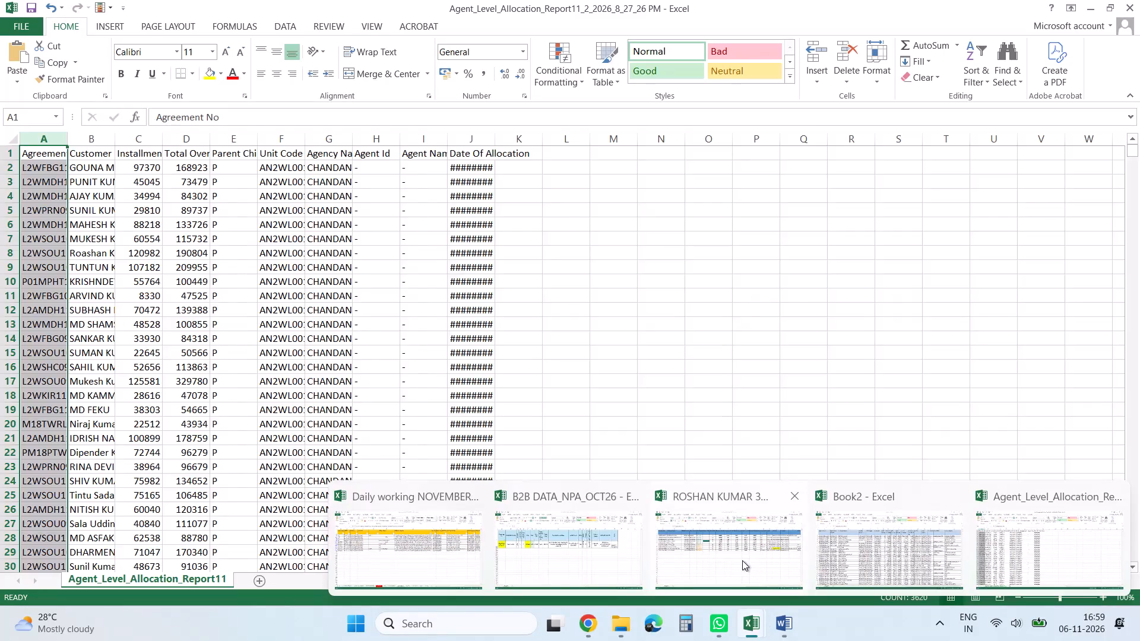
Switch to the separate 3W workbook and examine the Residence Address and Zip Code columns of its assigned records.
click(741, 556)
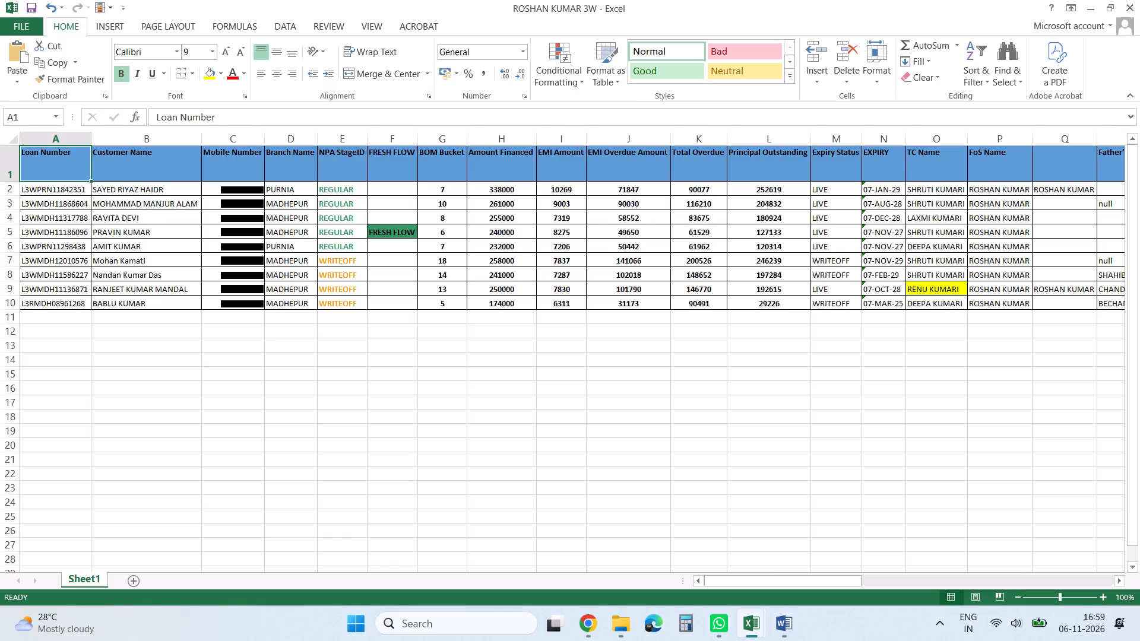
click(780, 242)
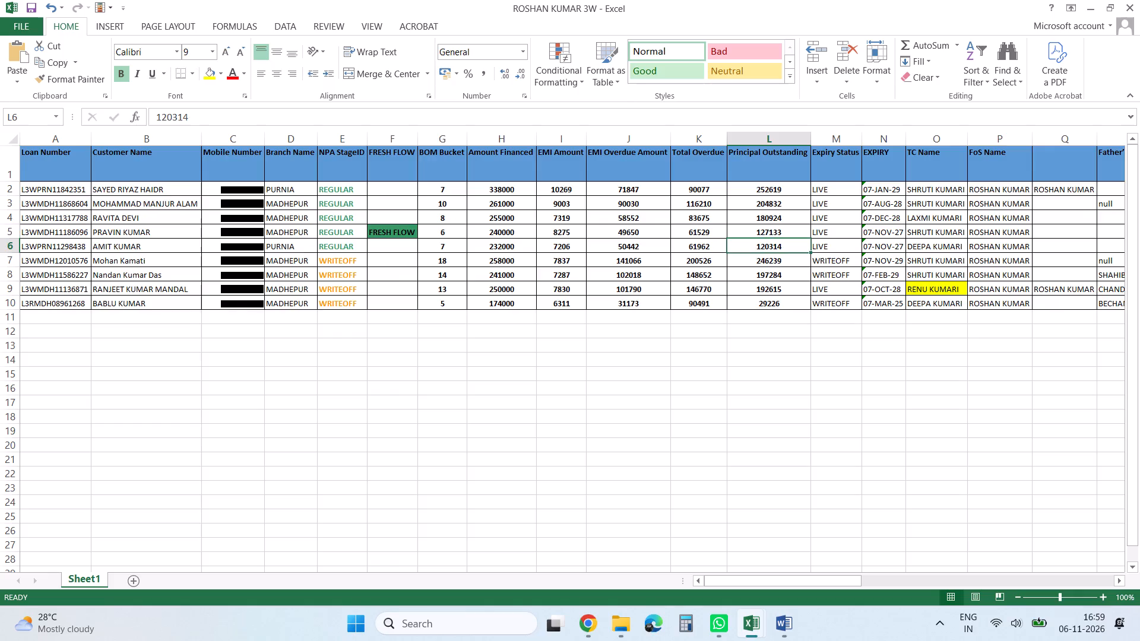
key(Up)
key(Up)
key(Up)
key(Up)
key(Up)
key(Up)
key(Up)
key(Up)
key(Up)
key(Up)
key(Right)
key(Right)
key(Right)
key(Right)
key(Right)
key(Right)
key(Right)
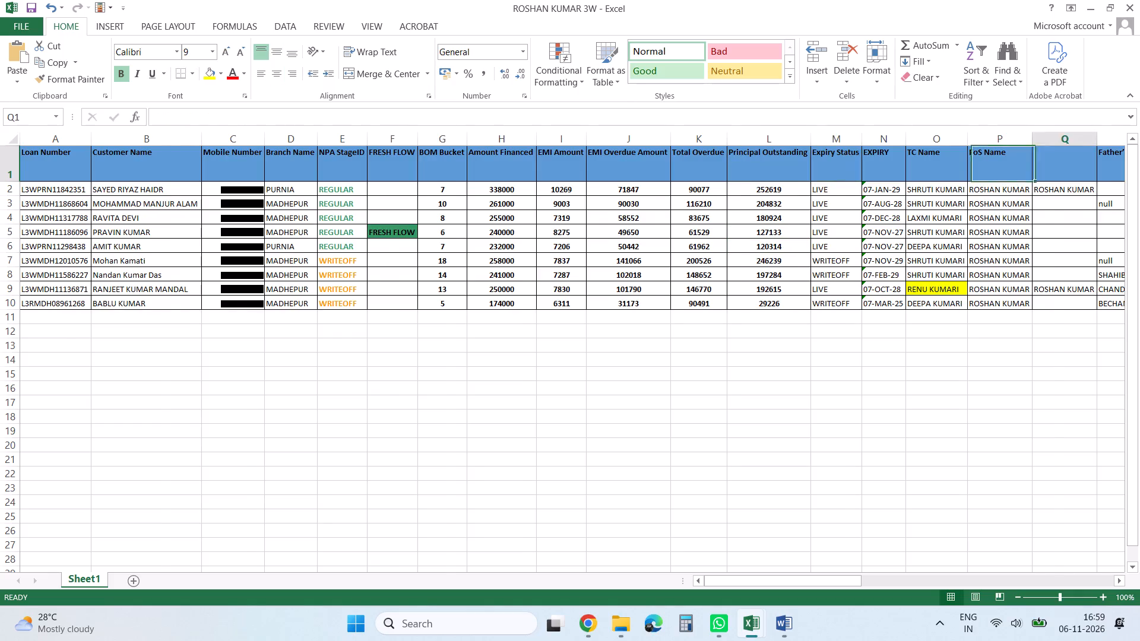
key(Right)
key(Right)
key(Left)
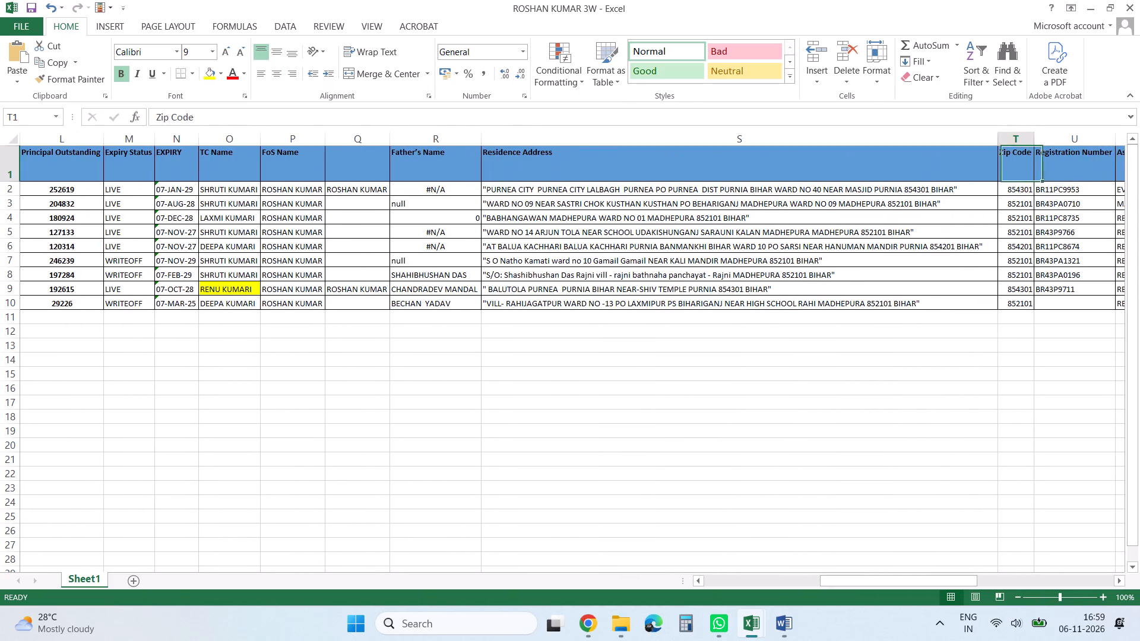
key(Left)
key(Down)
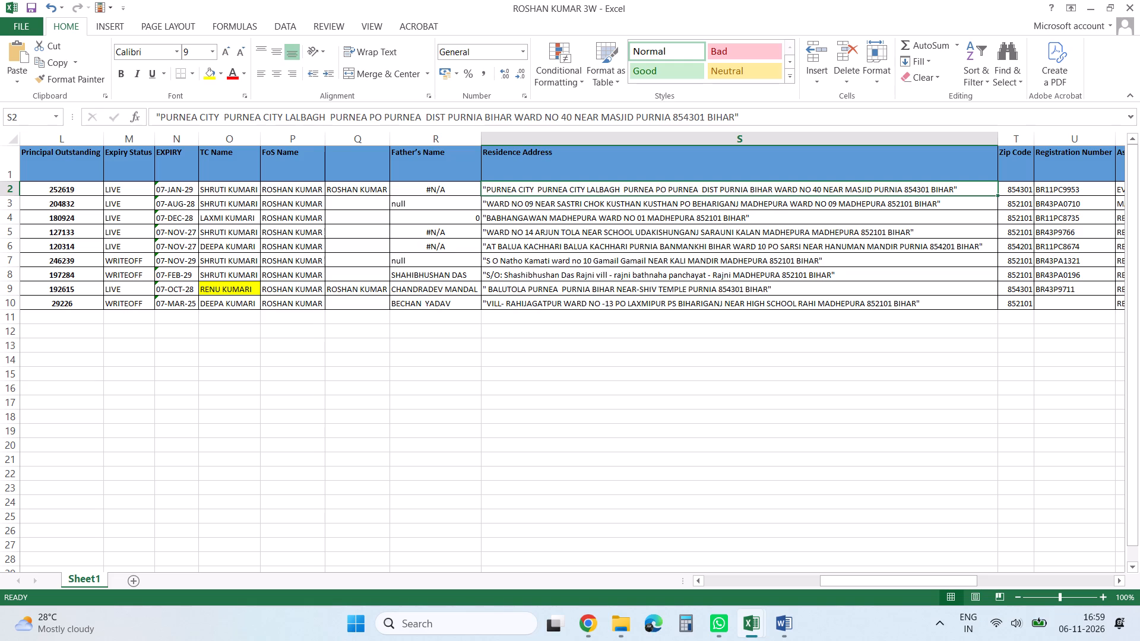
scroll(780, 242, down, 1)
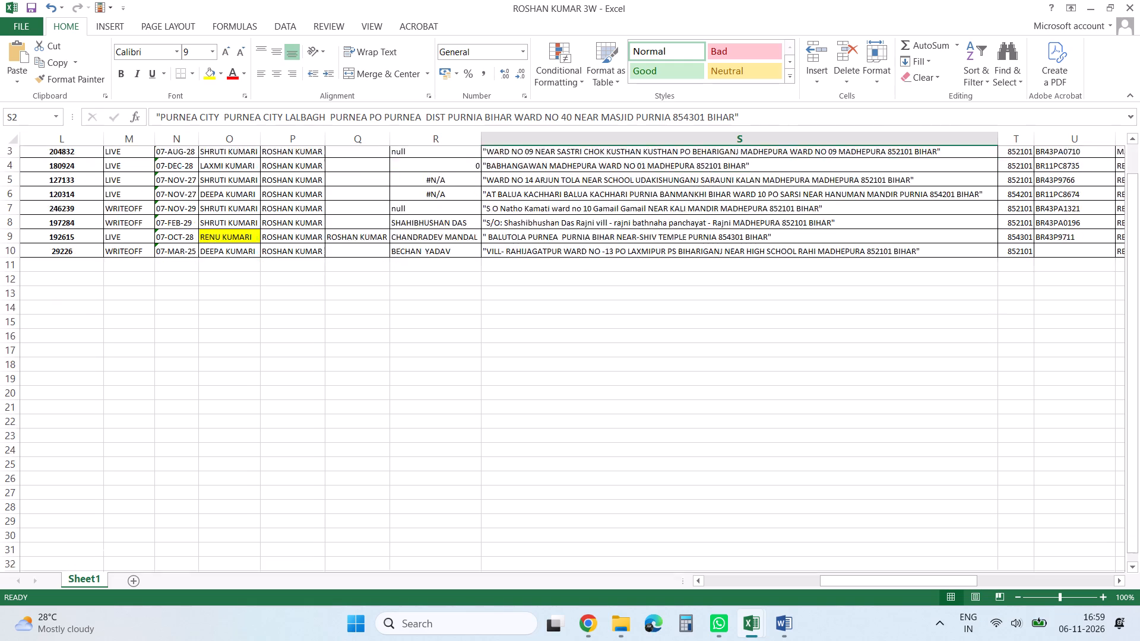
scroll(780, 242, down, 1)
scroll(780, 242, up, 4)
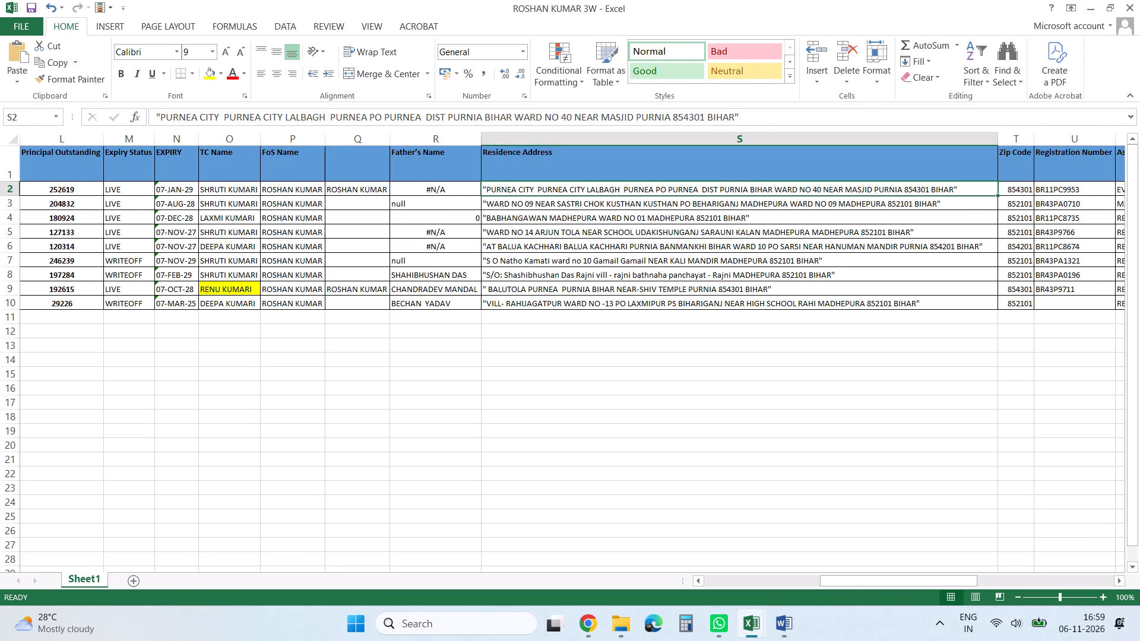
key(Down)
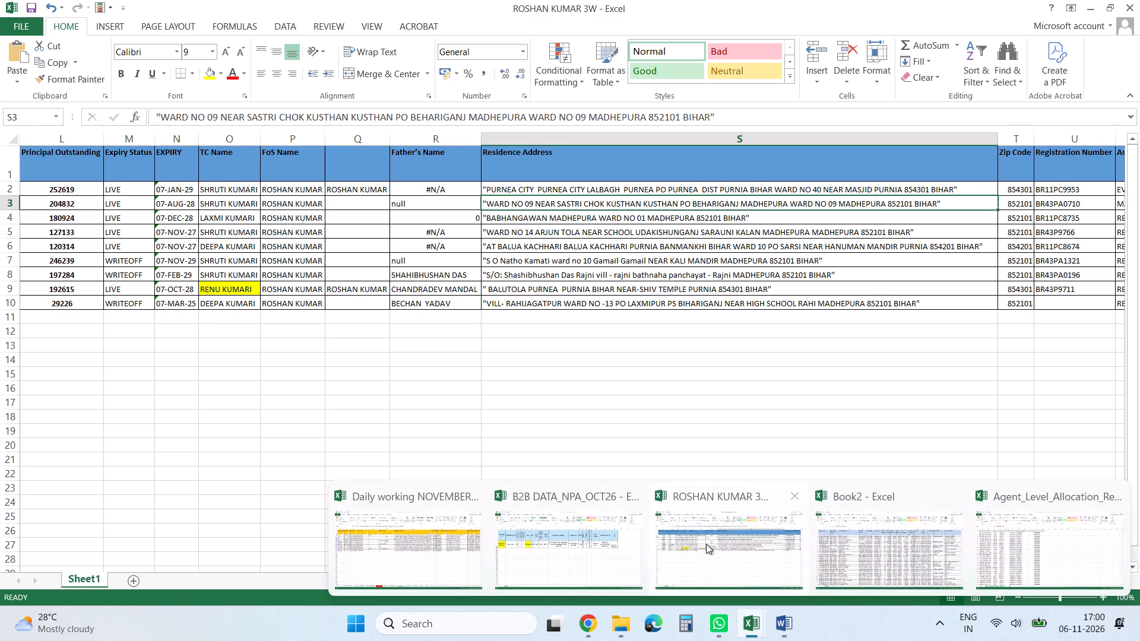
Return to 3W DATA in the Daily working NOVEMBER 2026 workbook and go to the residence address in row 89.
click(442, 548)
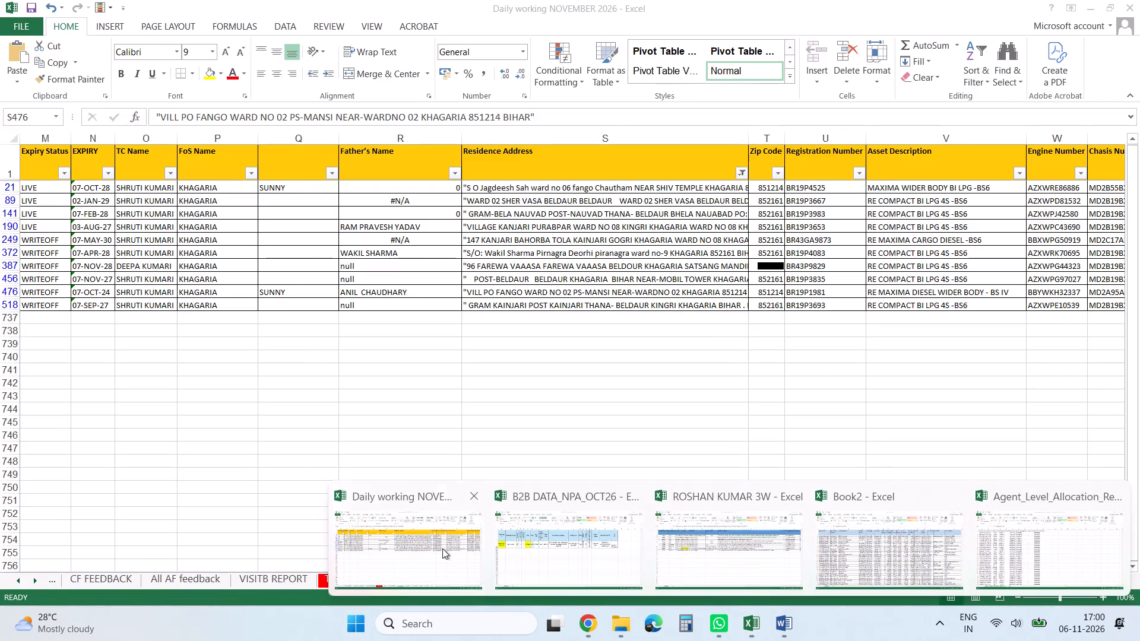
click(619, 183)
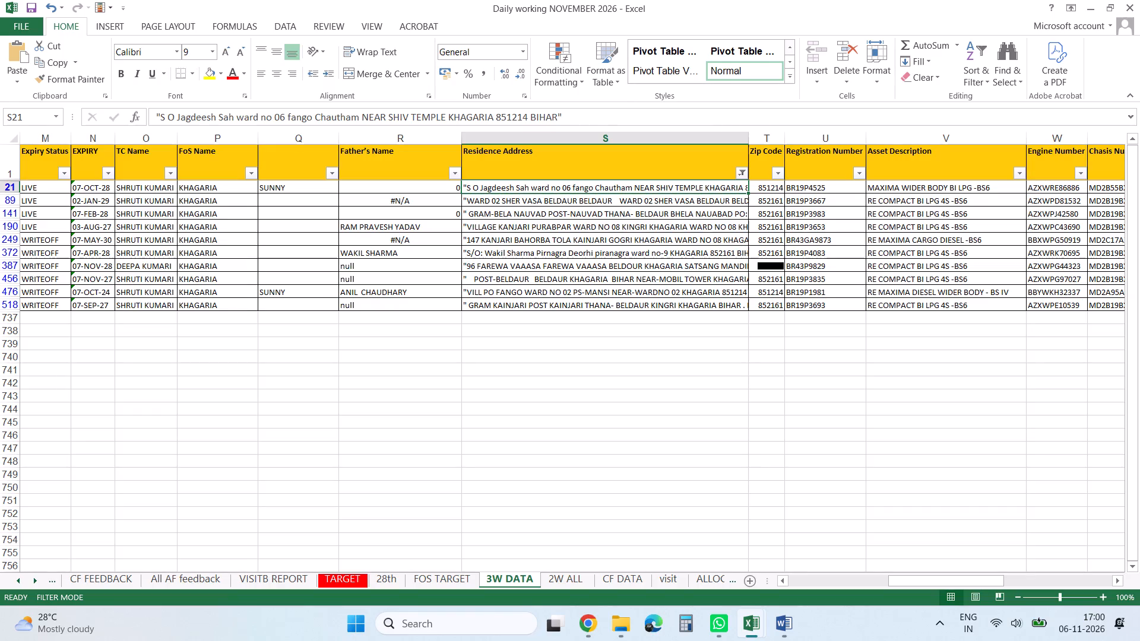
key(Down)
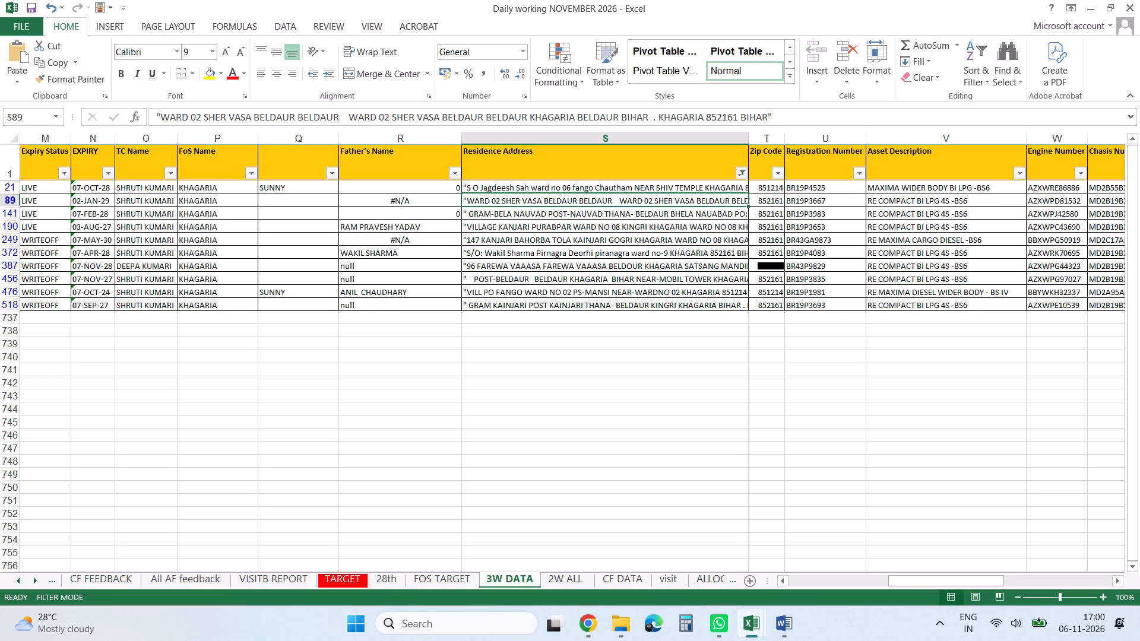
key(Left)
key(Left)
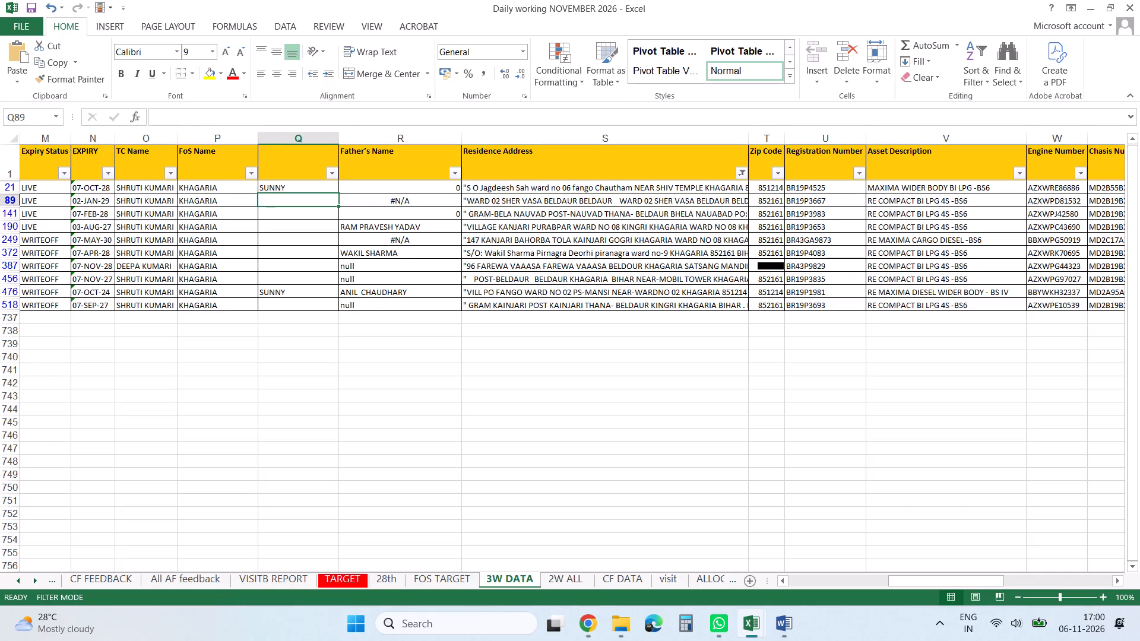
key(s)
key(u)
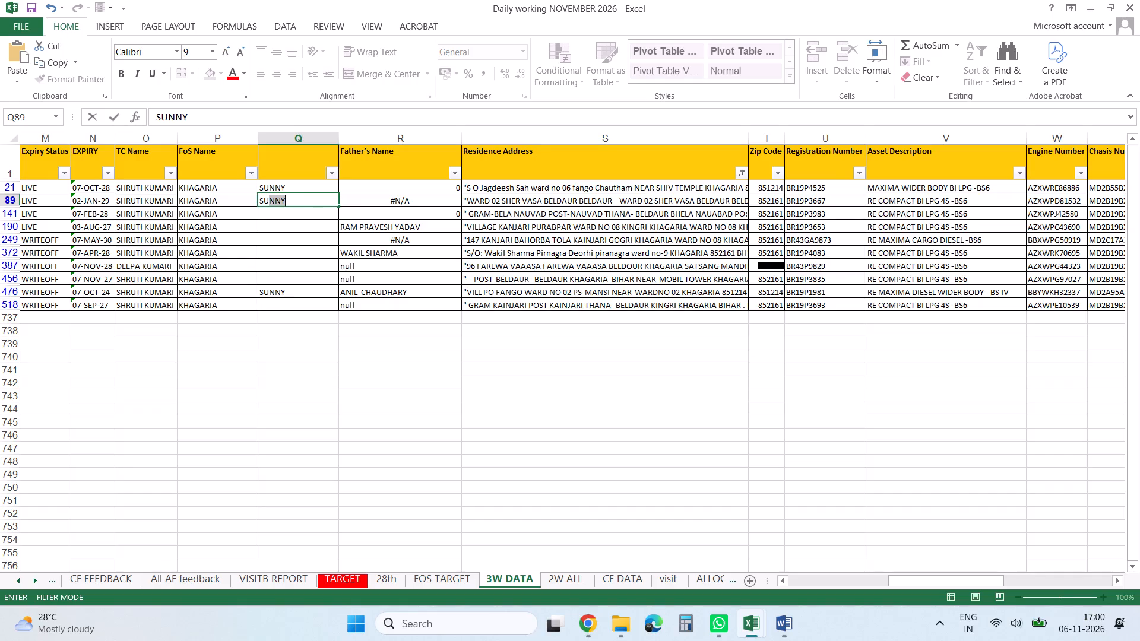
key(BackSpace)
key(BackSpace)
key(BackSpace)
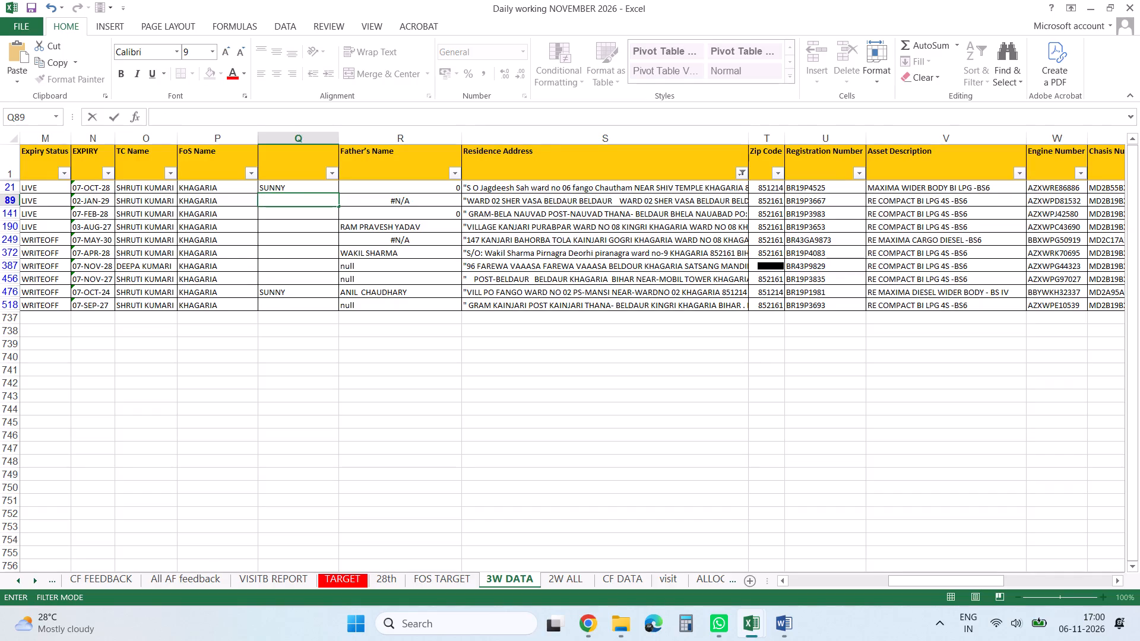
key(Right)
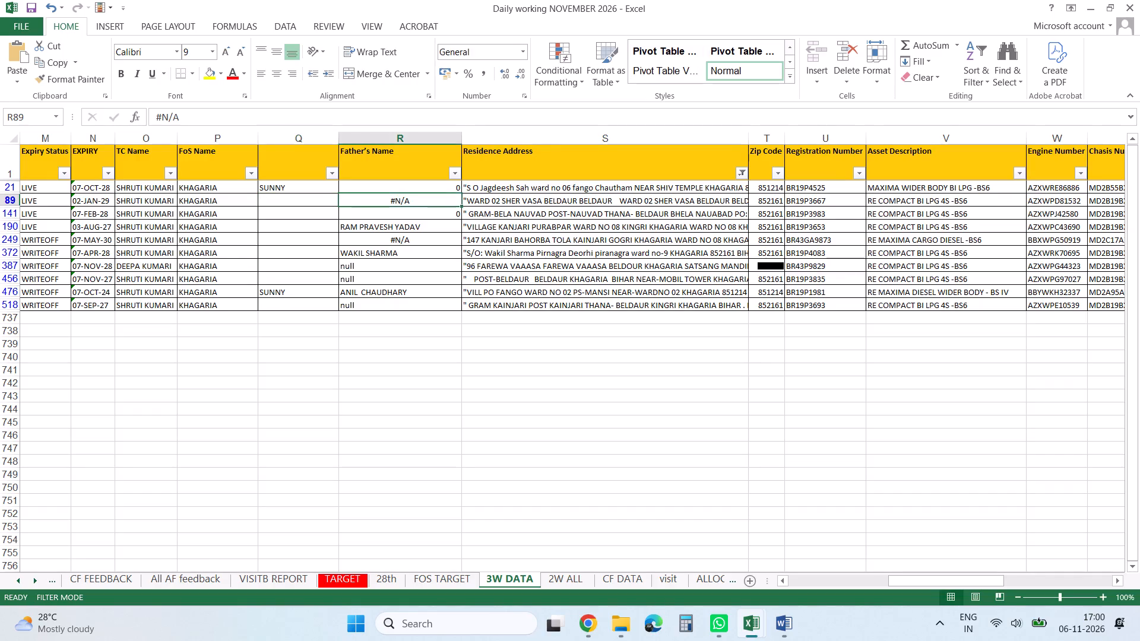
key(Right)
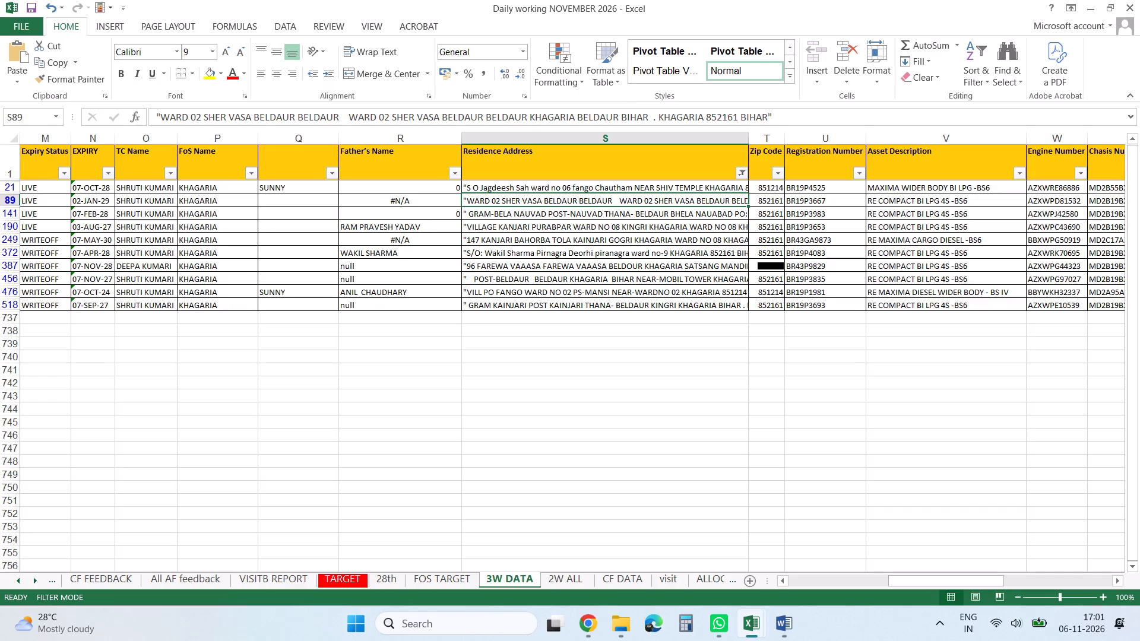
key(Left)
key(Left)
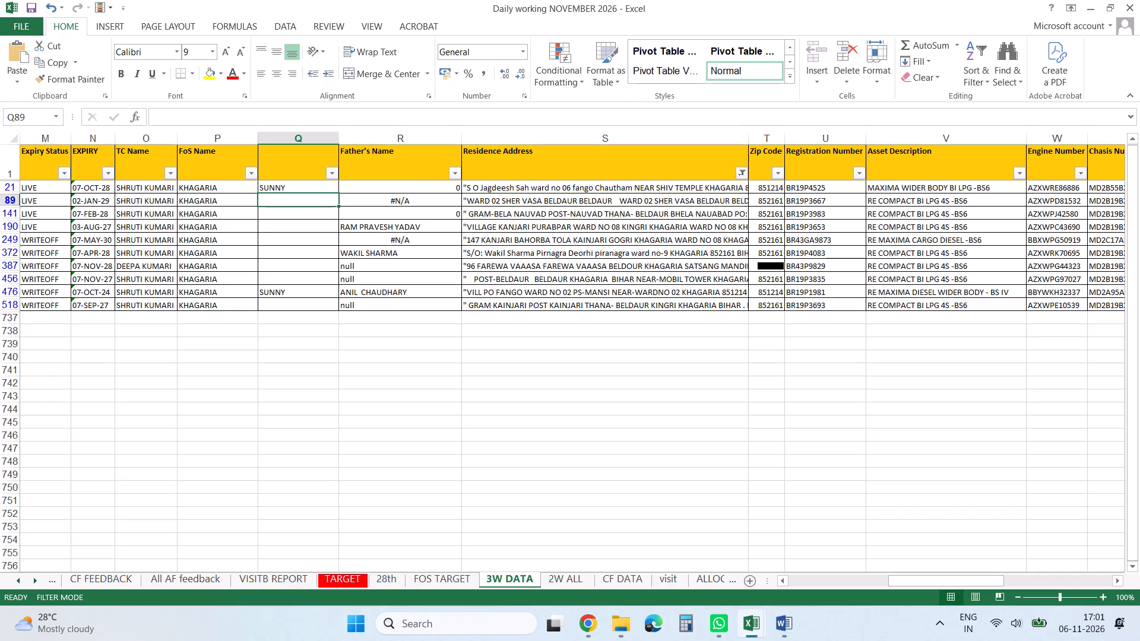
key(s)
text(UNN)
key(Right)
key(Right)
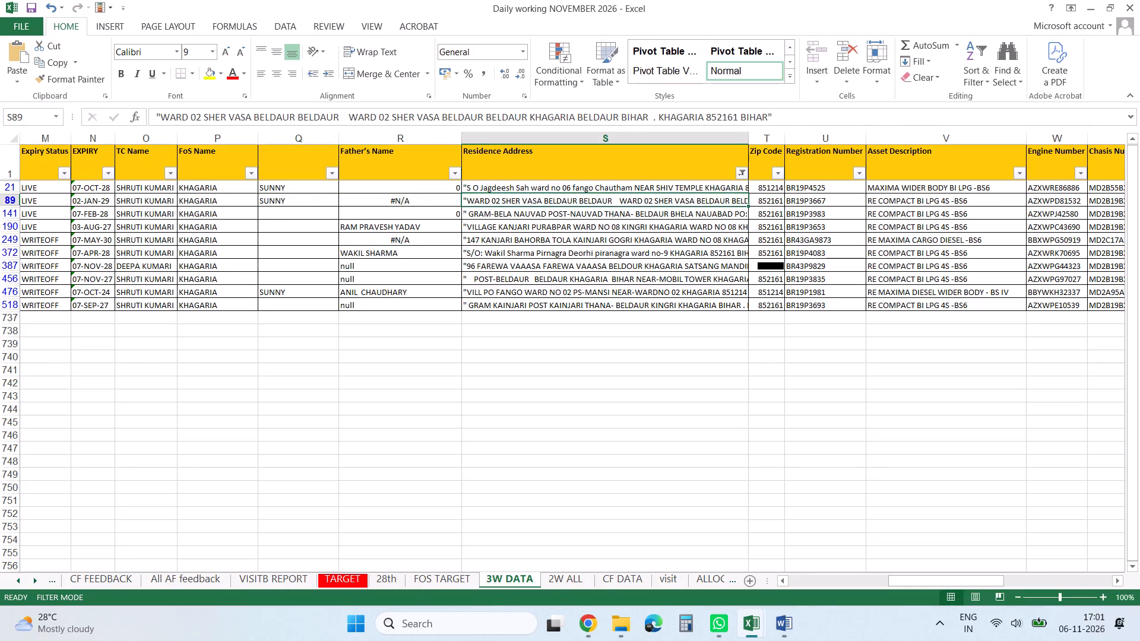
Enter SUNNY in the blank column beside FoS Name for the Bela Nauvad, Beldaur record in row 141.
key(Down)
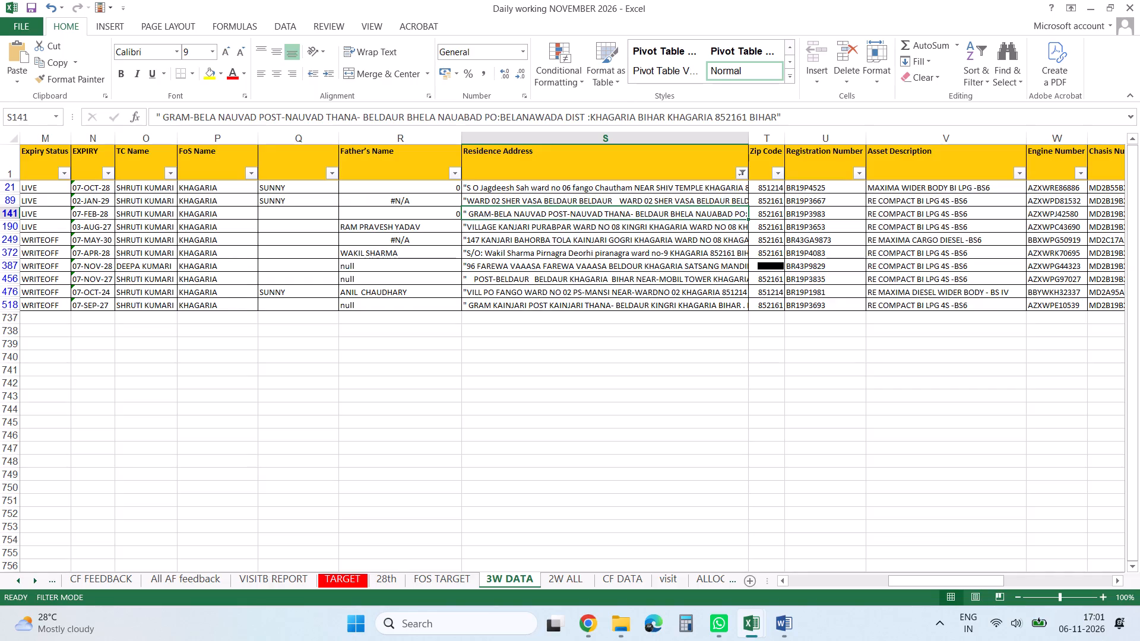
key(Left)
key(Left)
key(Left)
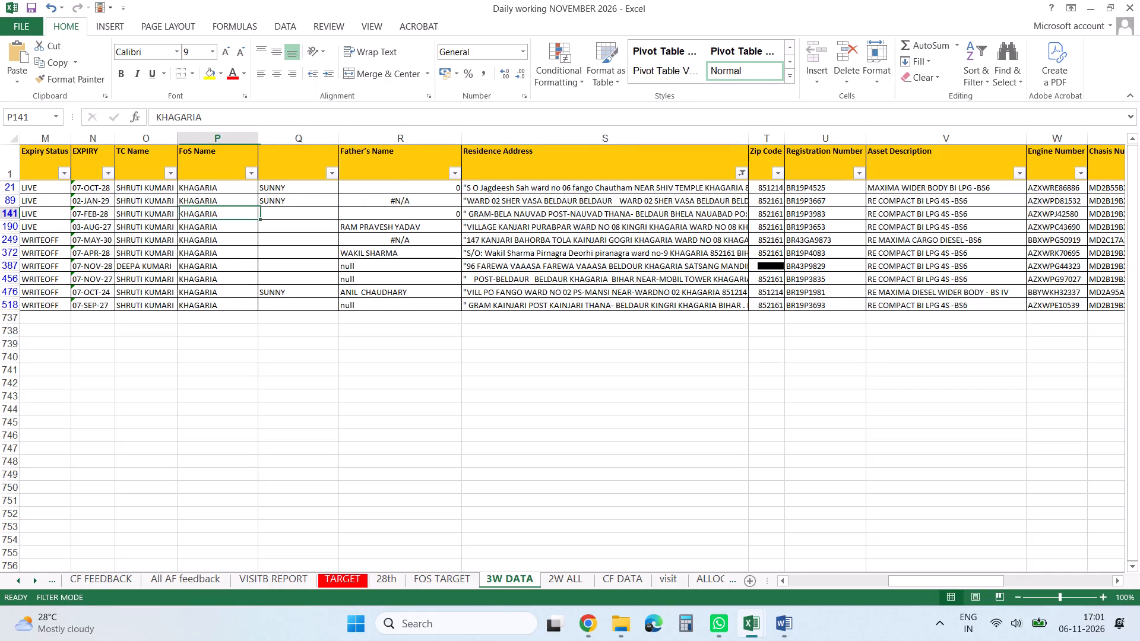
key(Right)
key(s)
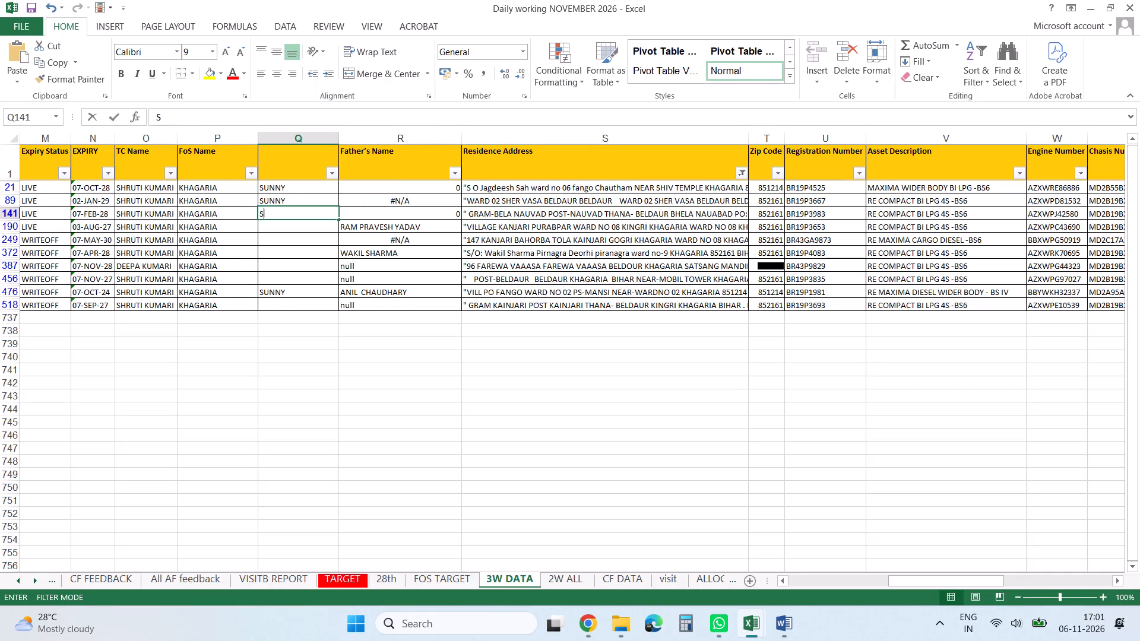
key(BackSpace)
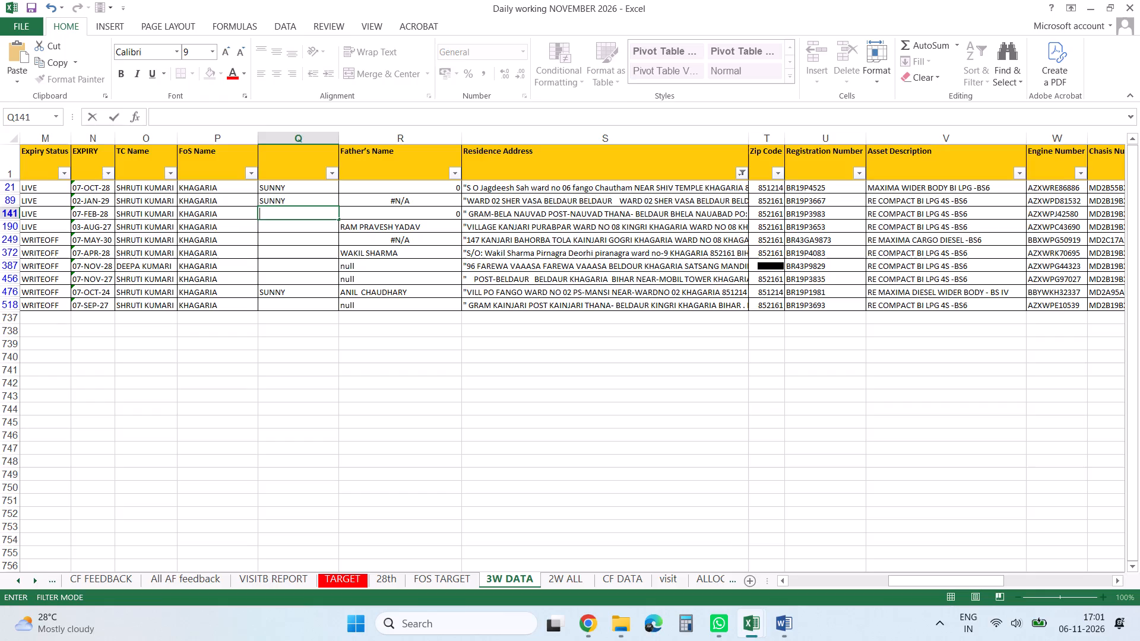
key(s)
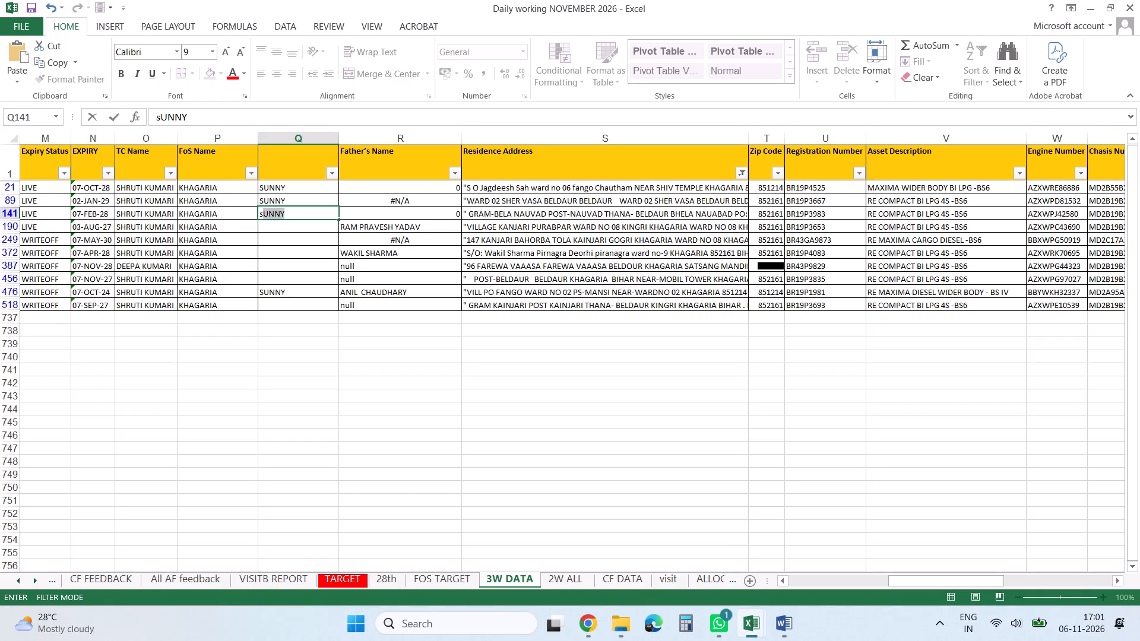
key(Right)
key(Right)
Enter SUNNY in the blank column beside FoS Name for the two Kanjari ward 08 records in rows 190 and 249.
key(Down)
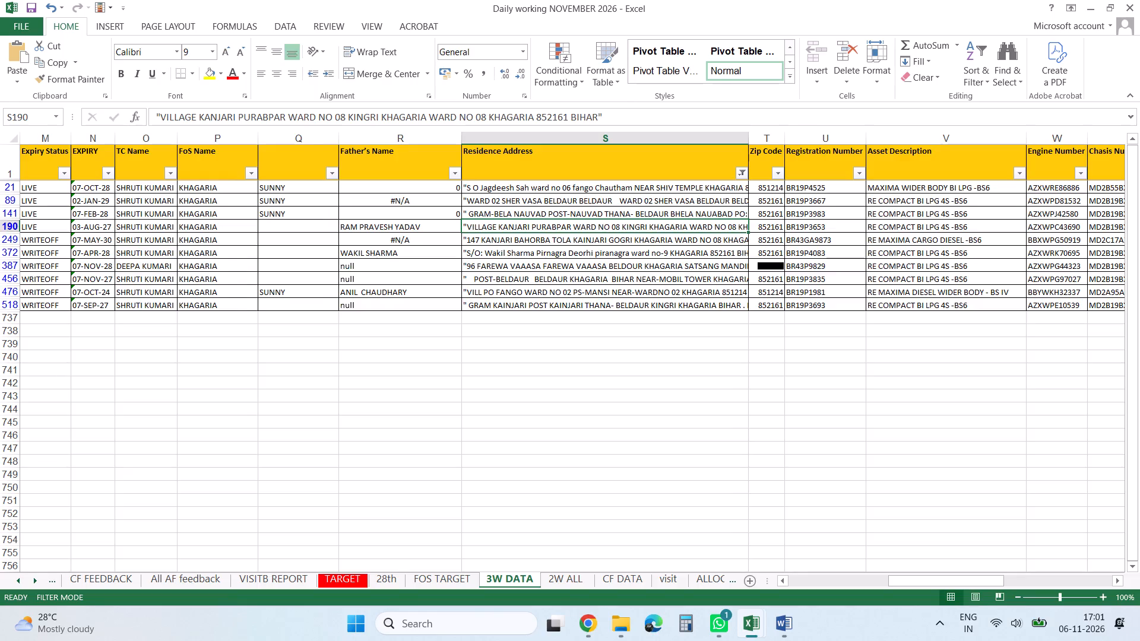
key(Left)
key(Left)
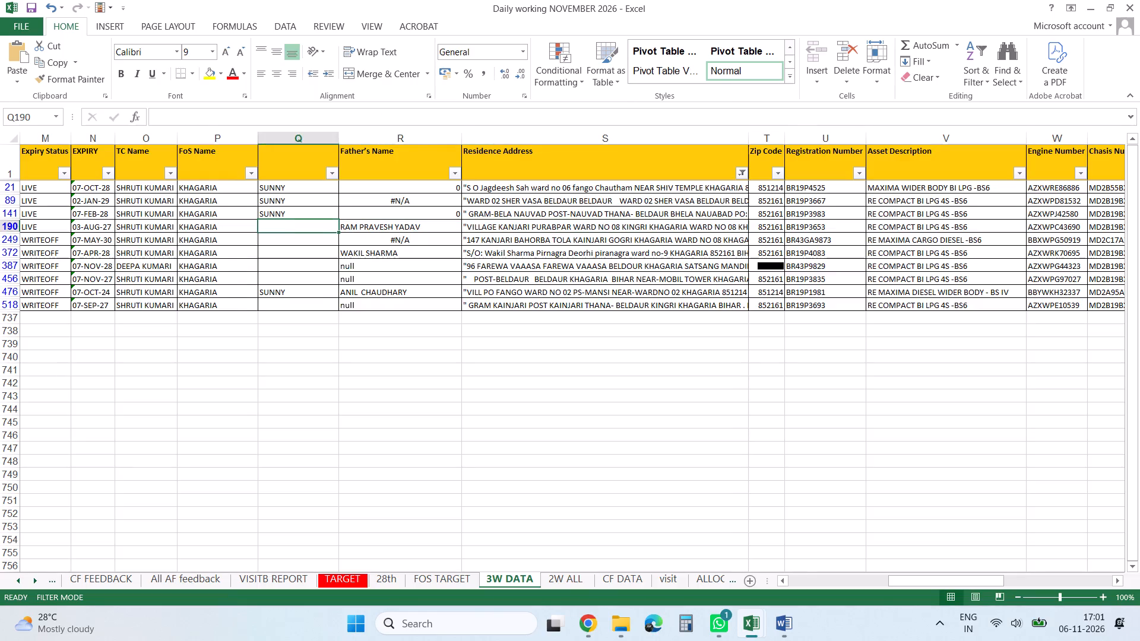
key(s)
key(Right)
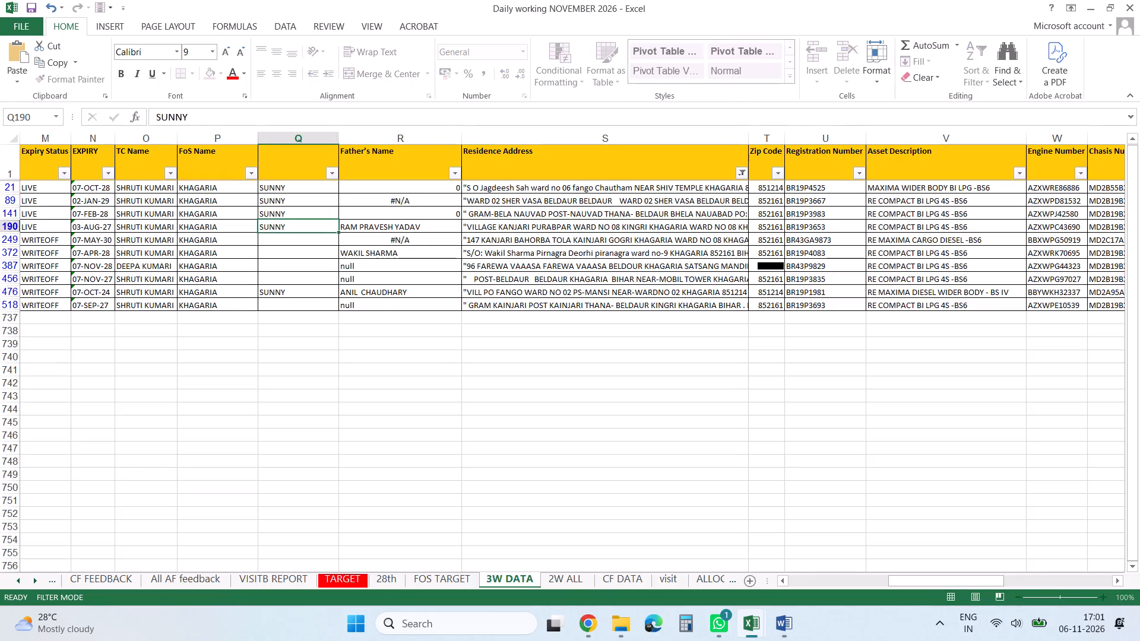
key(Right)
key(Down)
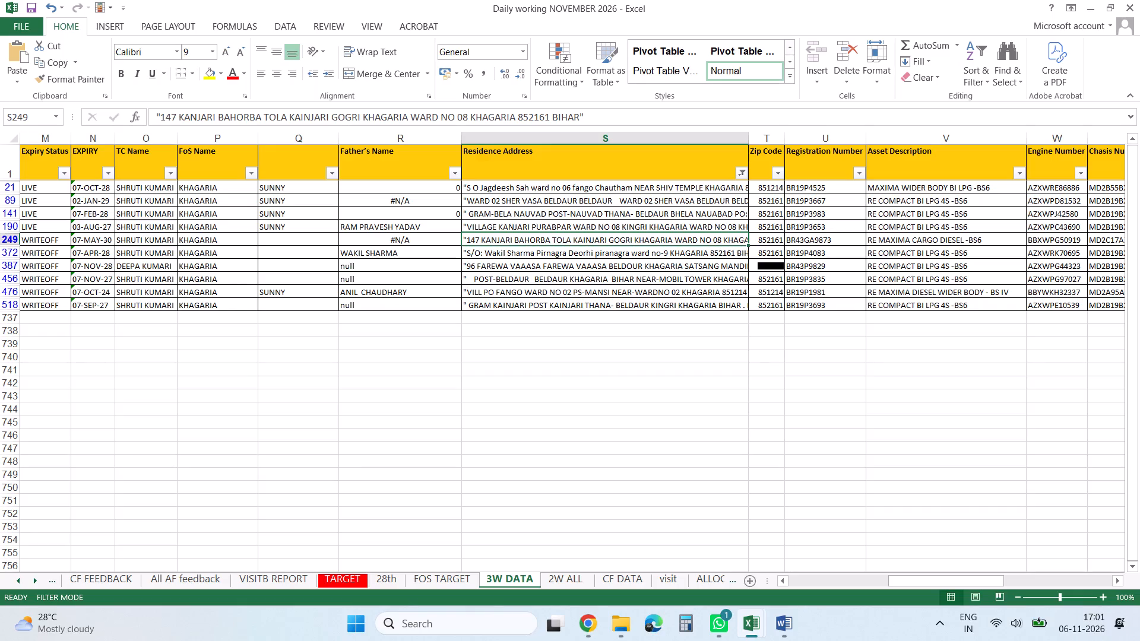
key(Left)
key(Left)
text(su)
key(Right)
key(Right)
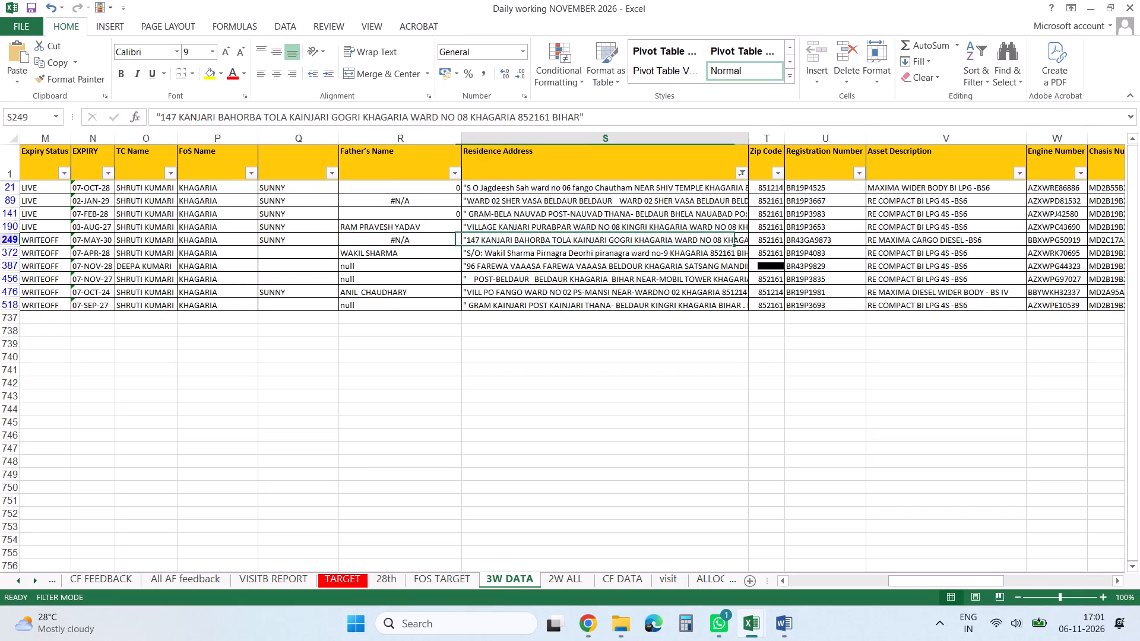
Enter SUNNY in the blank column beside FoS Name for the Pirnagra ward no-9 record in row 372.
key(Down)
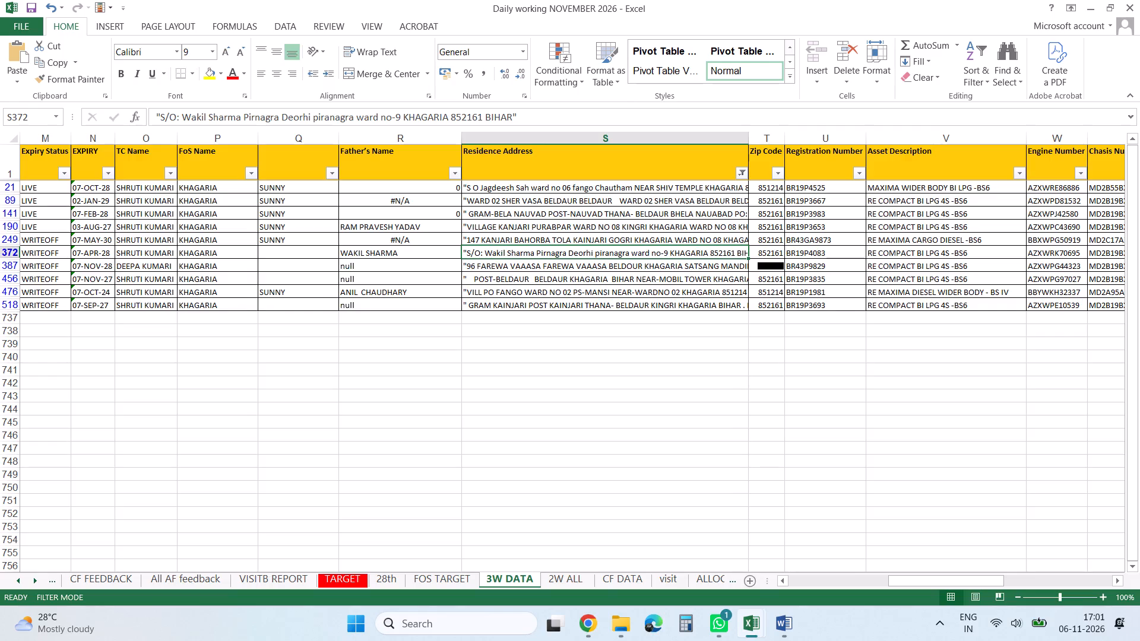
key(Up)
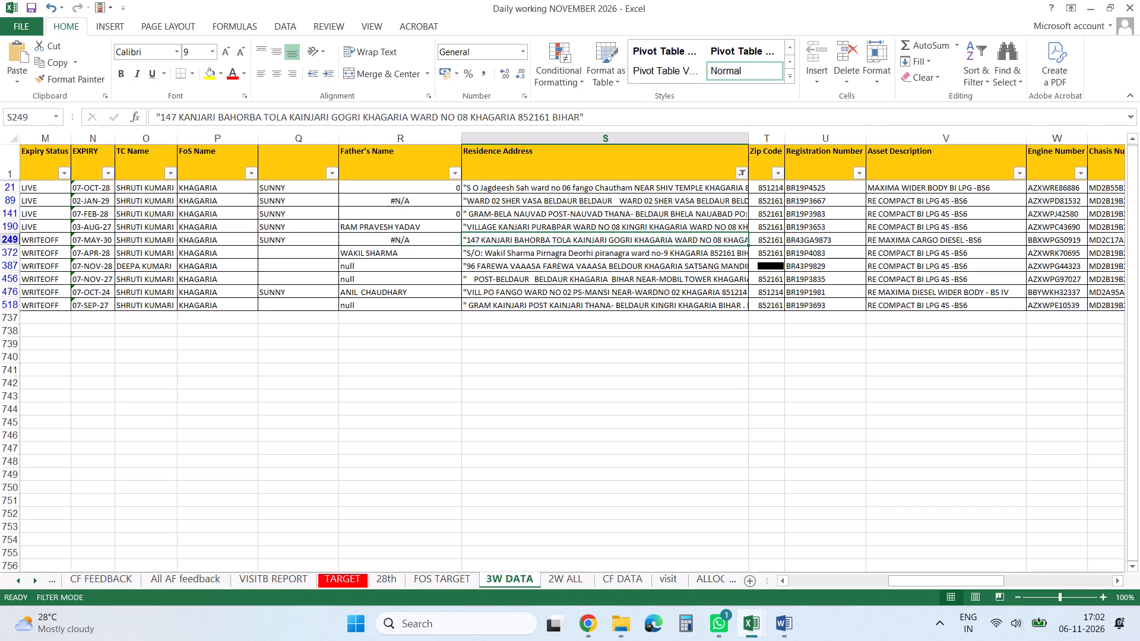
key(Down)
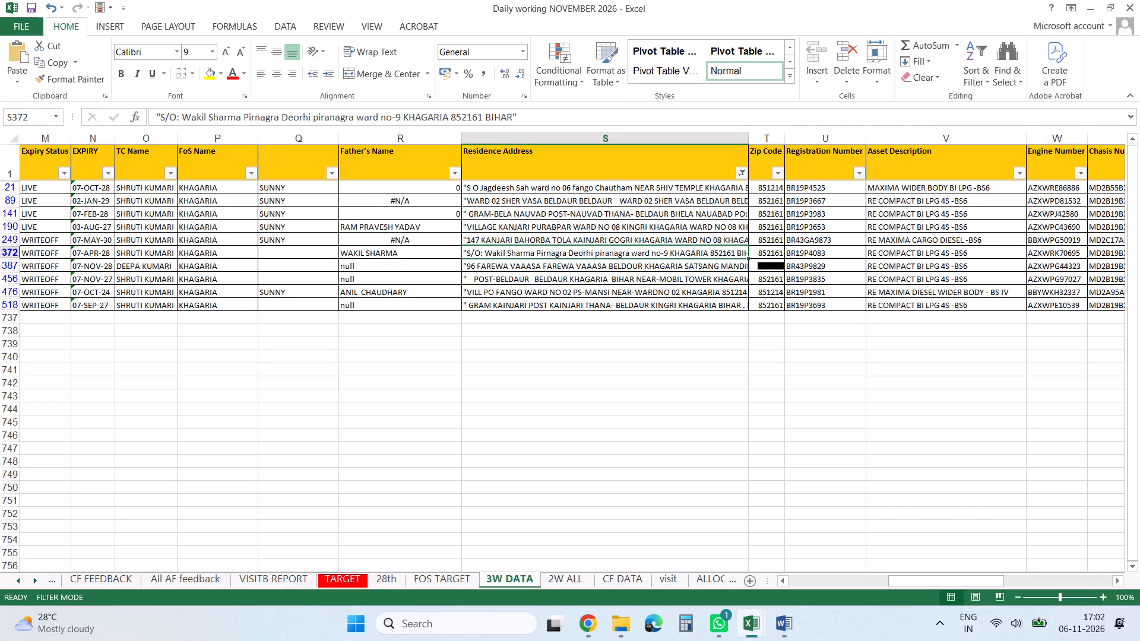
key(Left)
key(Left)
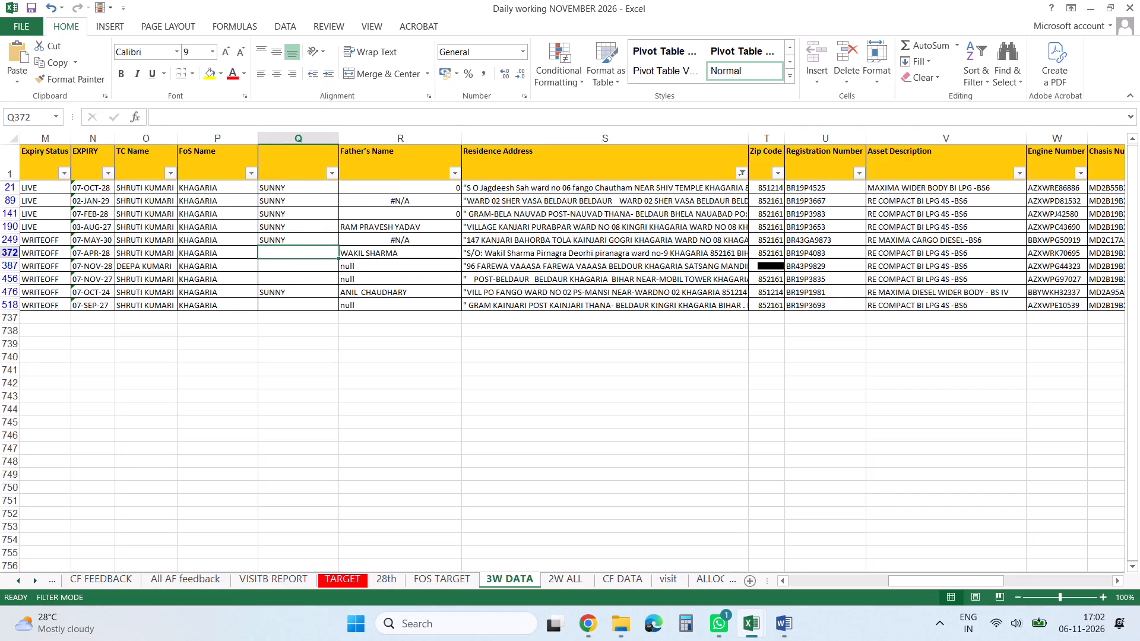
key(s)
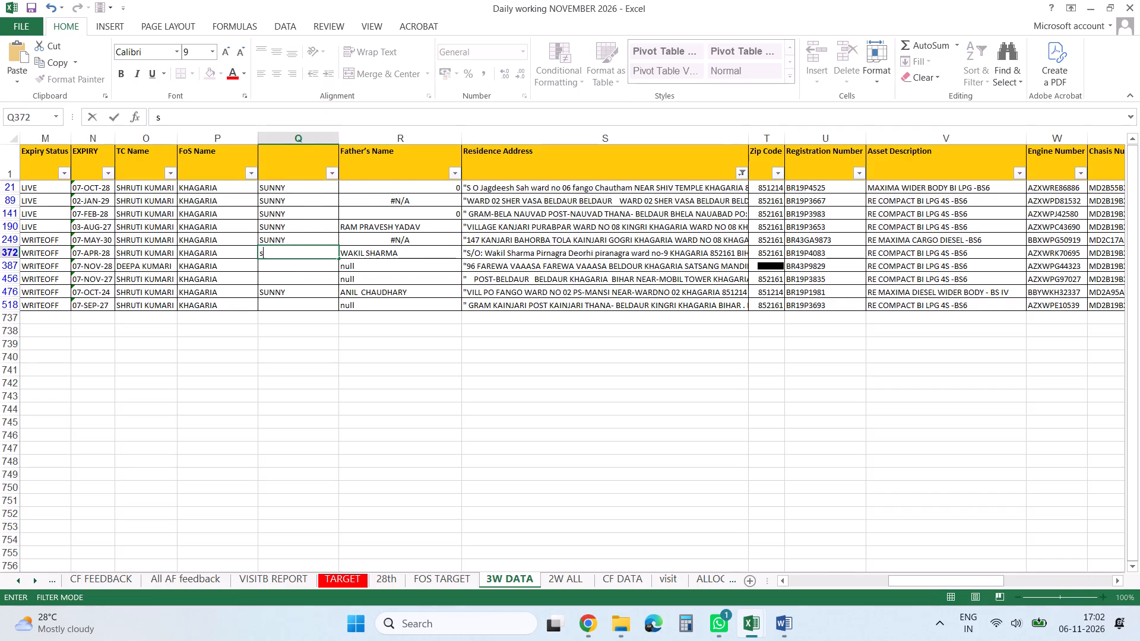
key(u)
key(BackSpace)
key(BackSpace)
key(BackSpace)
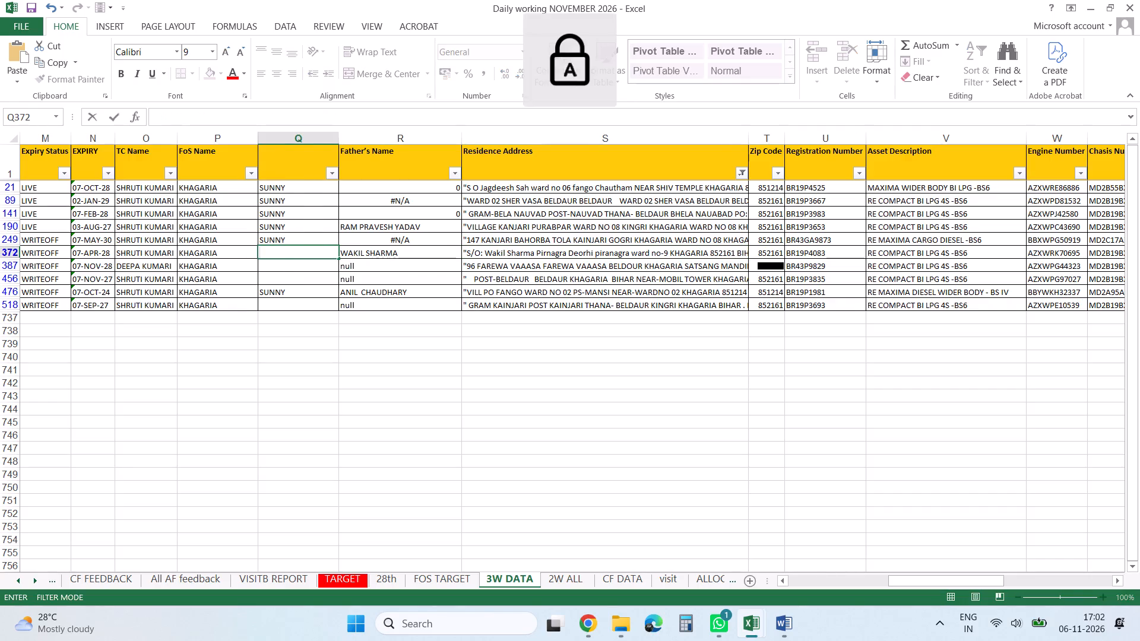
key(s)
key(Right)
key(Right)
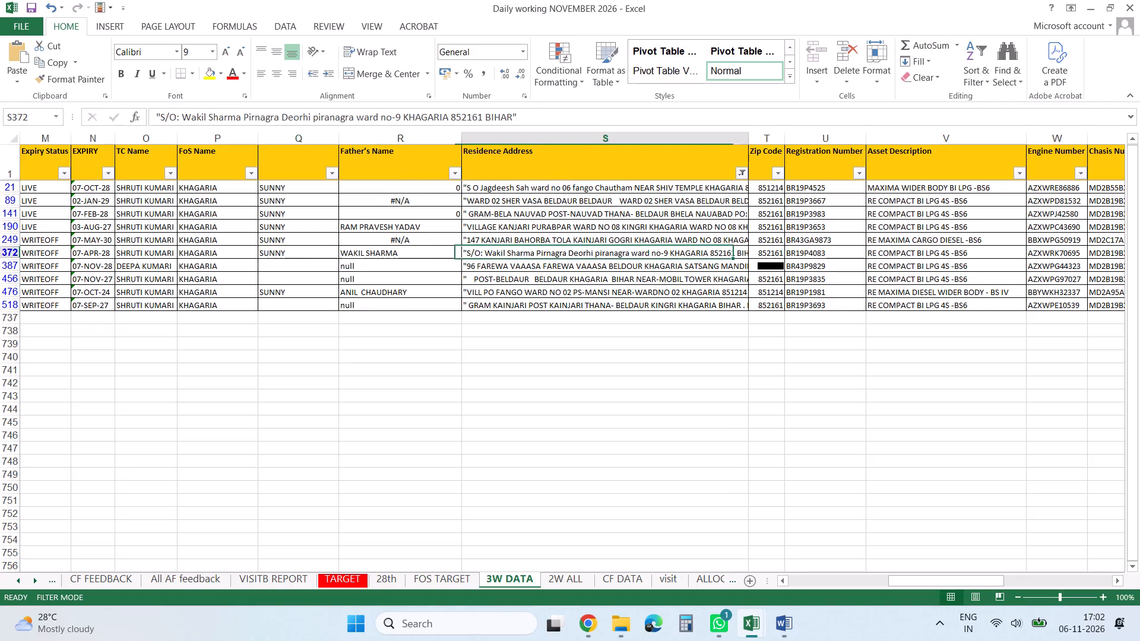
Enter SUNNY in the blank column beside FoS Name for the Beldour Satsang Mandir record in row 387.
key(Down)
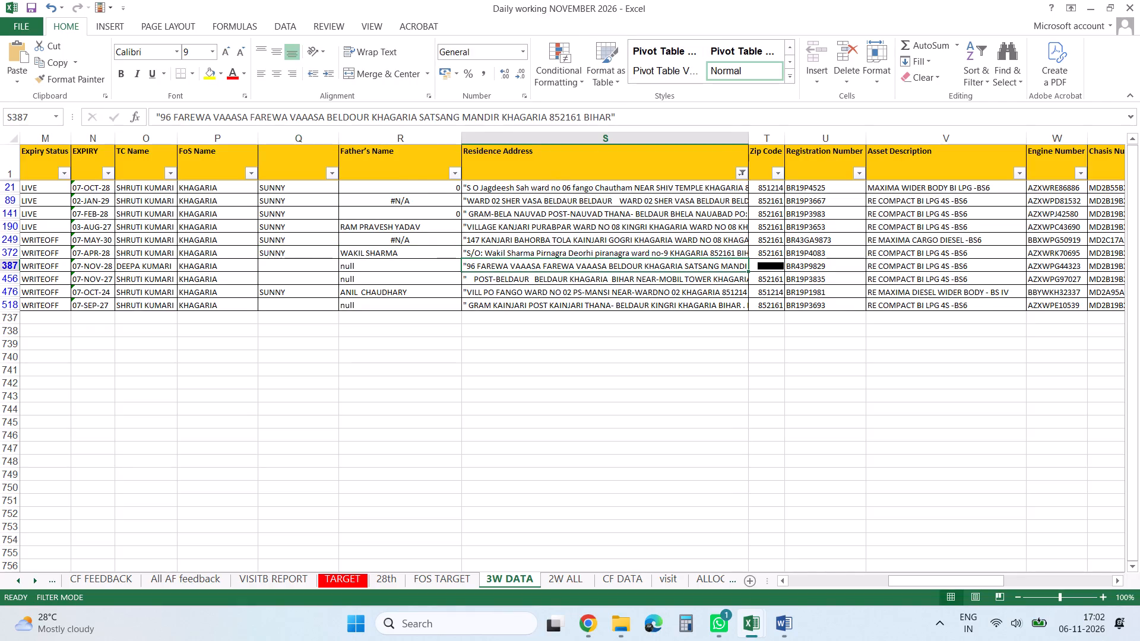
key(Left)
key(Left)
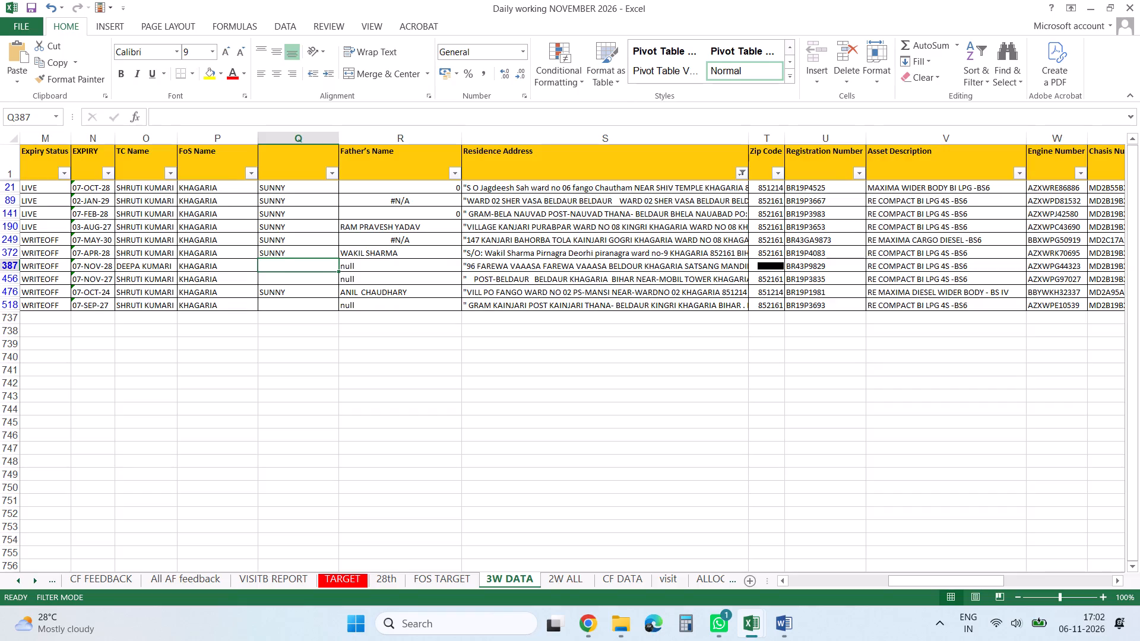
text(SU)
key(Right)
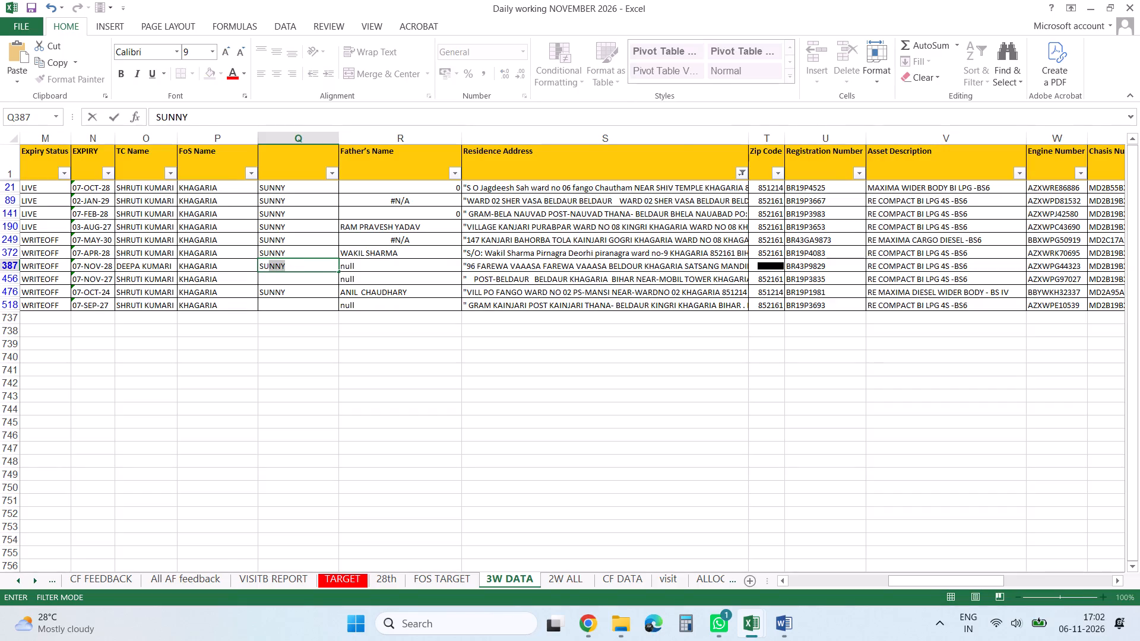
key(Right)
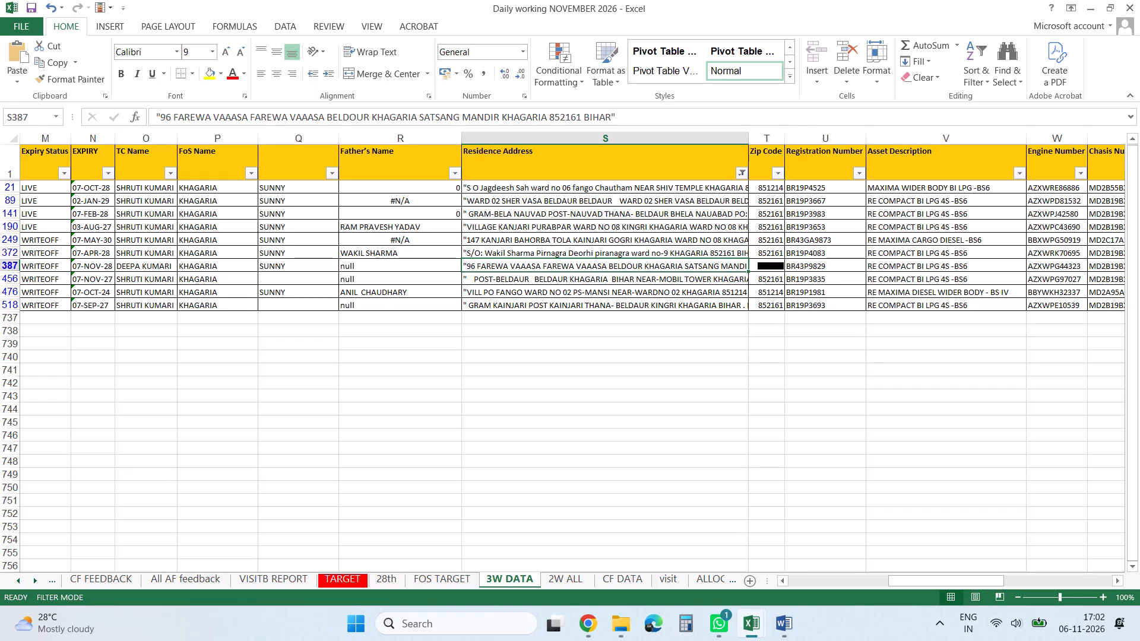
Enter SUNNY in the blank column beside FoS Name for the Post-Beldaur record in row 456.
key(Down)
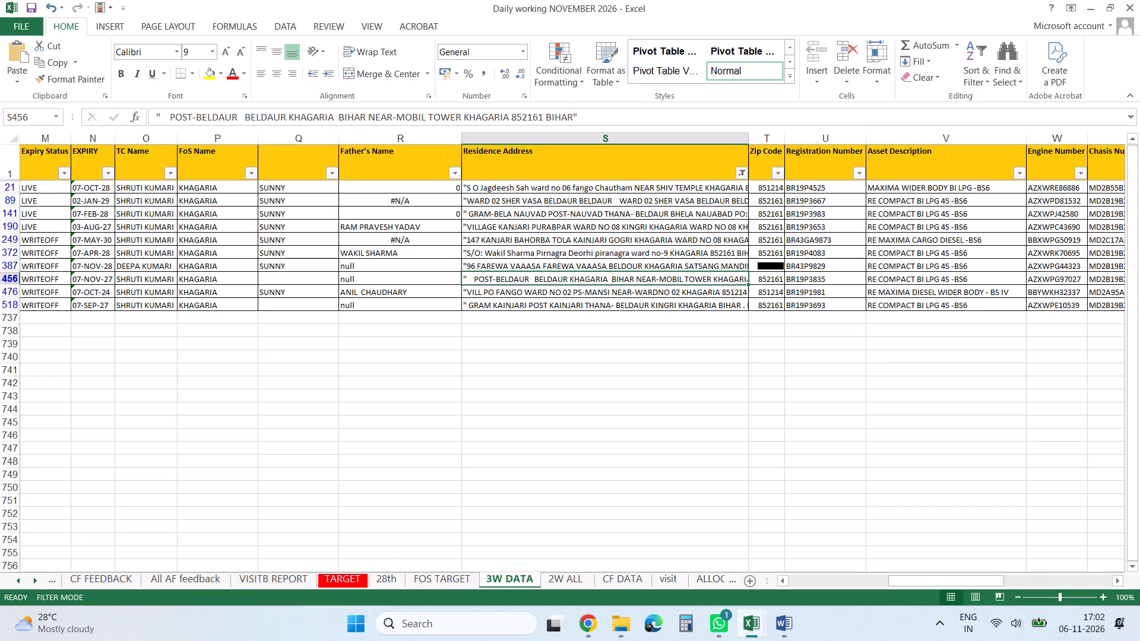
key(Left)
key(Left)
key(s)
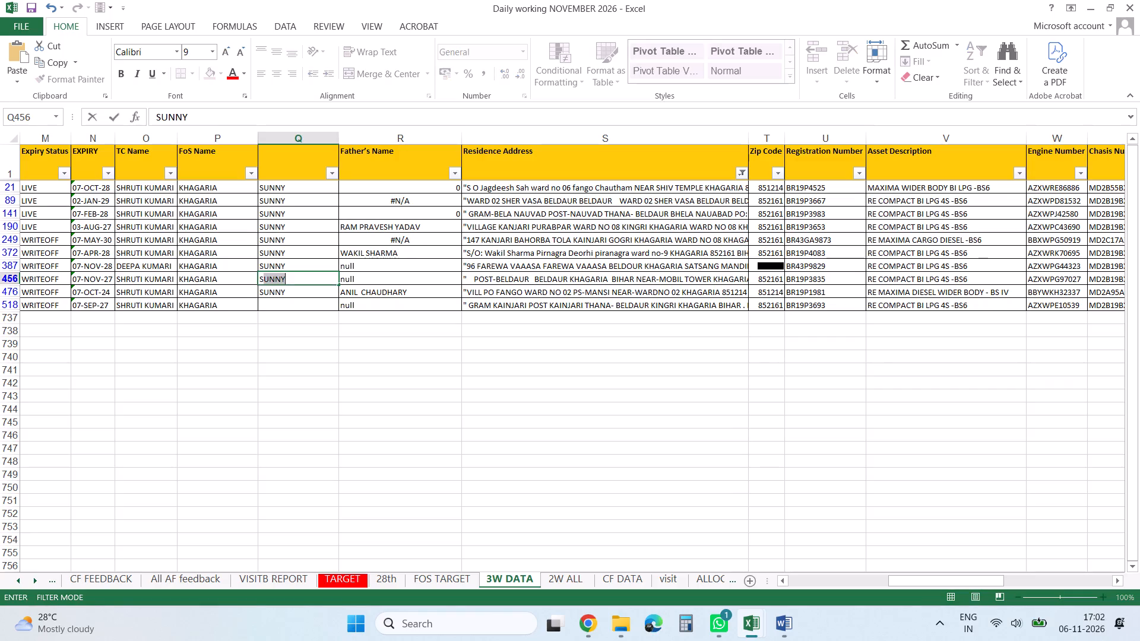
key(Right)
key(Right)
key(Down)
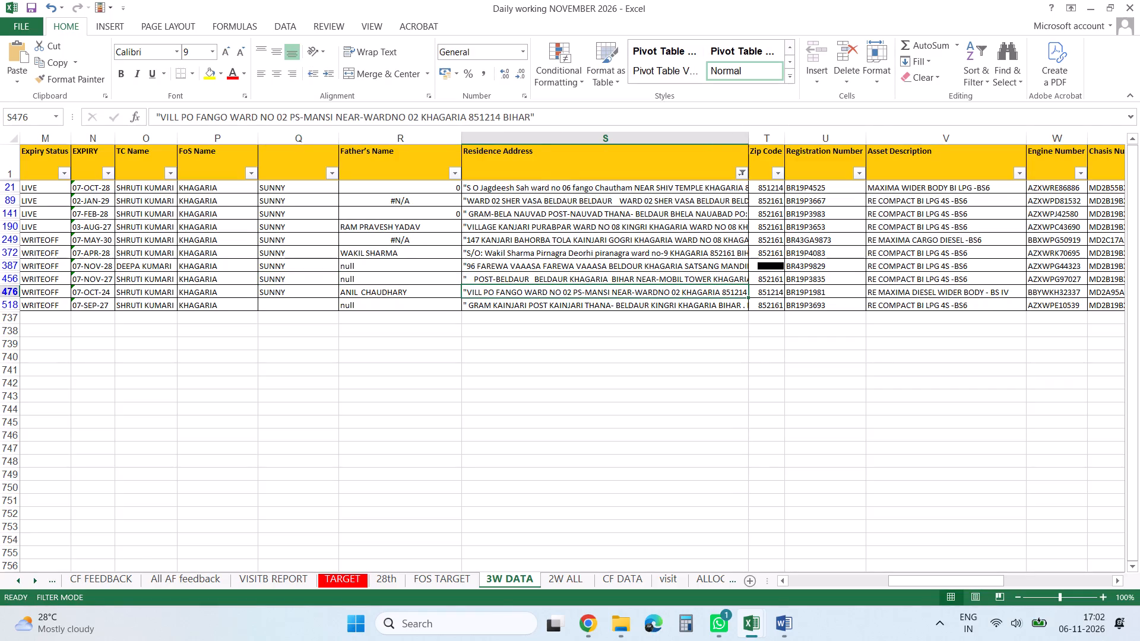
key(Left)
key(Left)
key(Down)
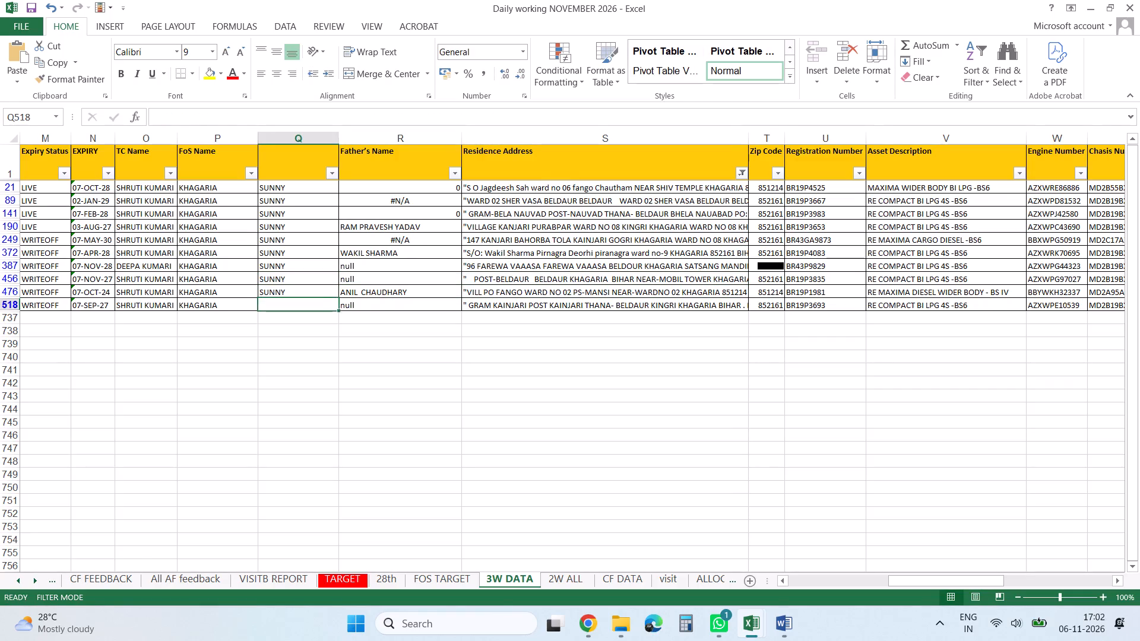
key(Right)
key(Right)
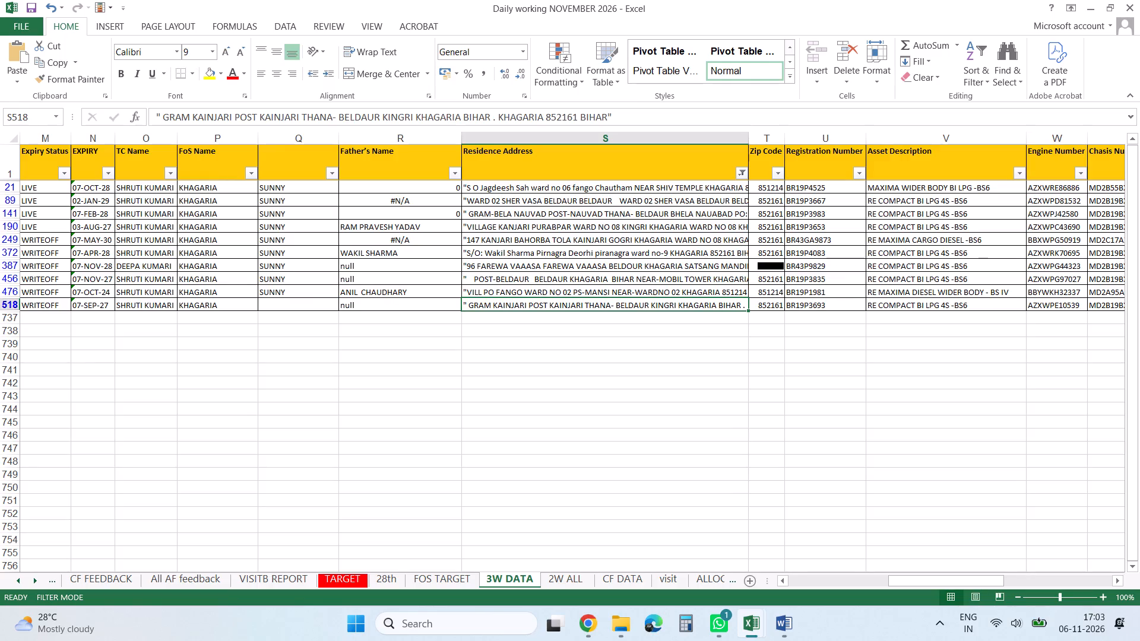
key(Left)
key(Left)
key(s)
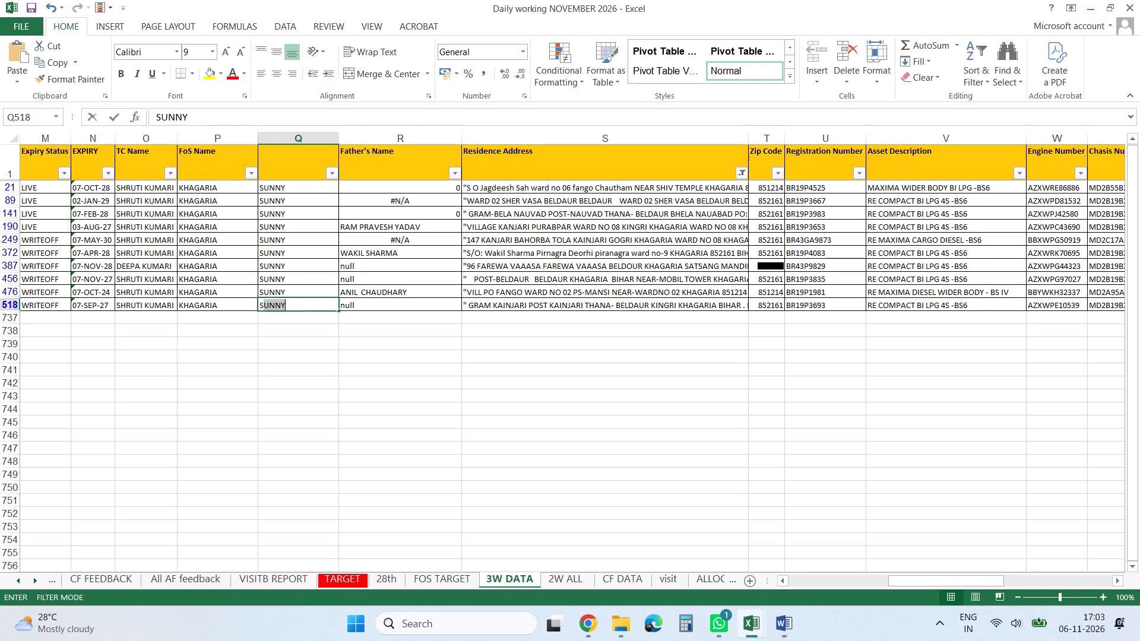
key(Right)
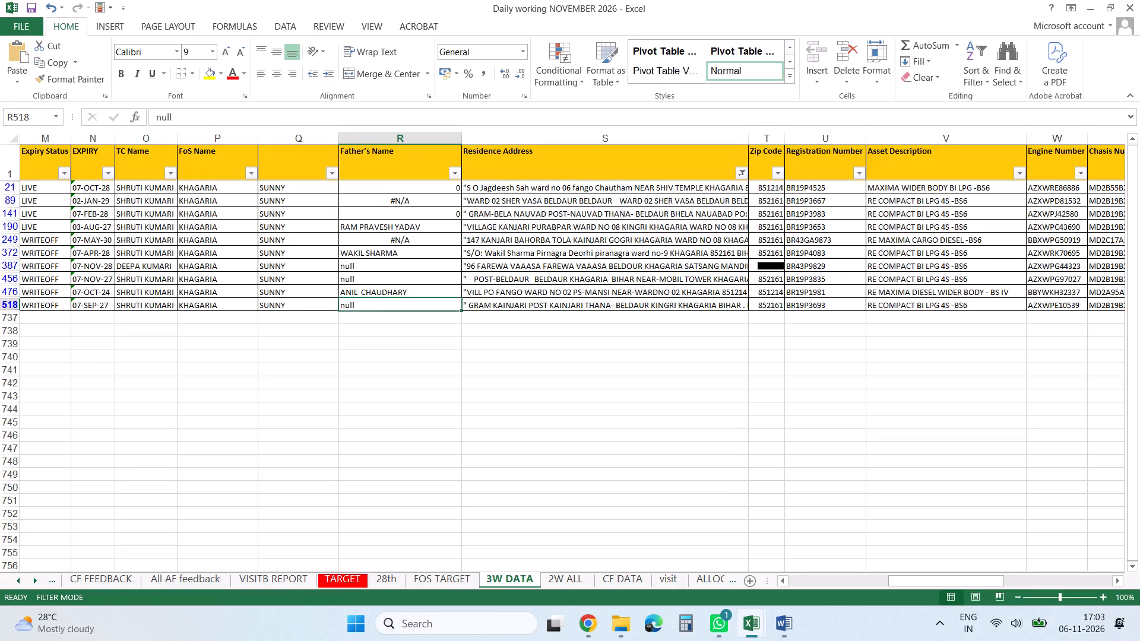
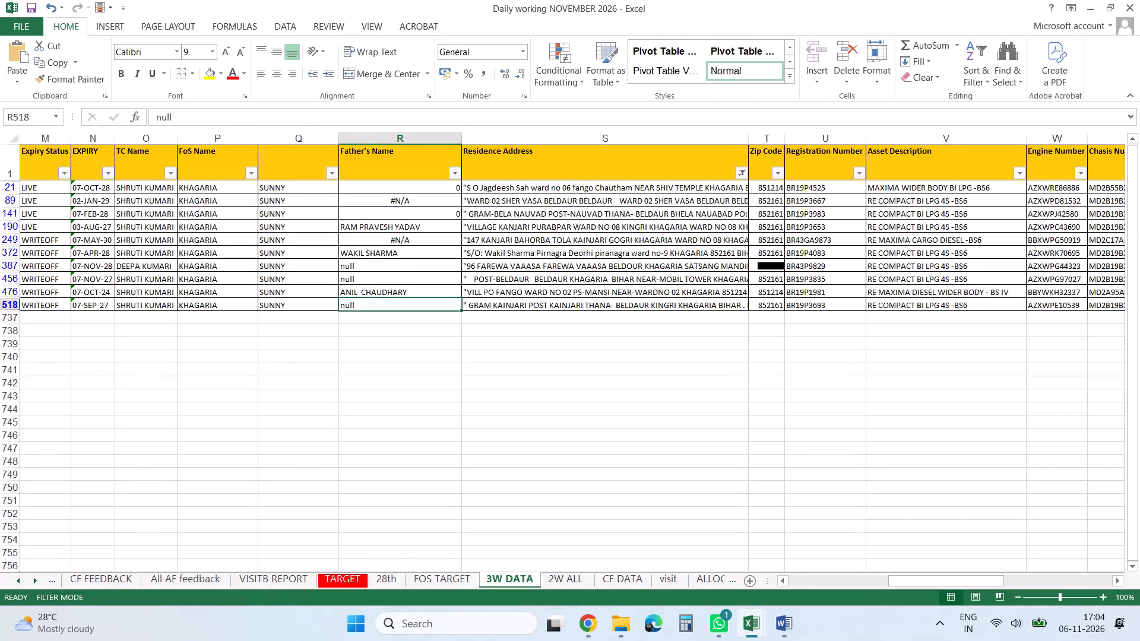
Search the Residence Address filter values for LAKH, and leave the existing address filter as it is.
click(740, 169)
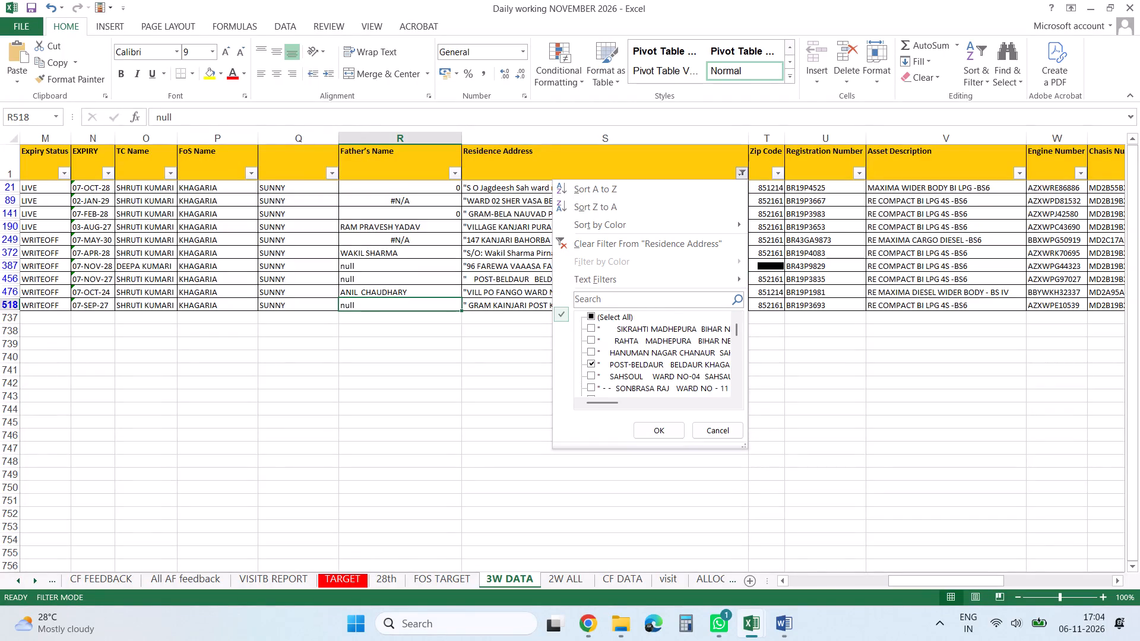
click(655, 297)
key(l)
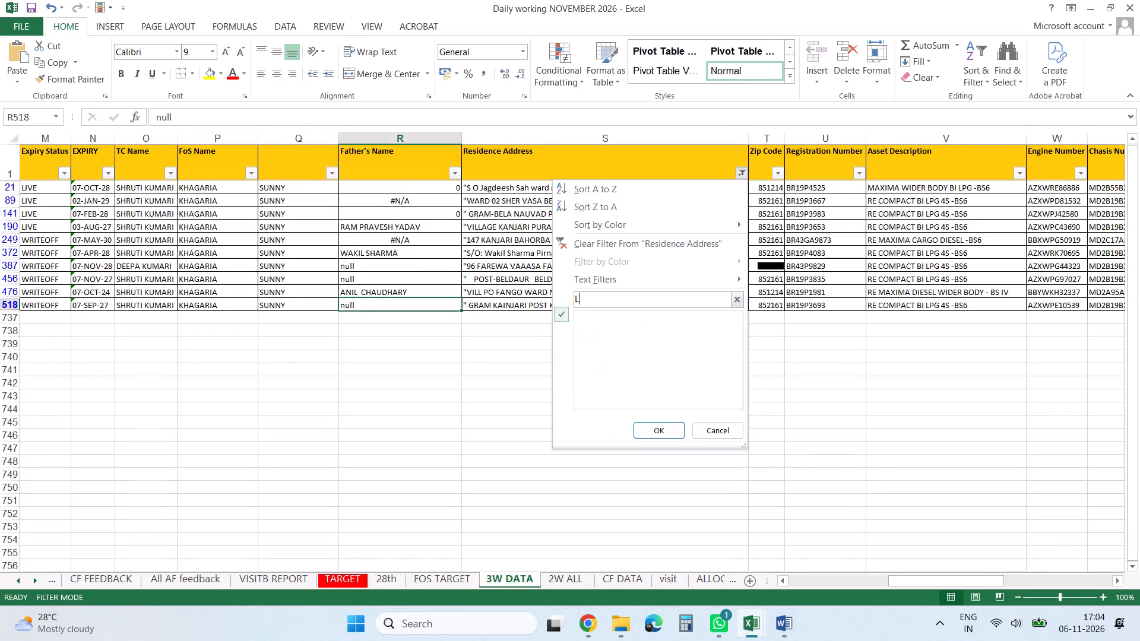
text(AKH)
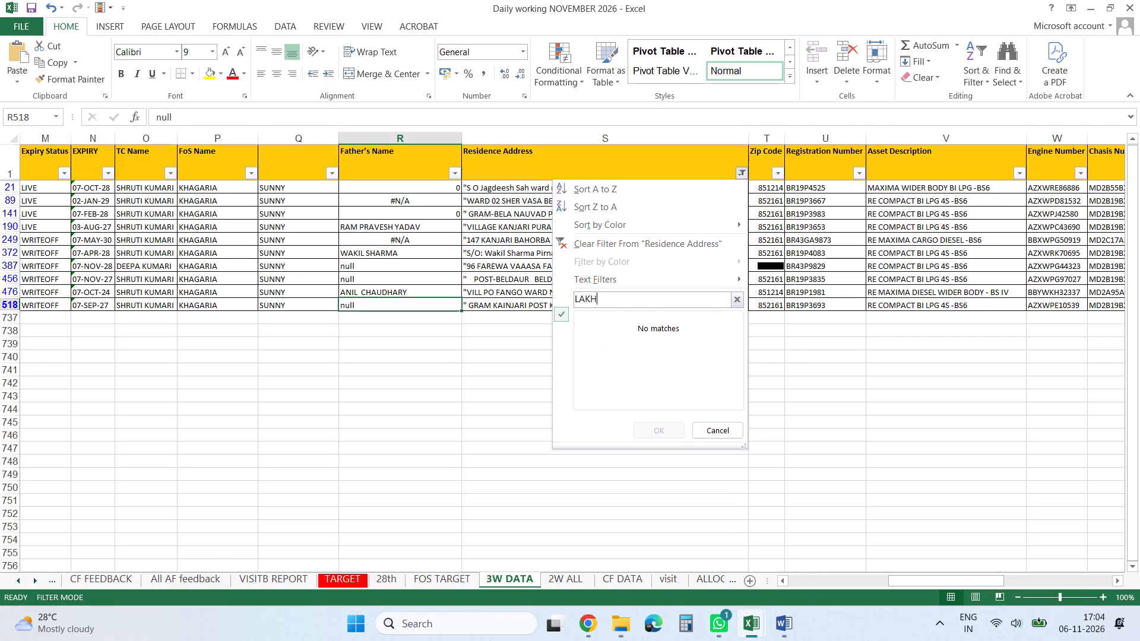
key(BackSpace)
key(BackSpace)
key(BackSpace)
key(BackSpace)
key(BackSpace)
key(BackSpace)
key(BackSpace)
key(BackSpace)
key(BackSpace)
key(BackSpace)
key(BackSpace)
key(BackSpace)
key(BackSpace)
key(BackSpace)
key(BackSpace)
key(BackSpace)
key(BackSpace)
key(BackSpace)
key(BackSpace)
key(BackSpace)
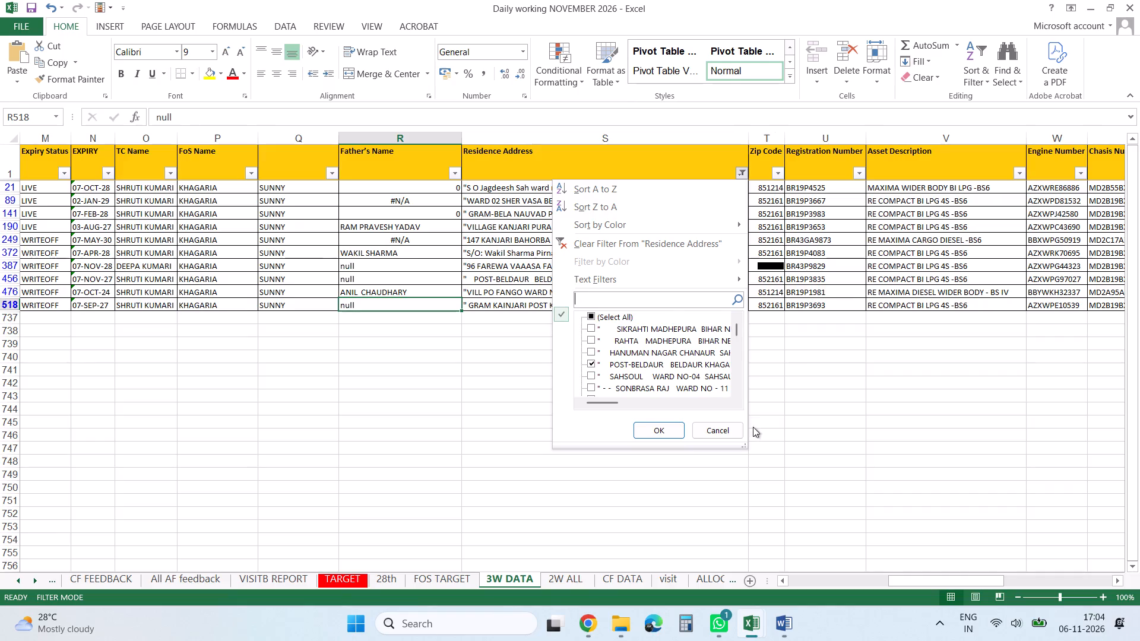
click(732, 435)
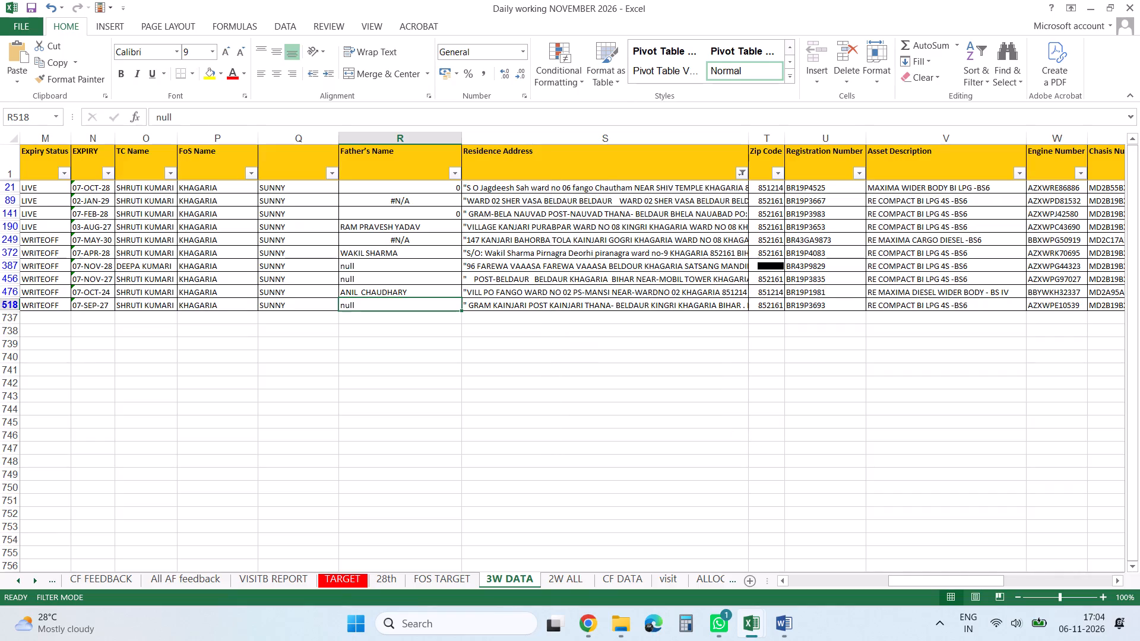
Select the entire Residence Address column in the 3W DATA sheet.
click(581, 138)
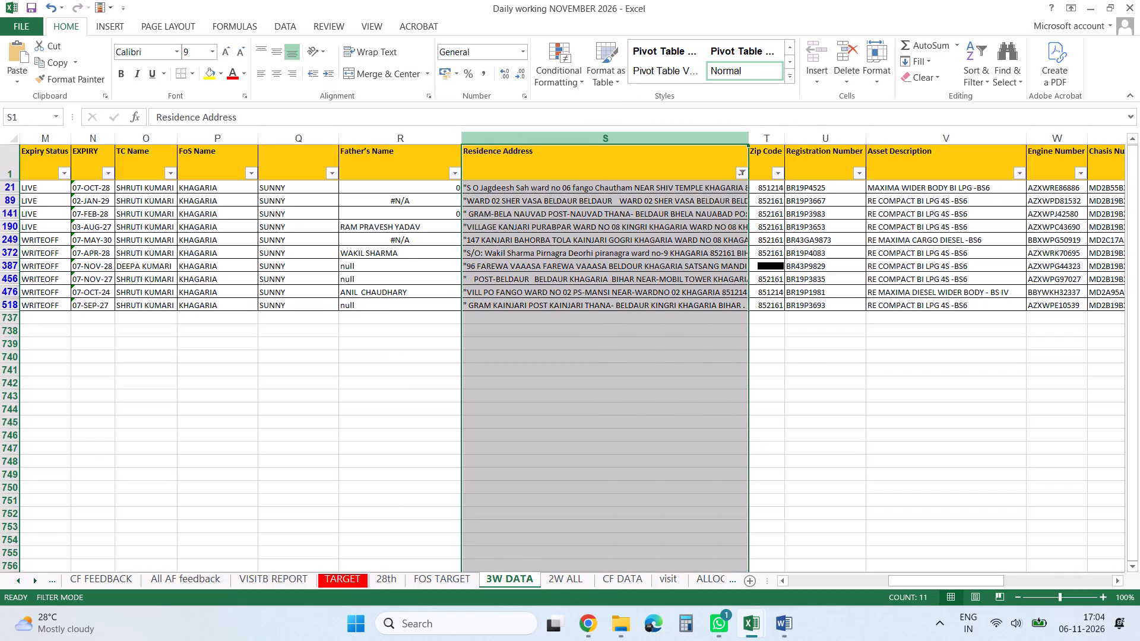
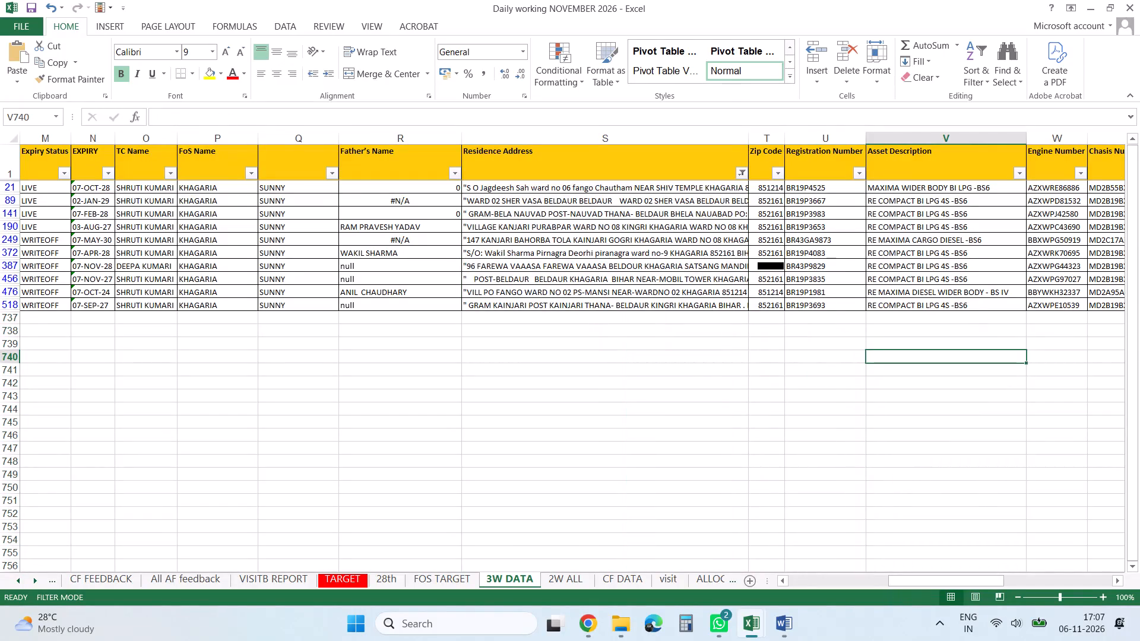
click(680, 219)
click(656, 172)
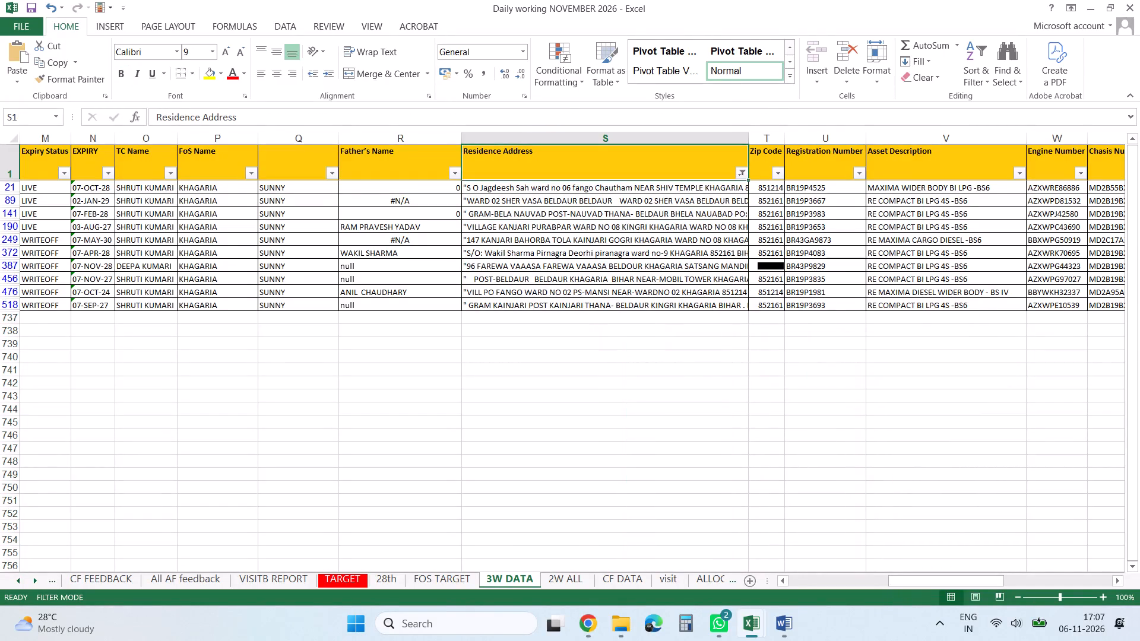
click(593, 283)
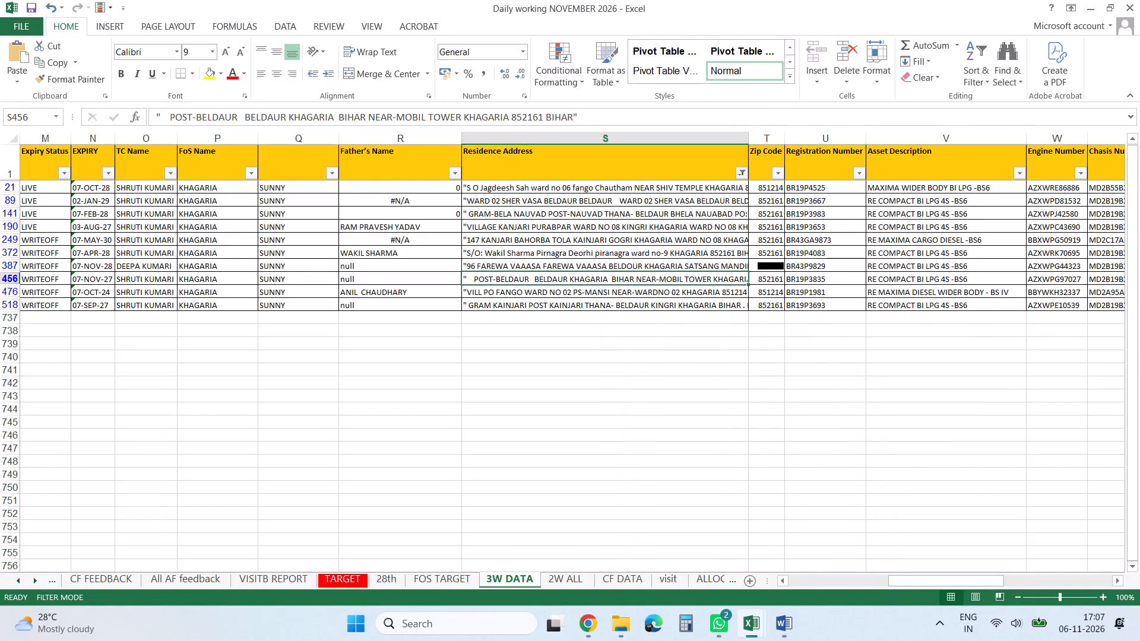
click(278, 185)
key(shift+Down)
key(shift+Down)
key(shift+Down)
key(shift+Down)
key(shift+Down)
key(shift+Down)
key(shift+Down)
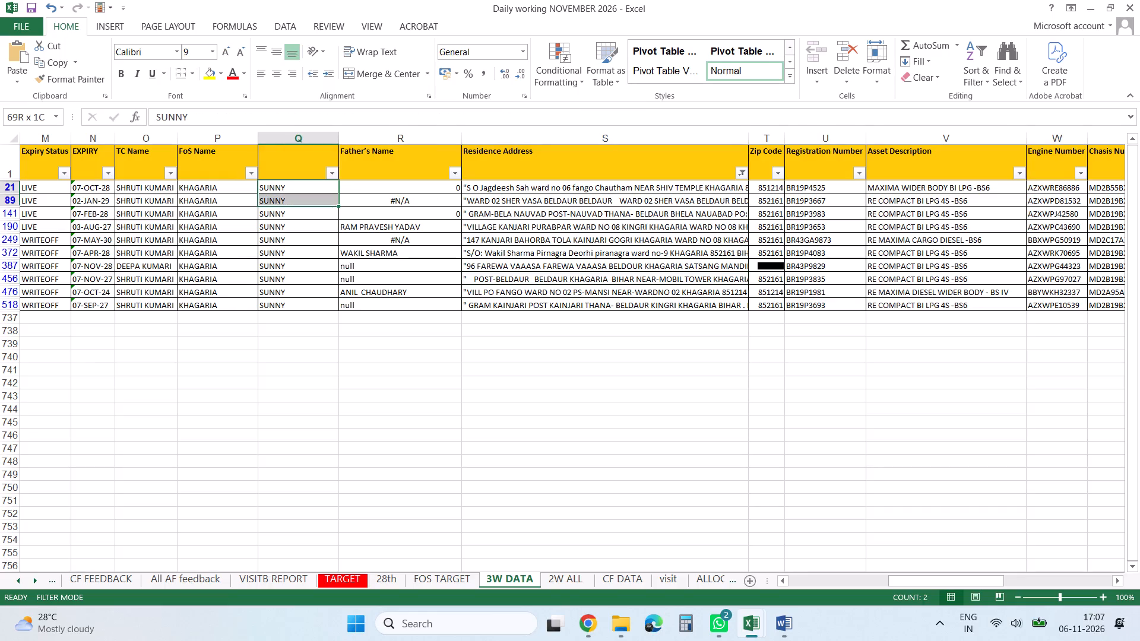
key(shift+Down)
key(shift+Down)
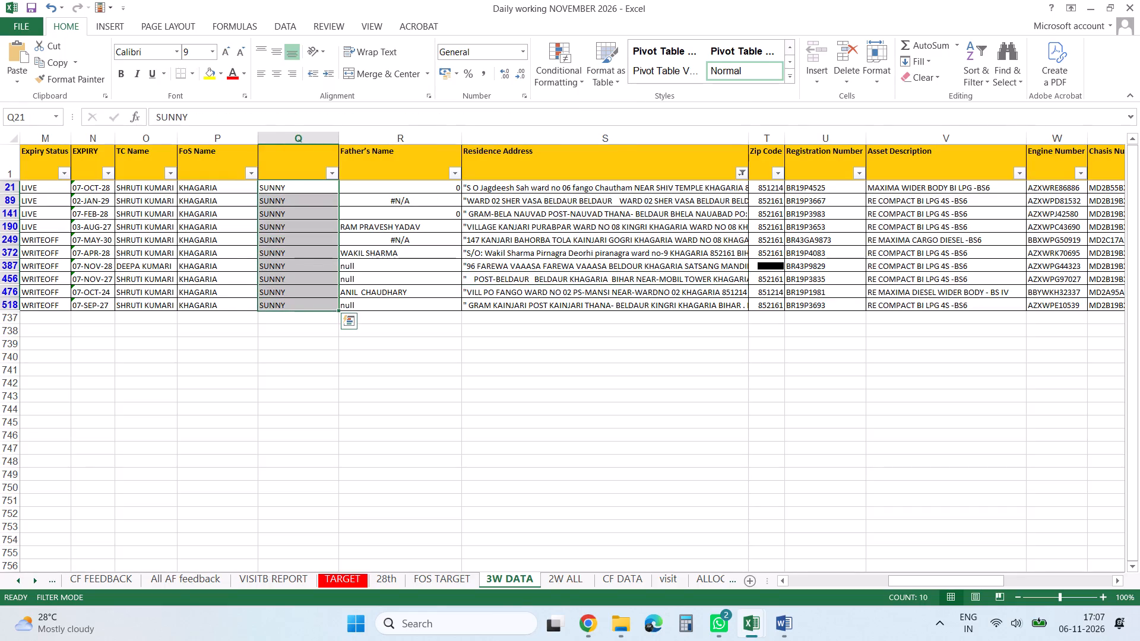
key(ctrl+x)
Enter SUNNY as the FoS Name for the filtered LIVE records in rows 21, 89, 141 and 190.
click(223, 186)
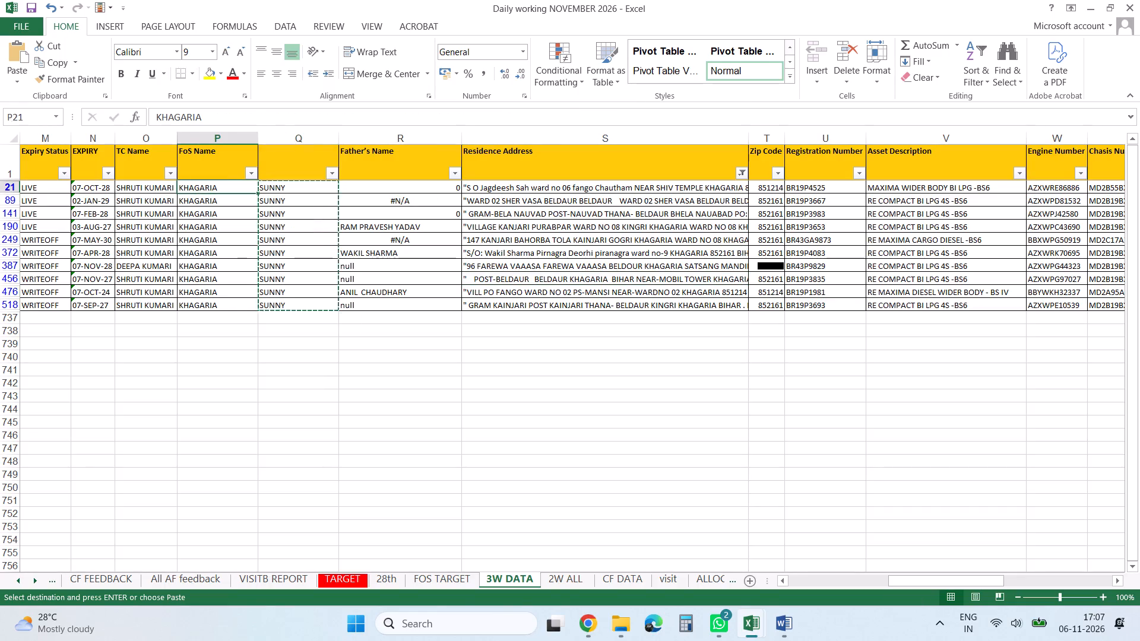
key(s)
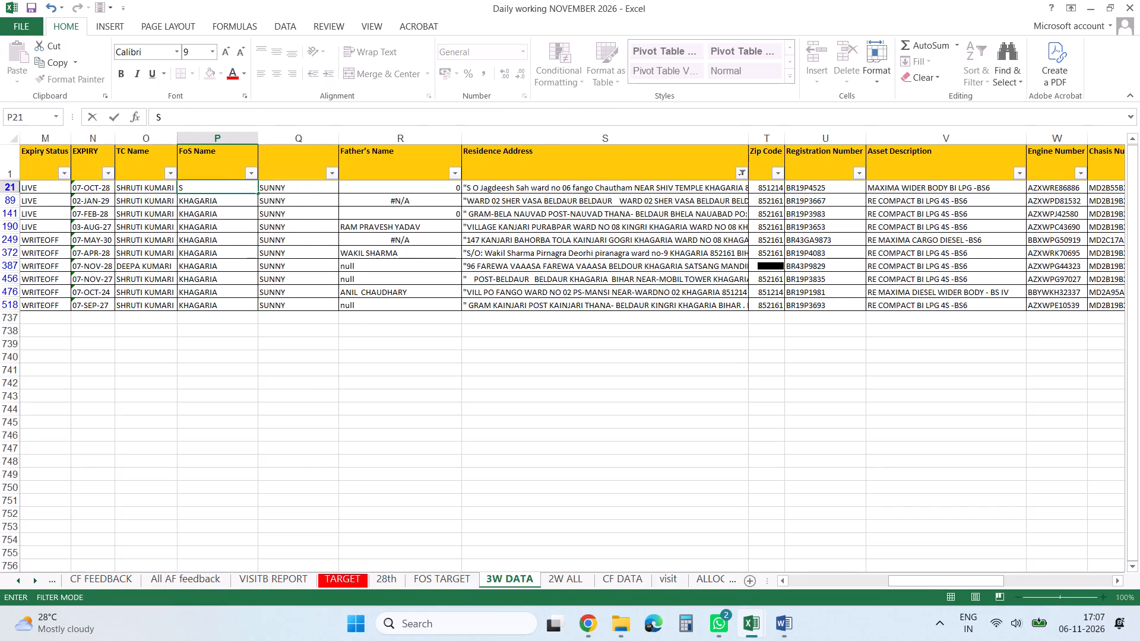
key(u)
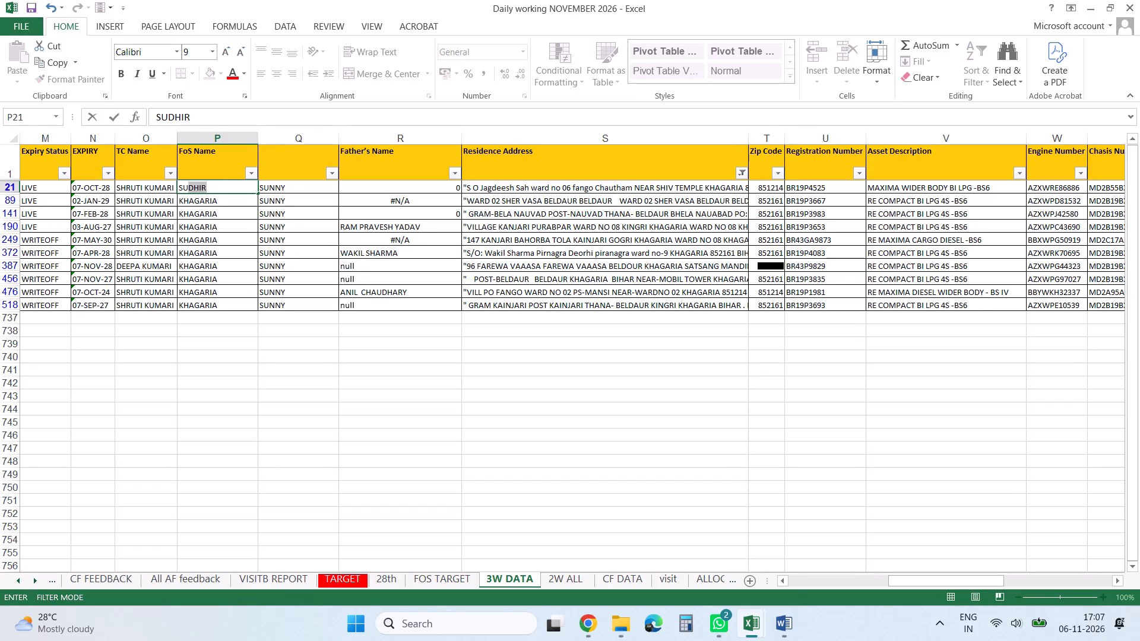
text(NNY)
key(Up)
key(Down)
key(Down)
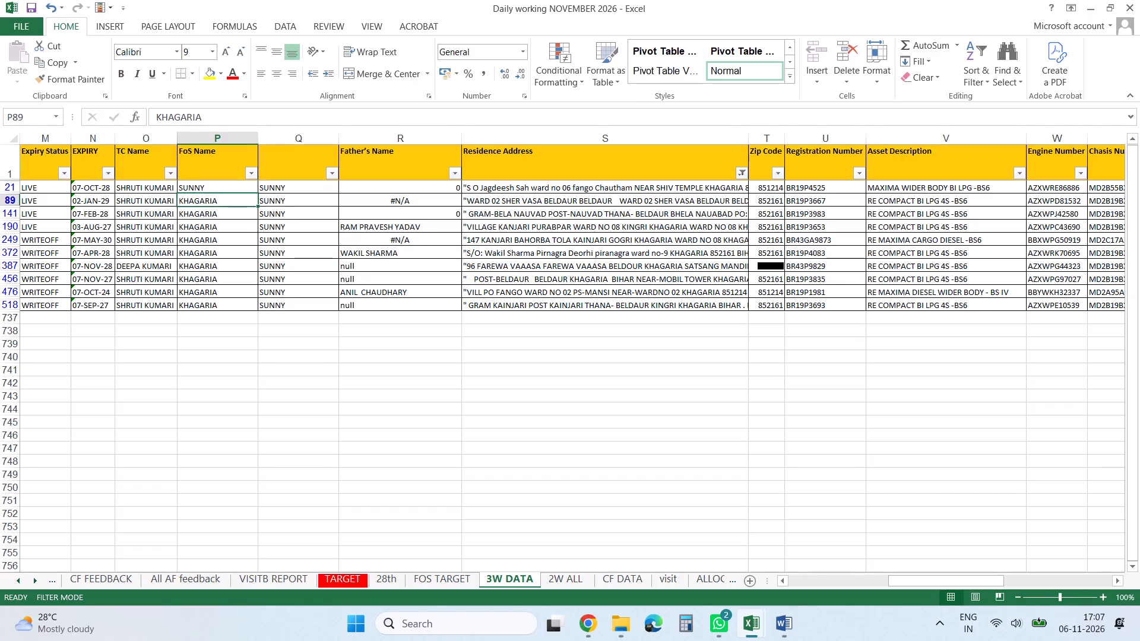
key(s)
key(u)
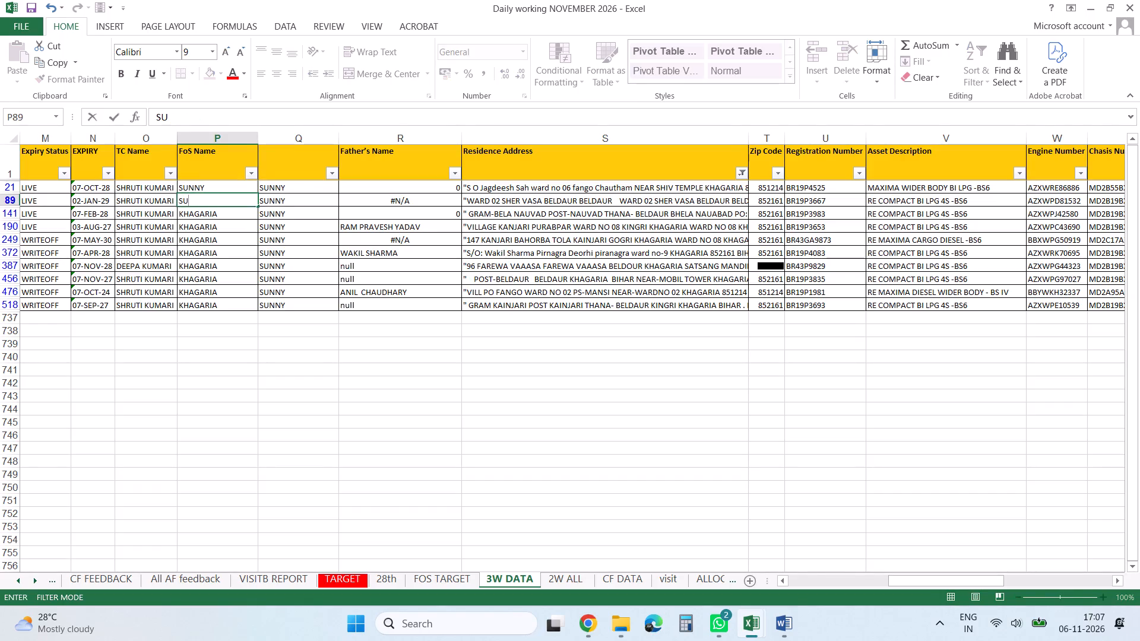
key(b)
key(BackSpace)
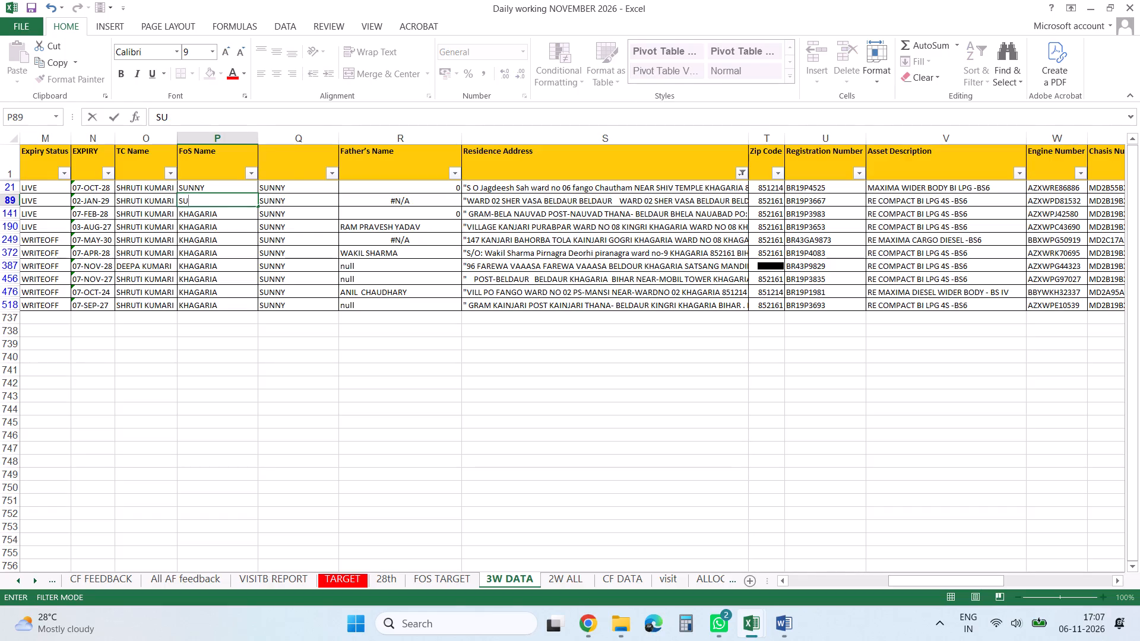
text(NN)
key(Down)
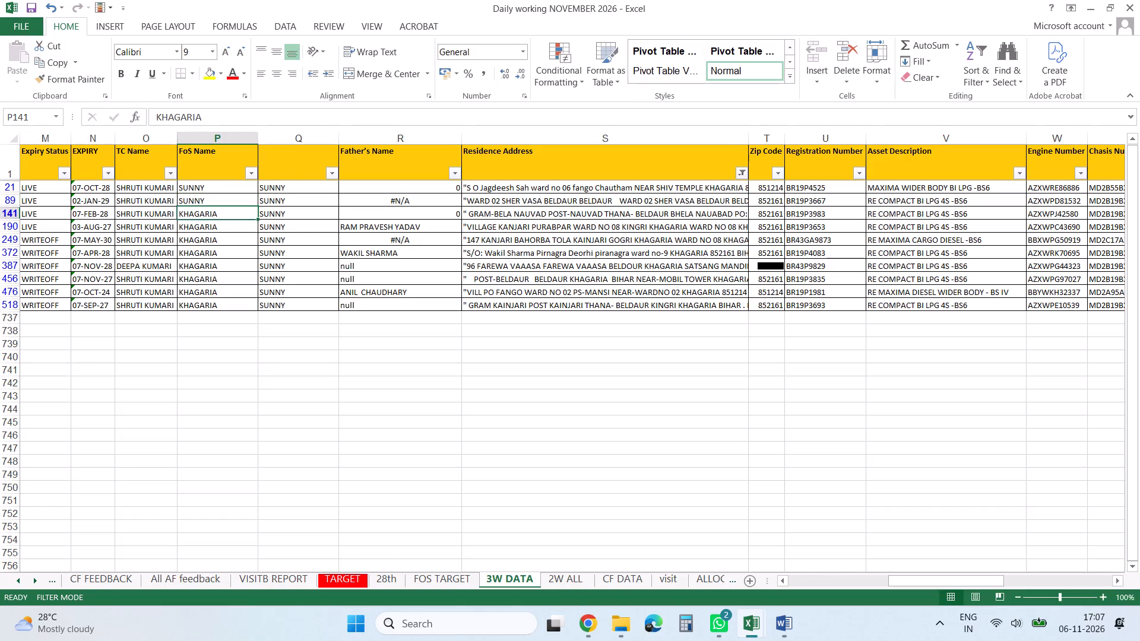
text(SUNN)
key(Down)
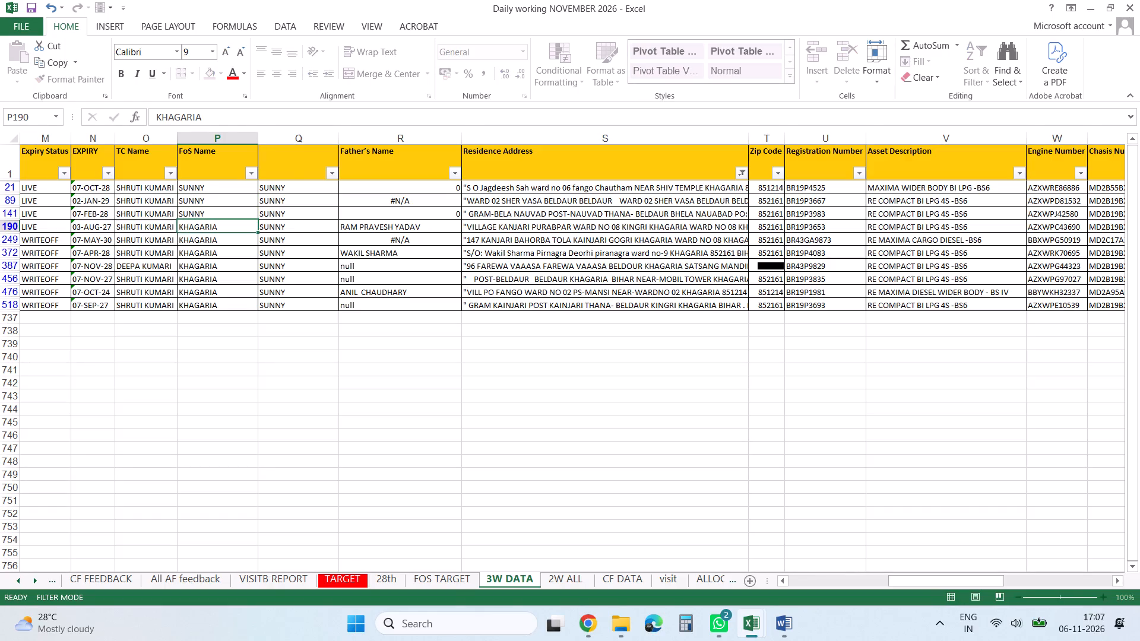
key(s)
key(u)
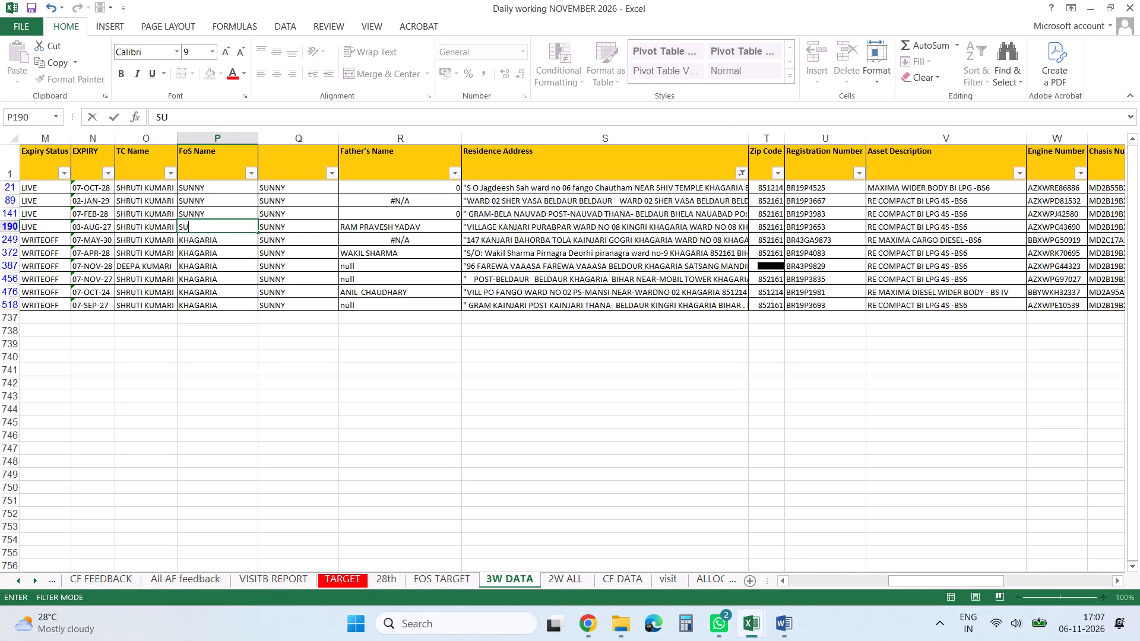
text(NN)
key(Down)
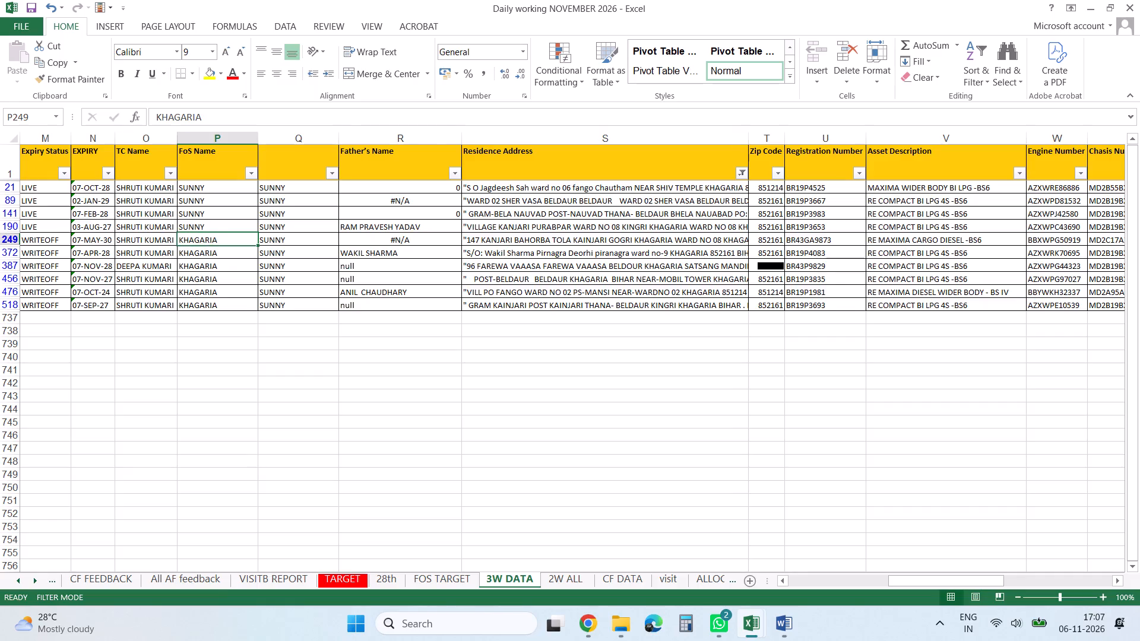
Enter SUNNY as the FoS Name for the filtered WRITEOFF records in rows 249, 372, 387, 456, 476 and 518.
text(SUNN)
key(Down)
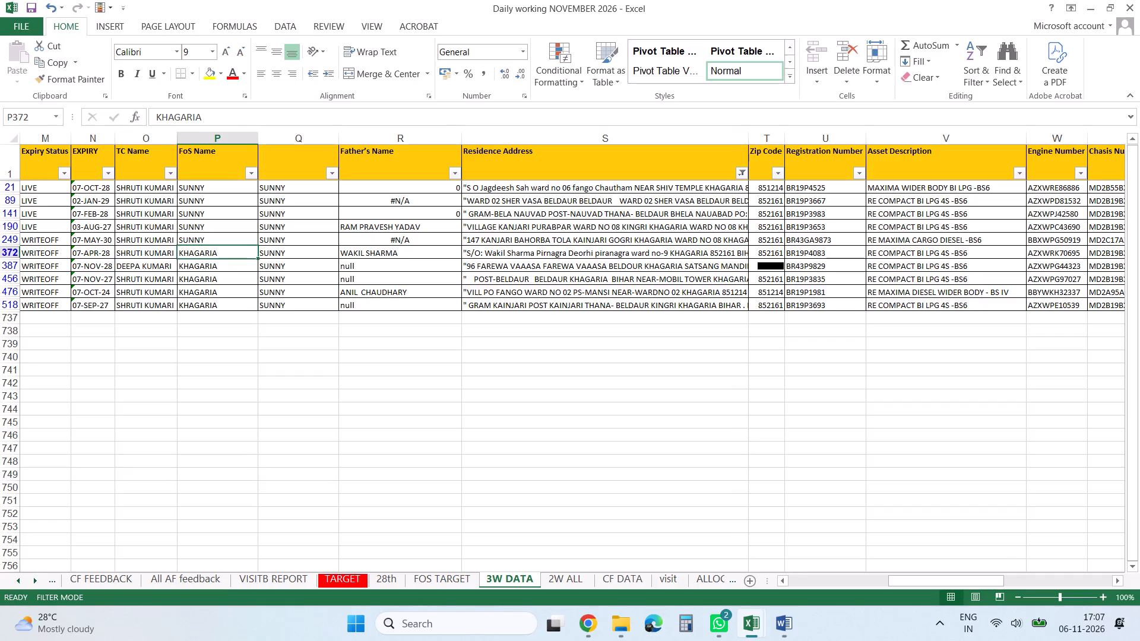
text(SUNN)
key(Down)
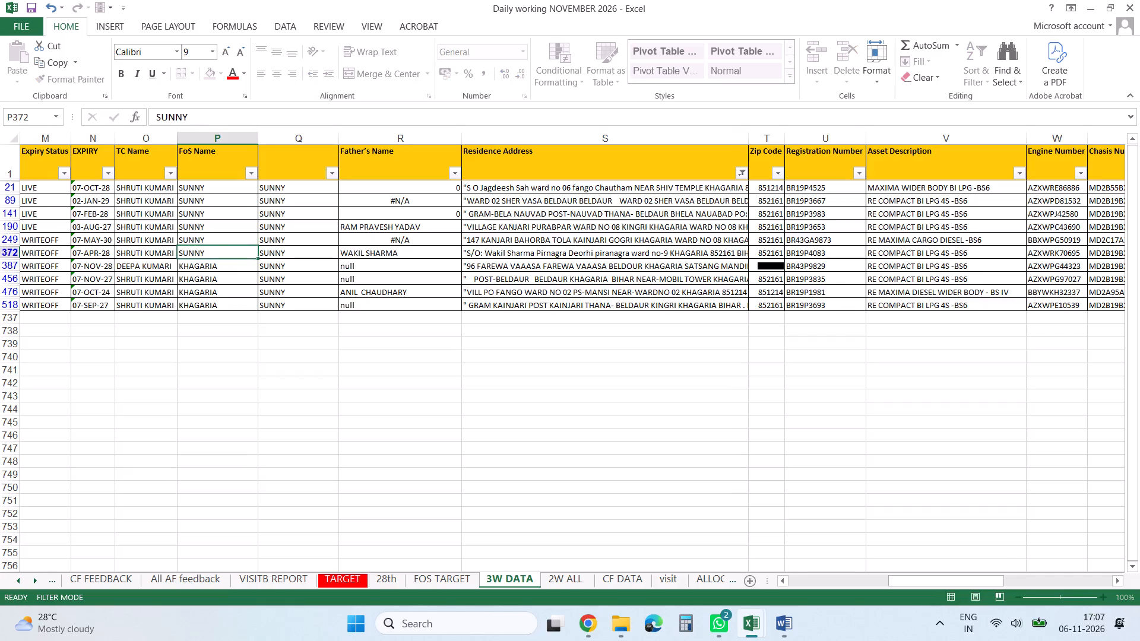
key(s)
key(u)
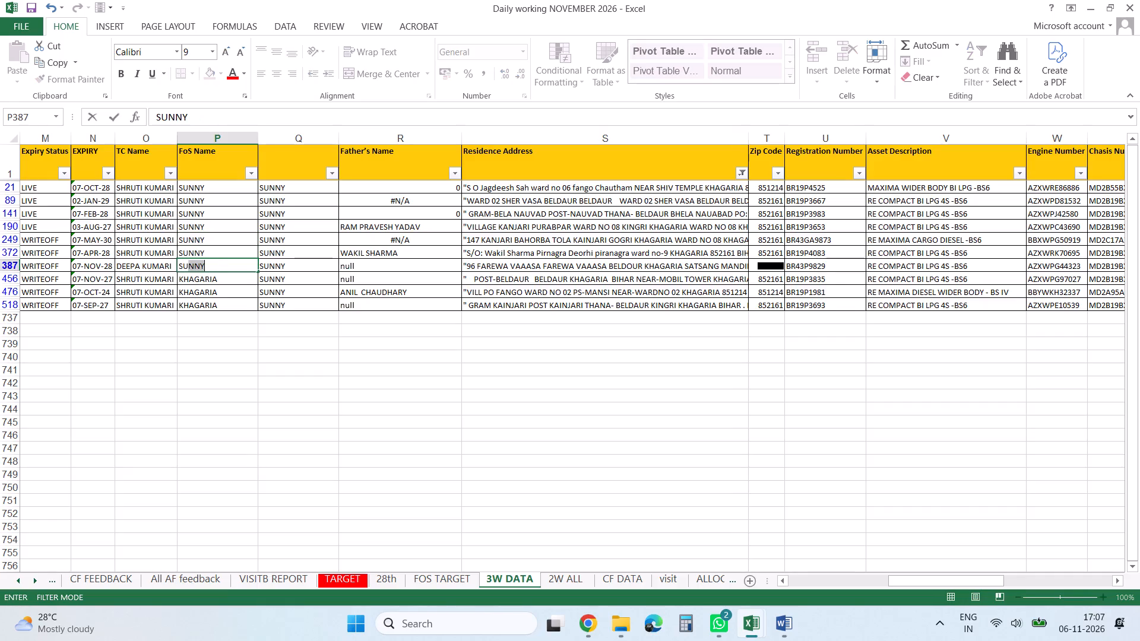
key(Down)
text(SU)
key(Down)
key(s)
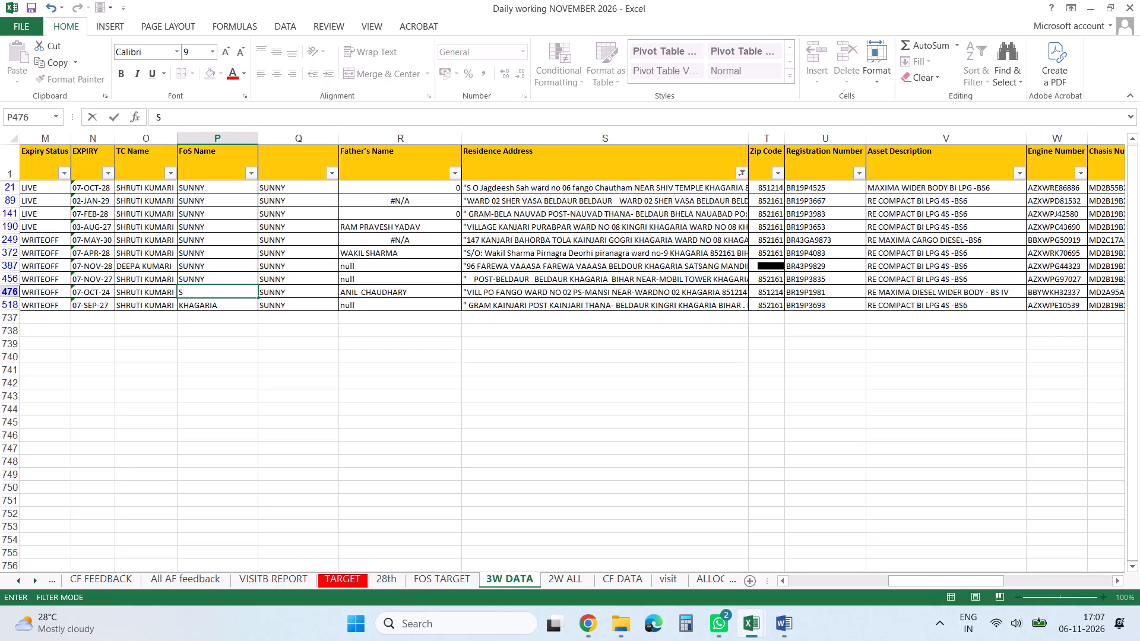
key(u)
key(Down)
key(s)
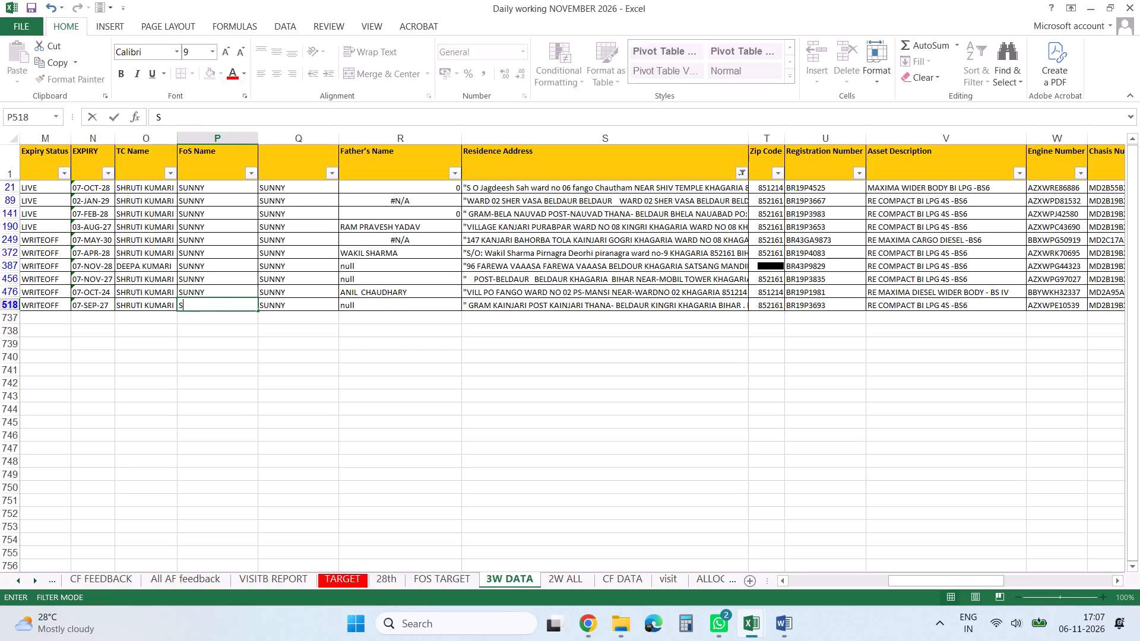
key(u)
key(Down)
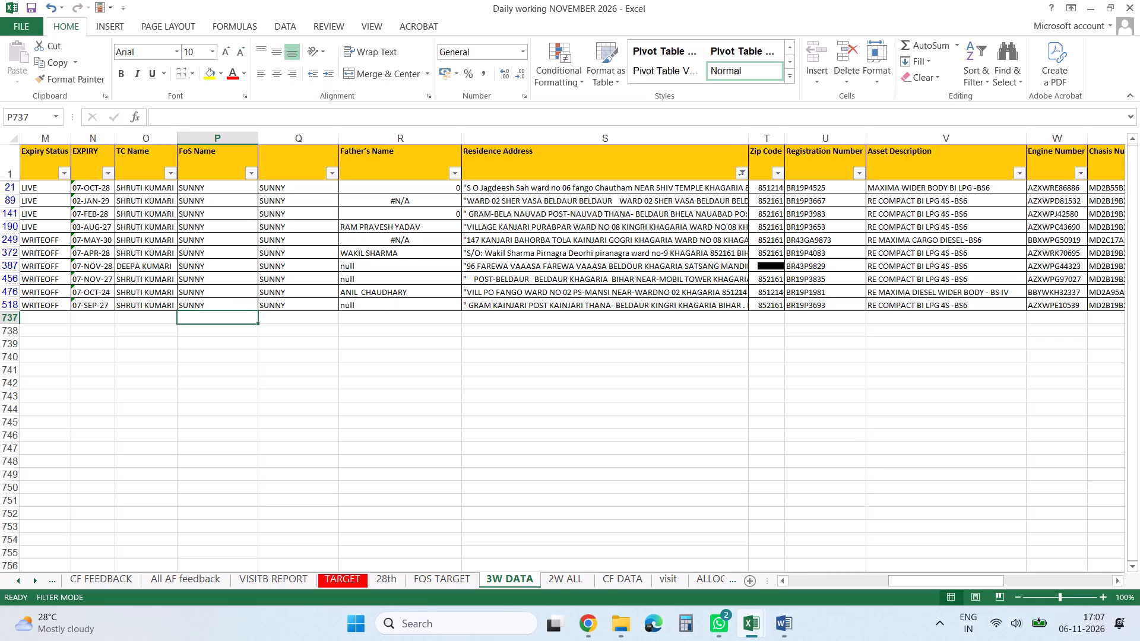
Clear the Residence Address filter by selecting all of its values.
key(Up)
key(Up)
key(Up)
key(Up)
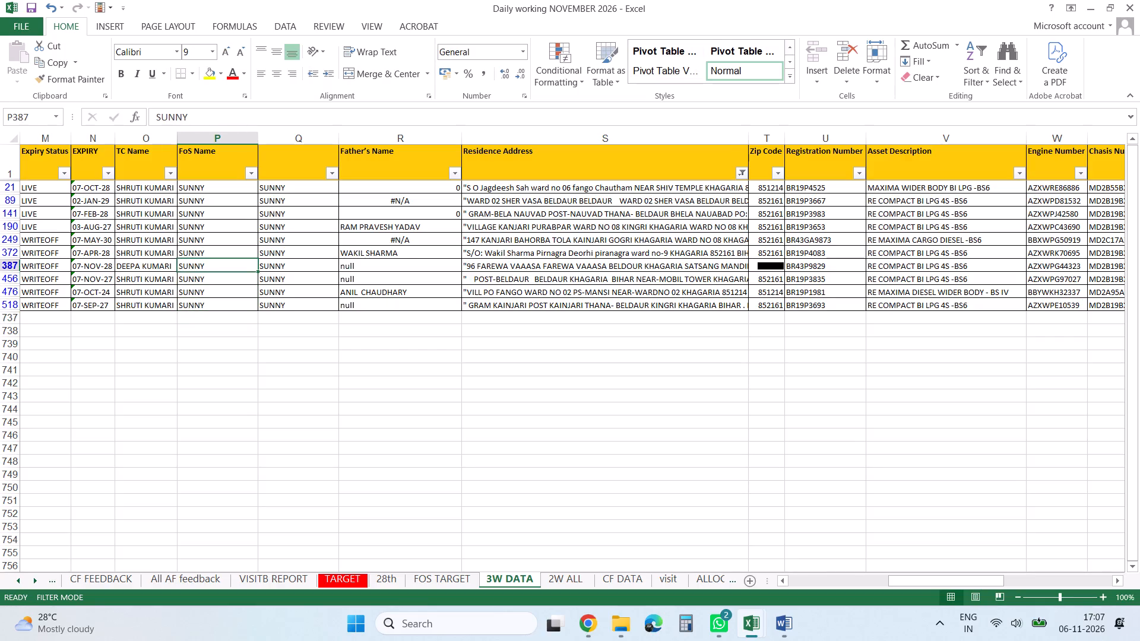
key(Up)
key(Up)
key(Up)
key(Up)
key(Up)
key(Up)
key(Up)
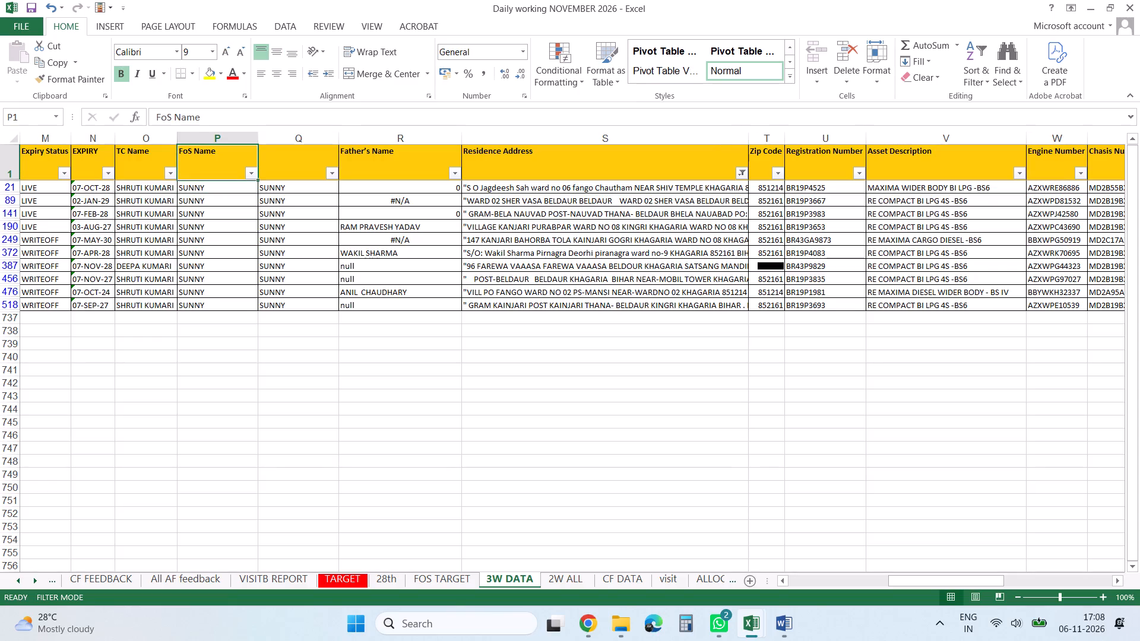
click(739, 173)
click(605, 316)
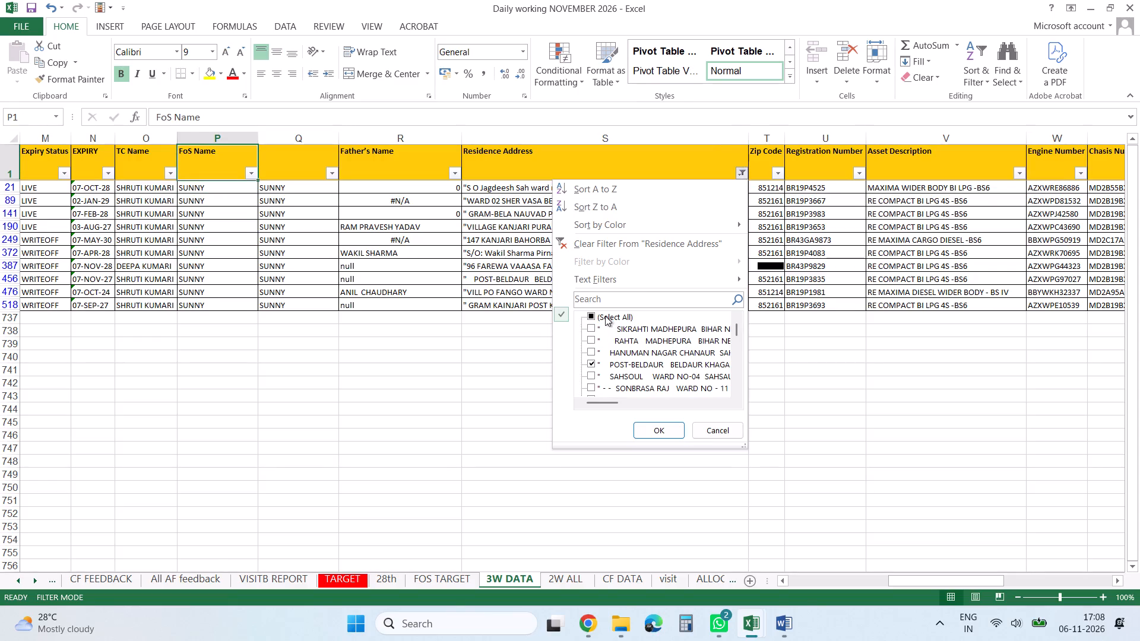
key(Return)
scroll(605, 316, up, 5)
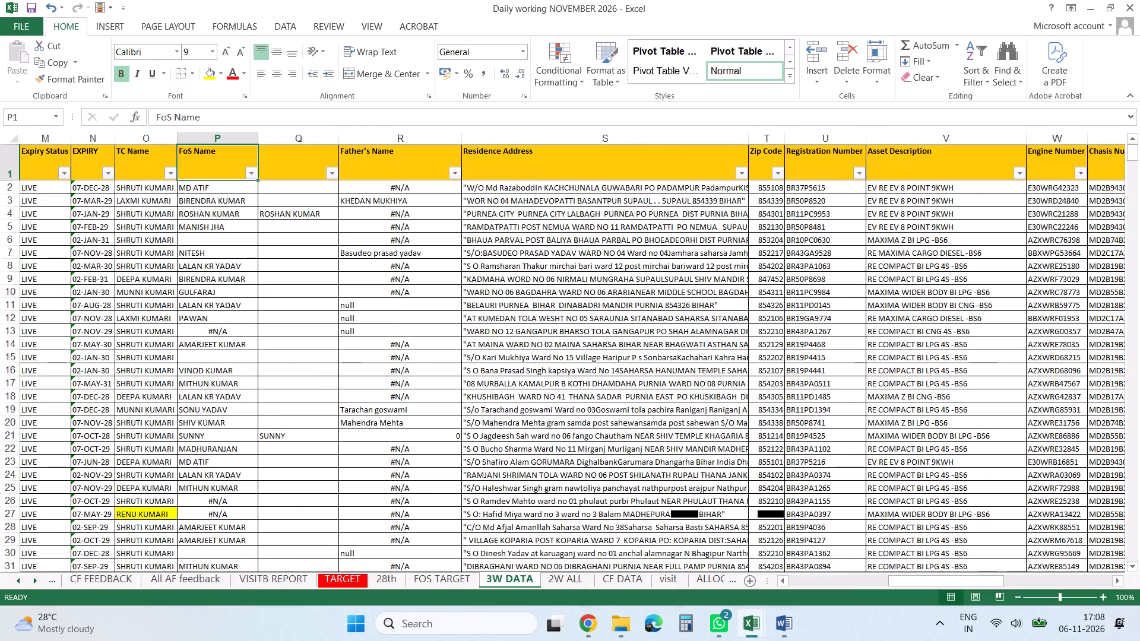
scroll(605, 316, up, 8)
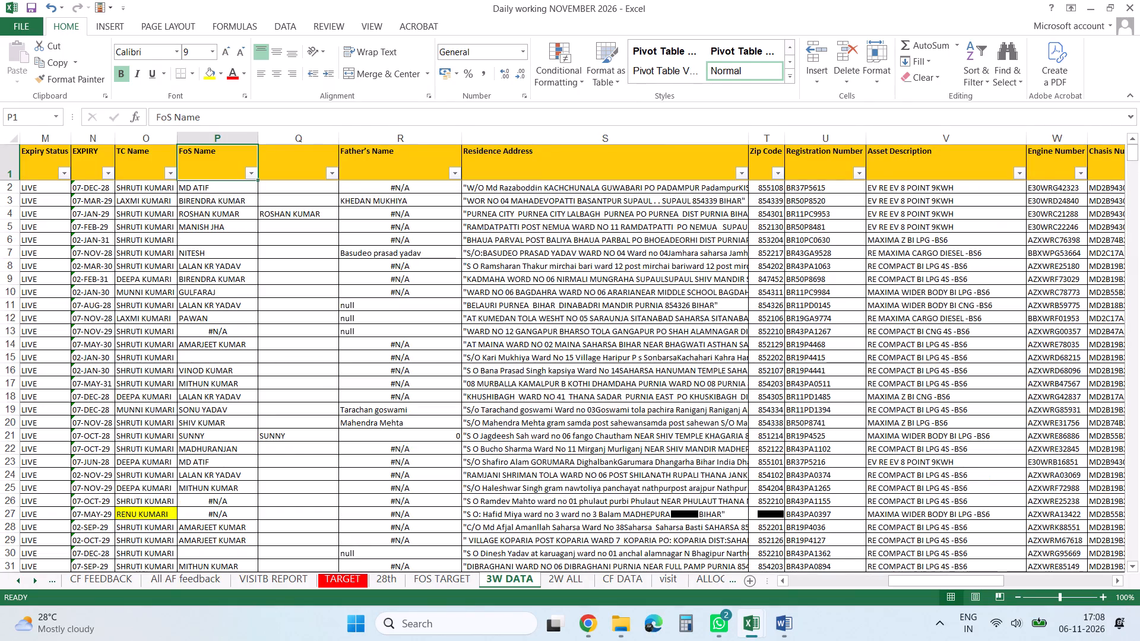
Filter the FoS Name column by ROSHA to review the matching records, and reselect all names to remove the filter.
click(249, 176)
click(169, 298)
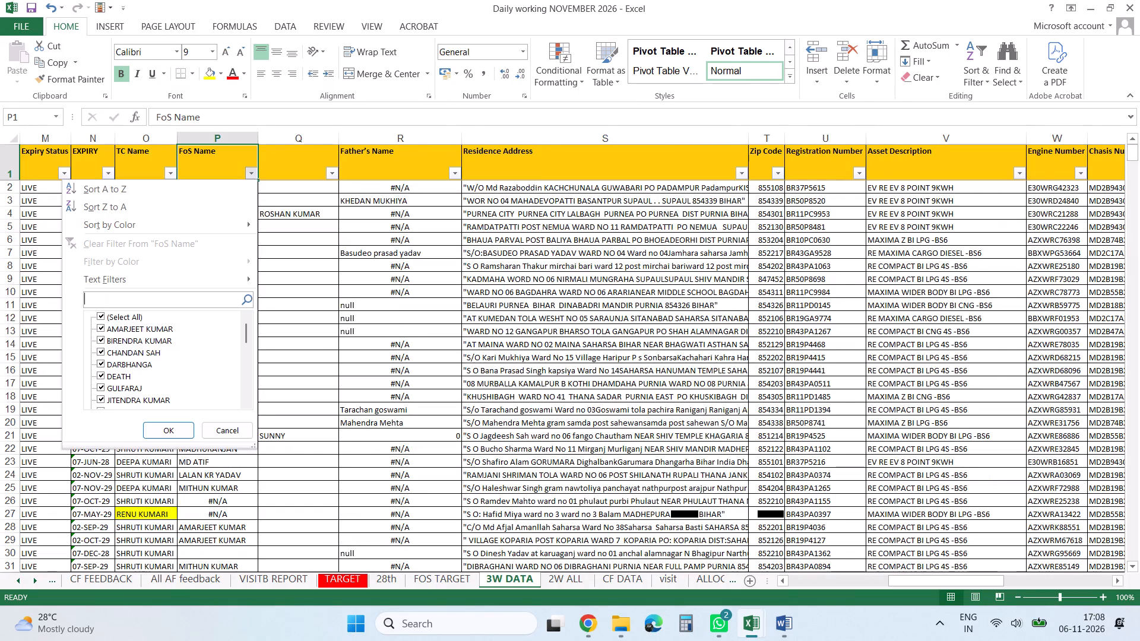
text(RO)
text(SHA)
key(Return)
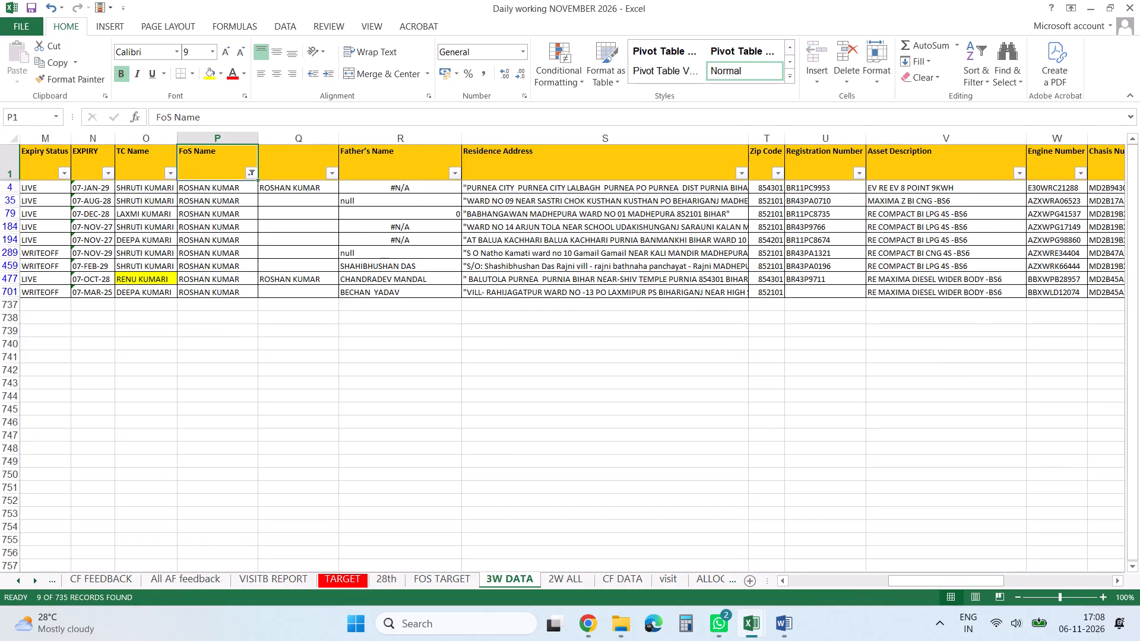
click(477, 389)
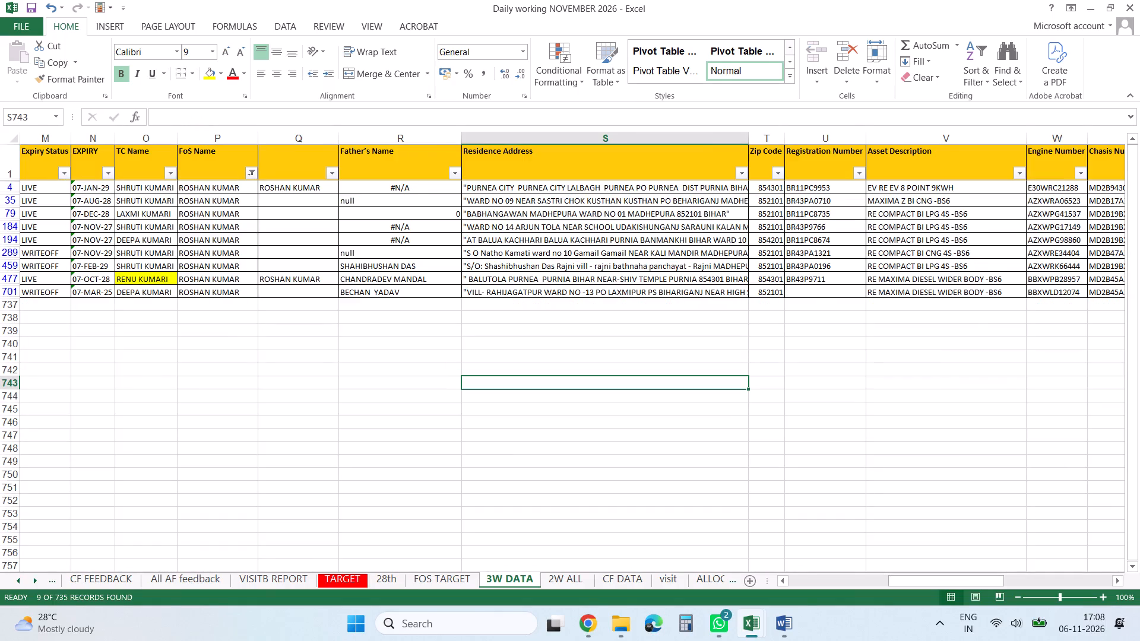
click(247, 172)
click(135, 318)
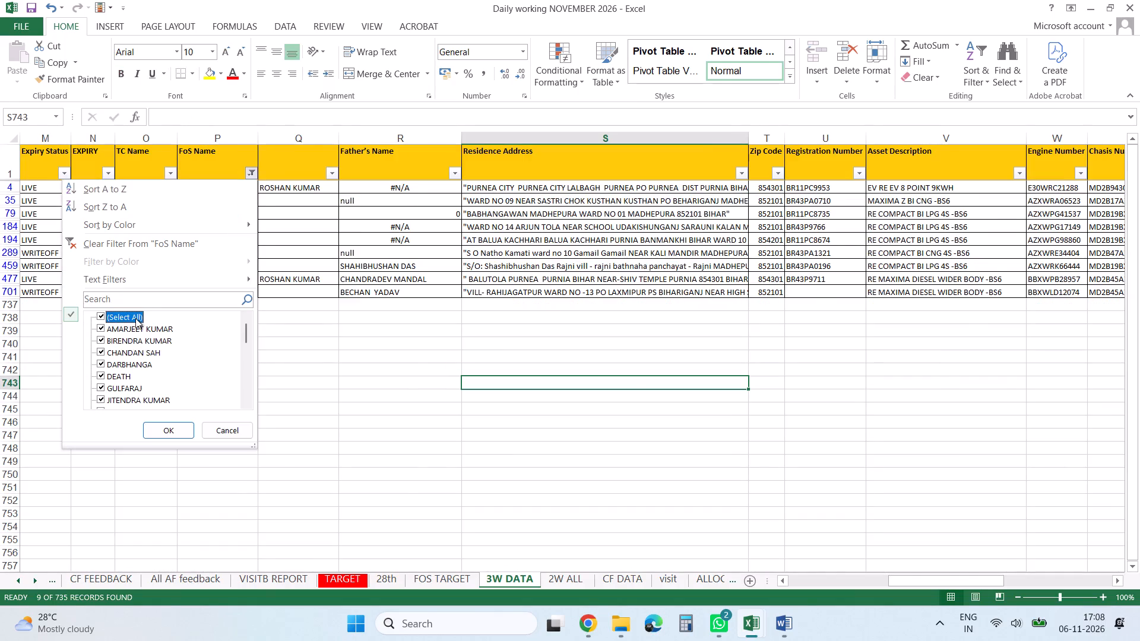
key(Return)
Go along the header row to the first columns of the 3W DATA sheet.
click(249, 182)
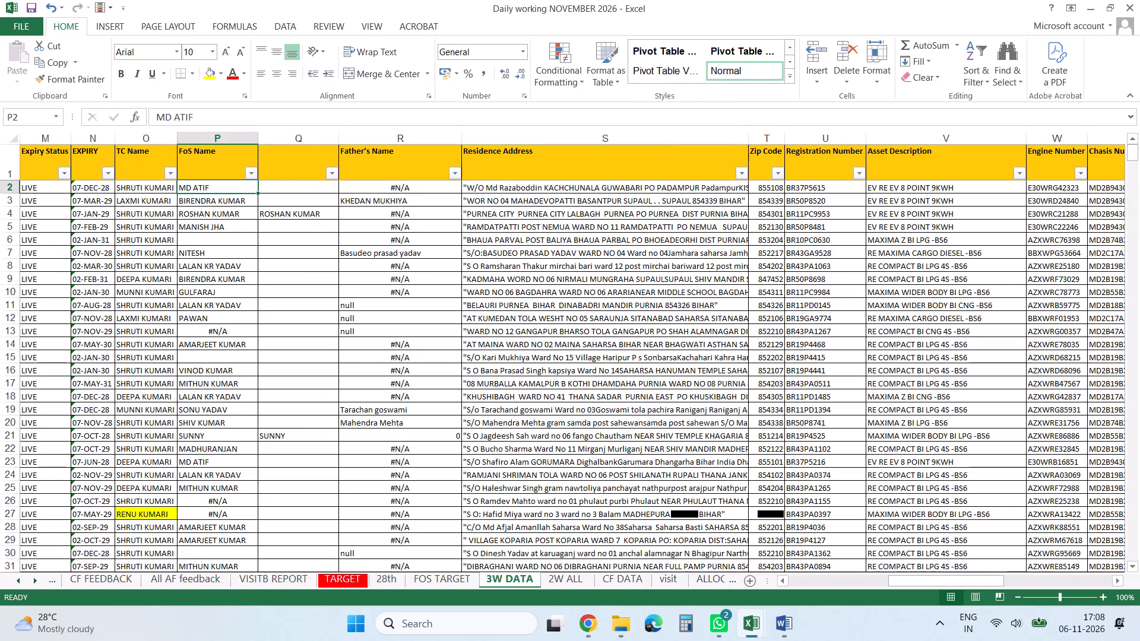
click(317, 182)
click(310, 172)
key(Left)
key(Left)
key(Left)
key(Left)
key(Left)
key(Left)
key(Left)
key(Left)
key(Left)
key(Left)
key(Left)
key(Left)
key(Left)
key(Left)
key(Left)
key(Left)
key(Left)
key(Left)
key(Left)
key(Left)
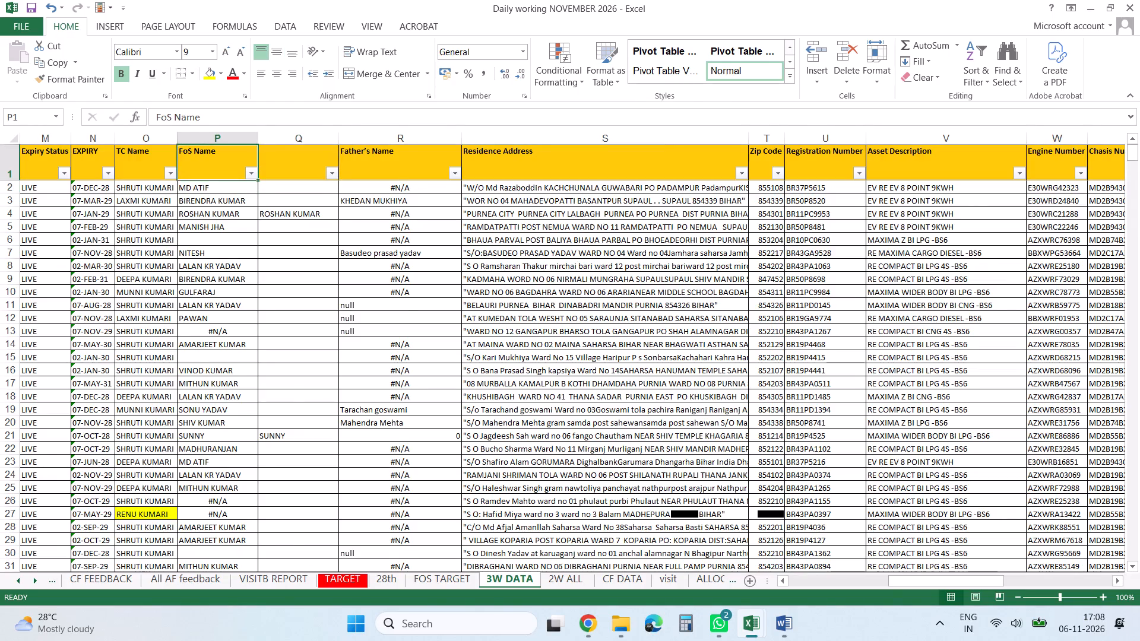
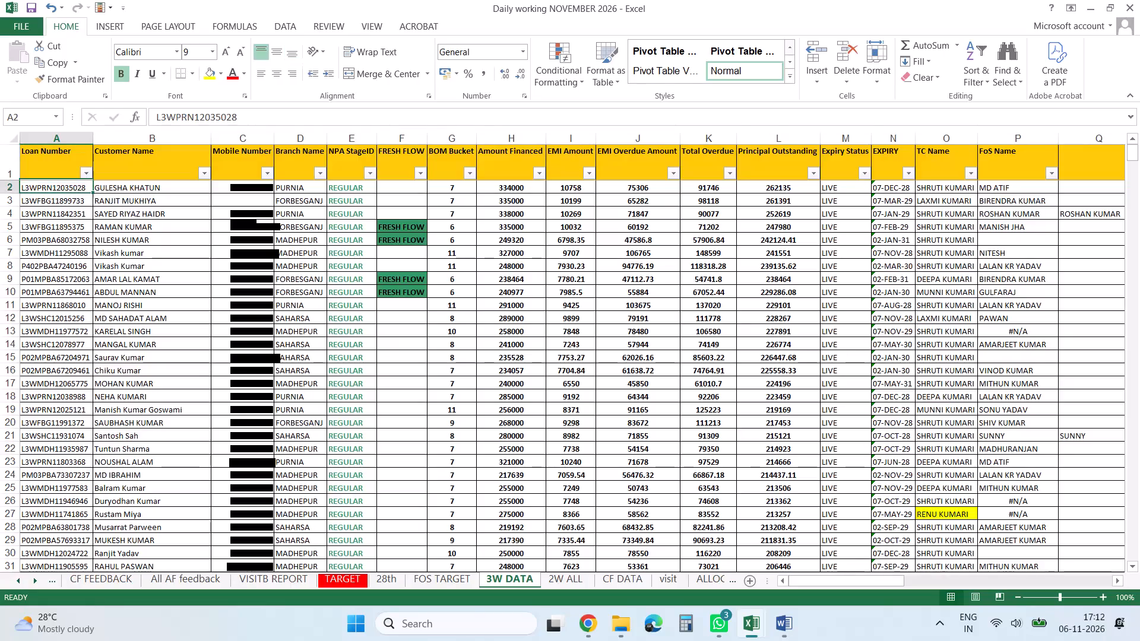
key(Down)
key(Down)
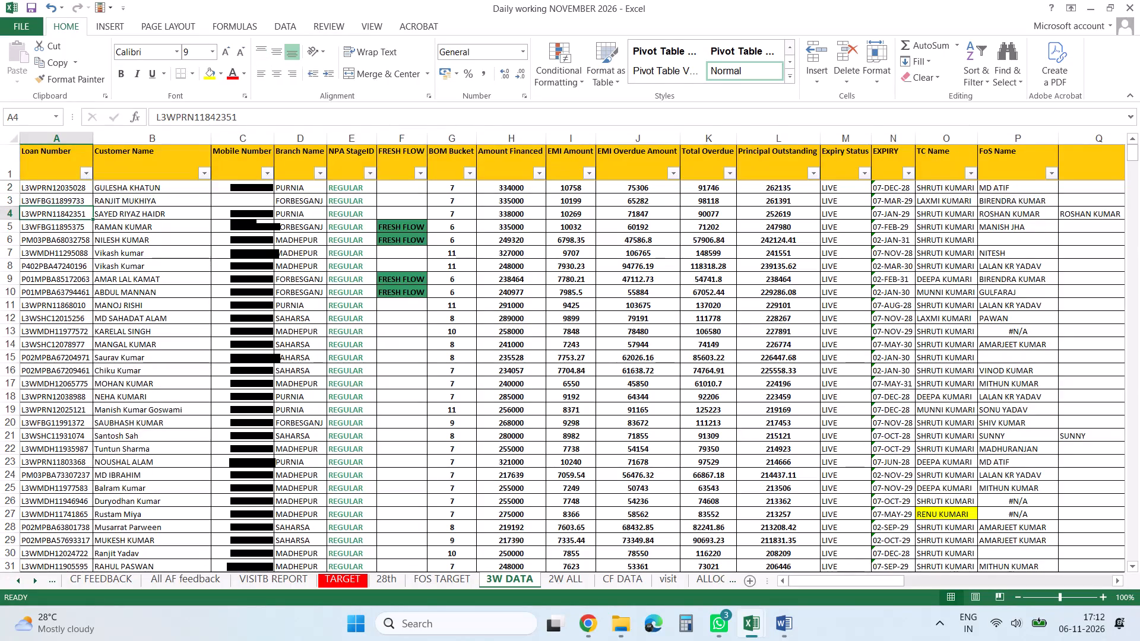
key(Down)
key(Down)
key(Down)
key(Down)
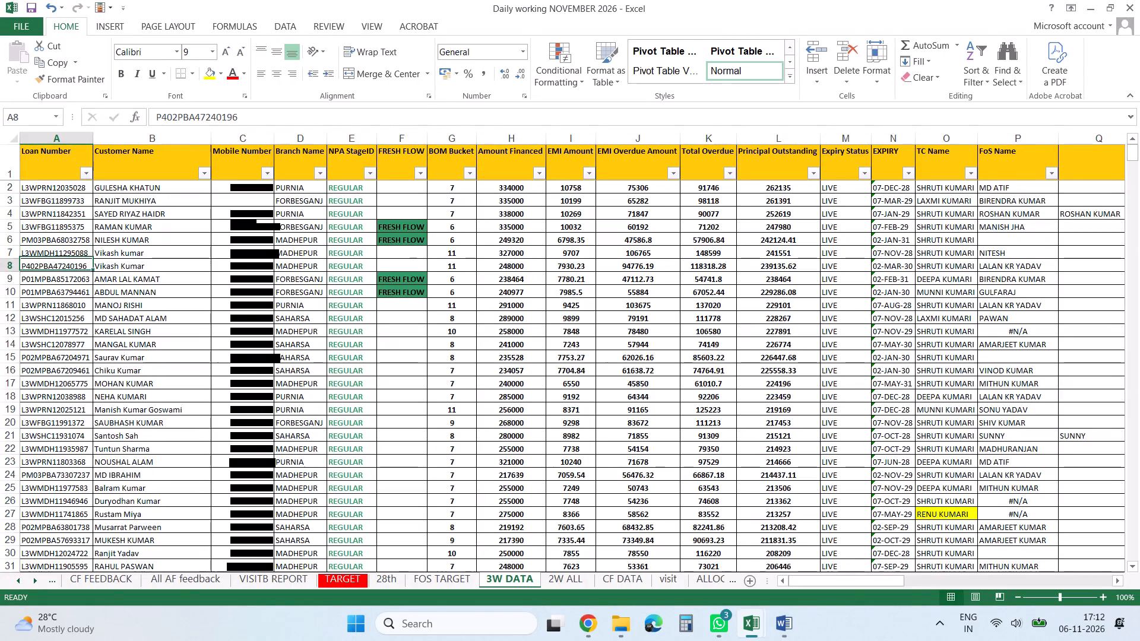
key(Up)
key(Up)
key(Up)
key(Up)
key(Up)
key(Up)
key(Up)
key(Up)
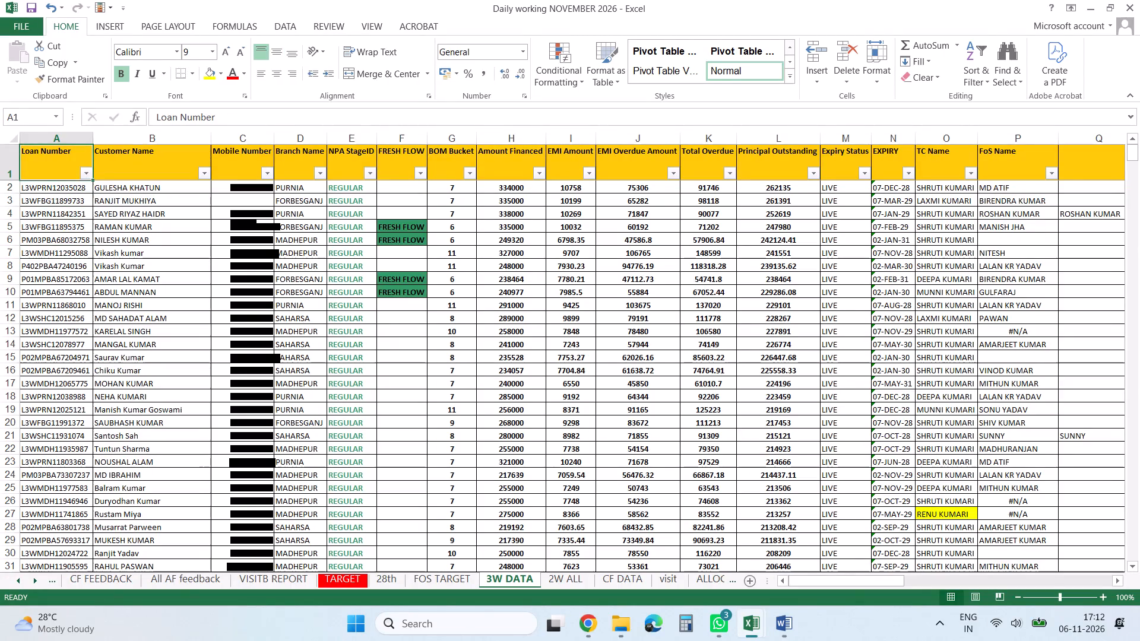
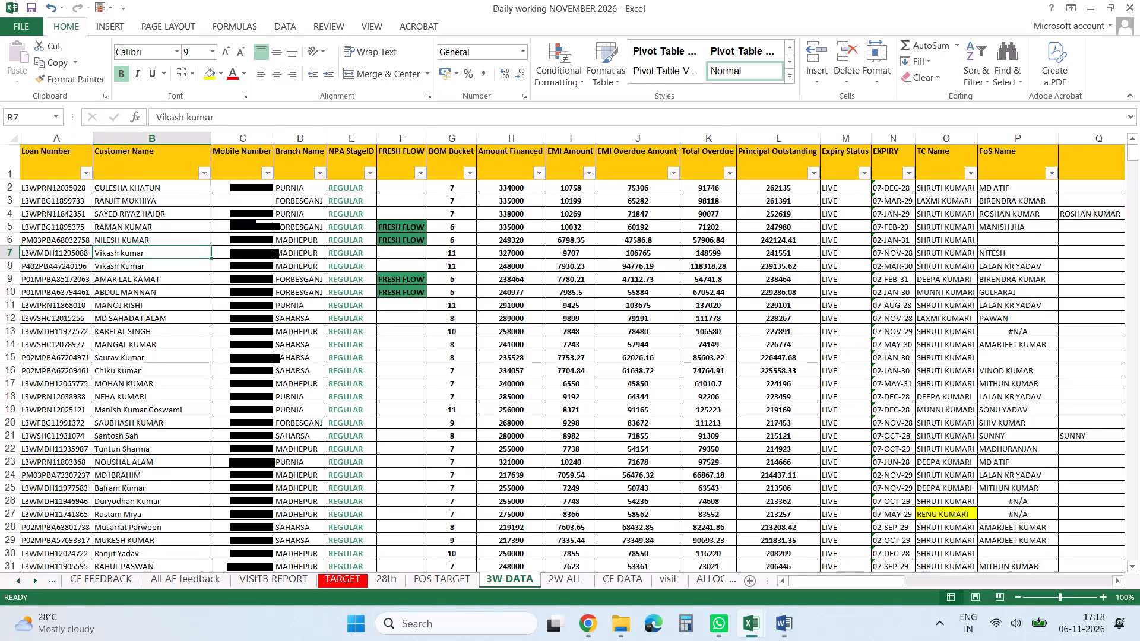
Look through the loan records and their FoS names in roughly the first hundred rows of 3W DATA, returning to the first record.
click(69, 186)
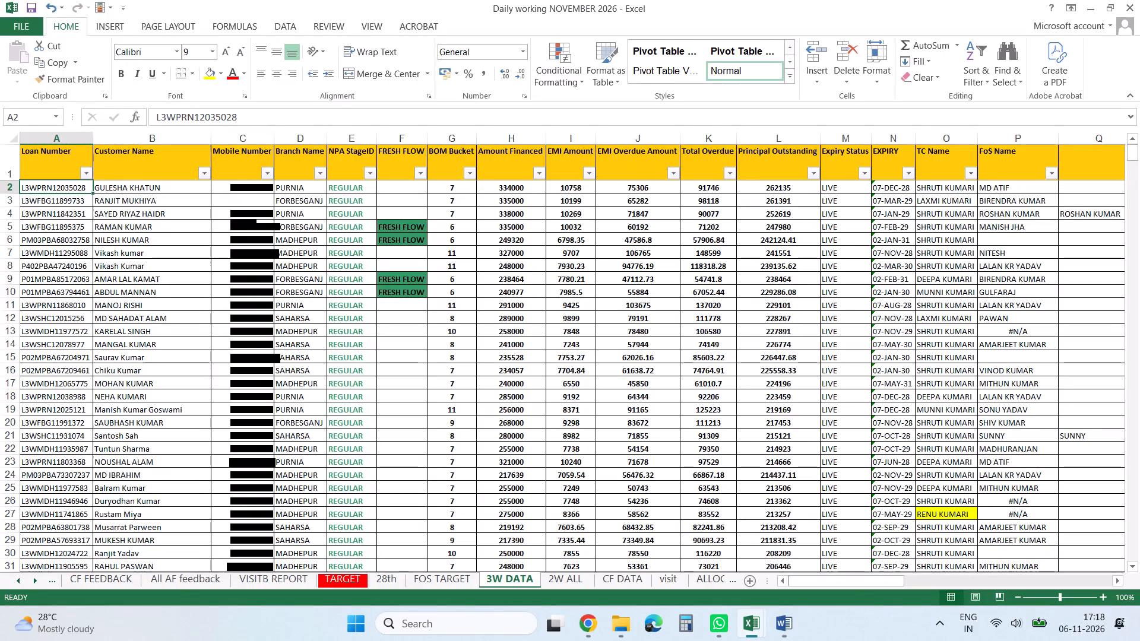
scroll(247, 259, left, 2)
scroll(247, 259, down, 4)
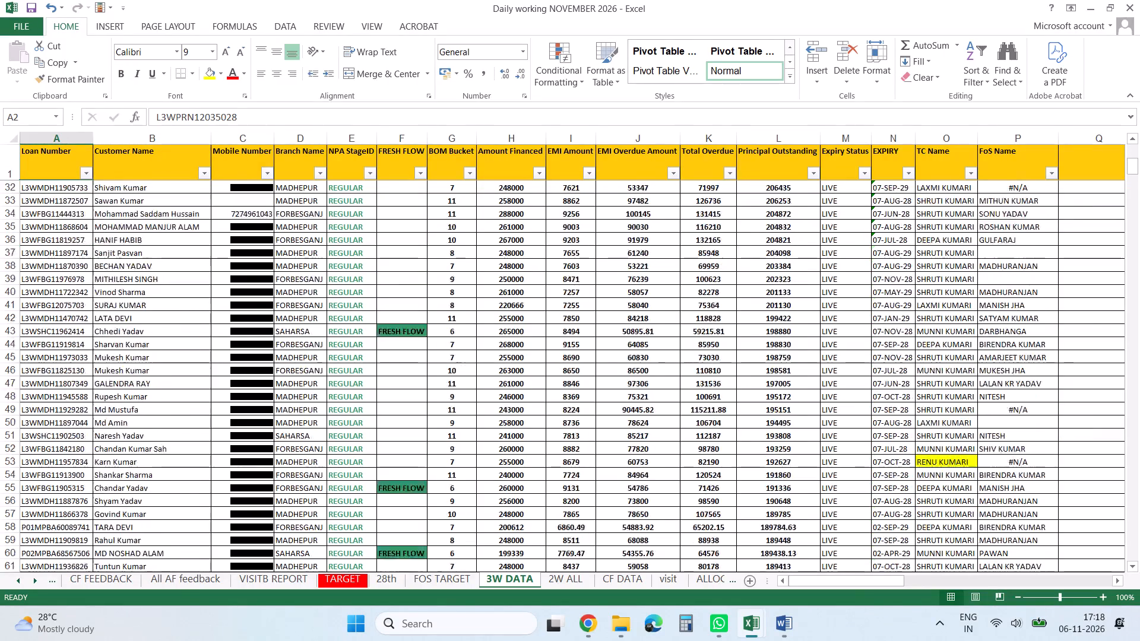
scroll(247, 259, down, 4)
scroll(247, 259, up, 2)
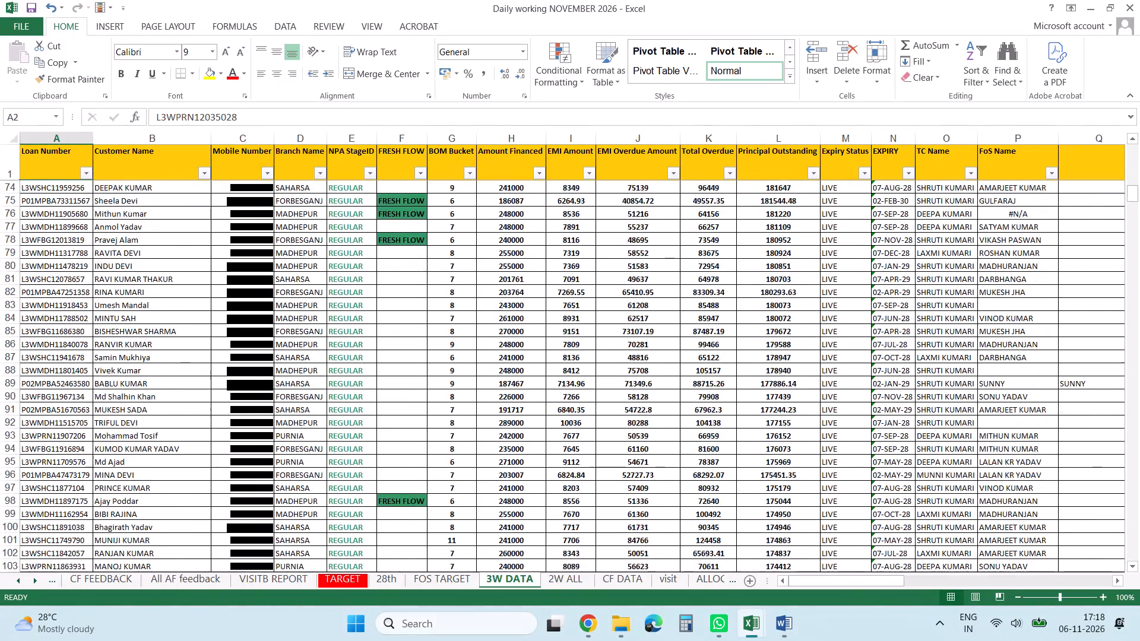
scroll(247, 259, up, 12)
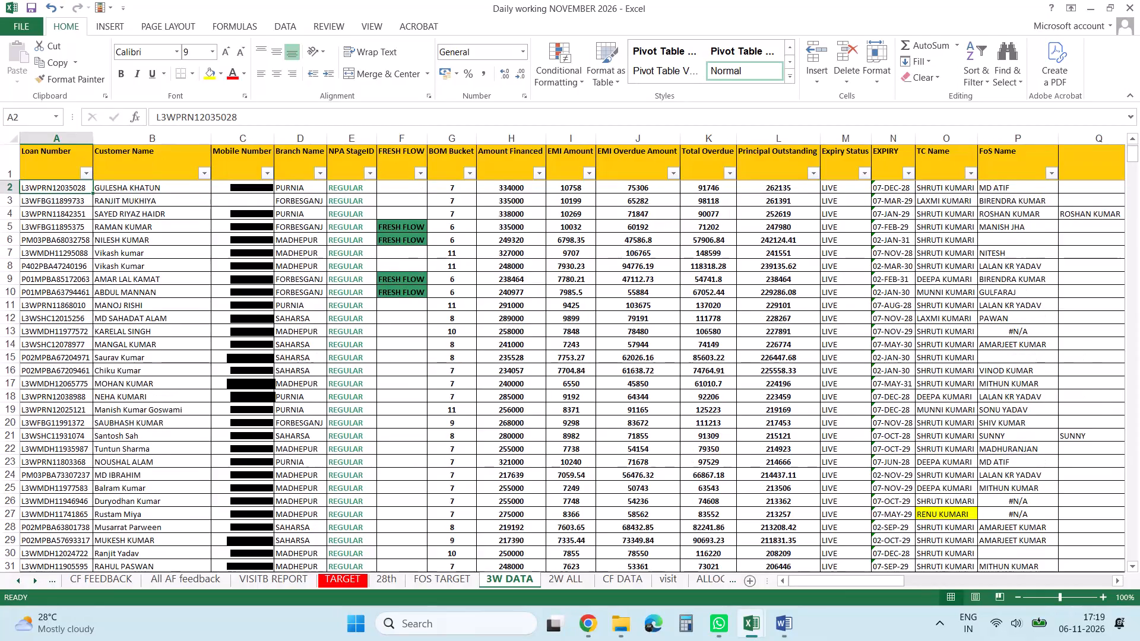
scroll(247, 259, up, 13)
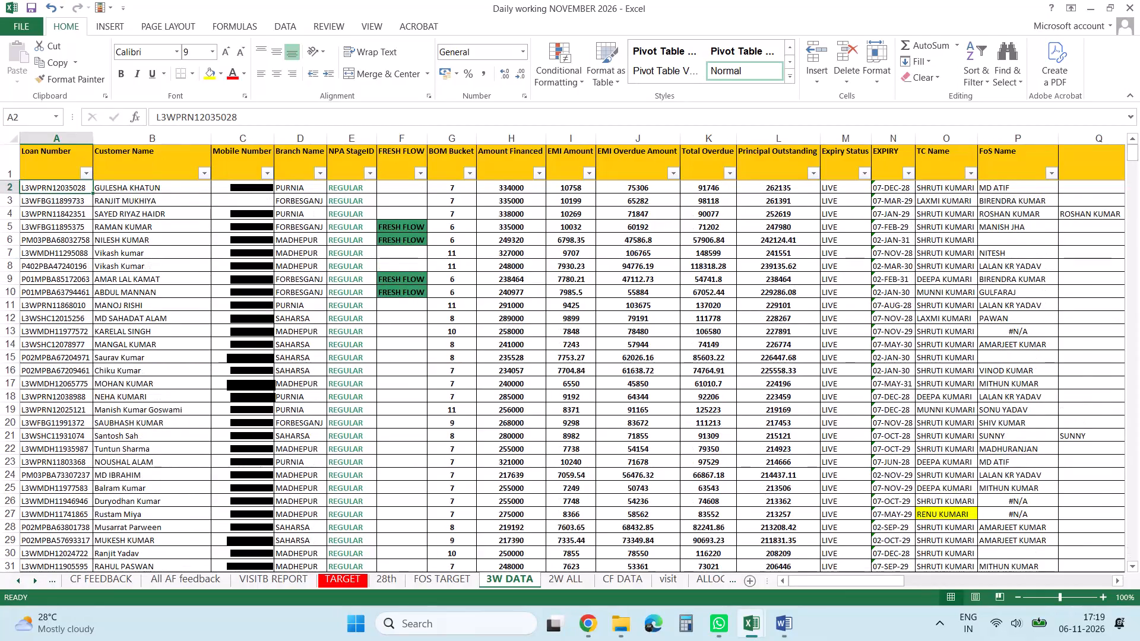
scroll(247, 259, up, 2)
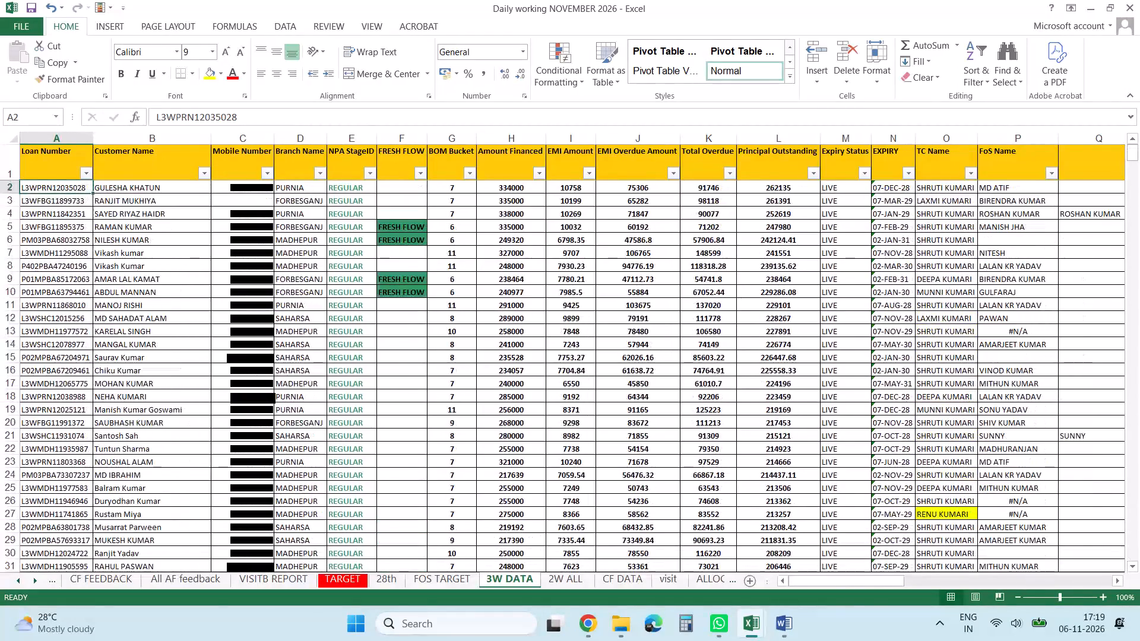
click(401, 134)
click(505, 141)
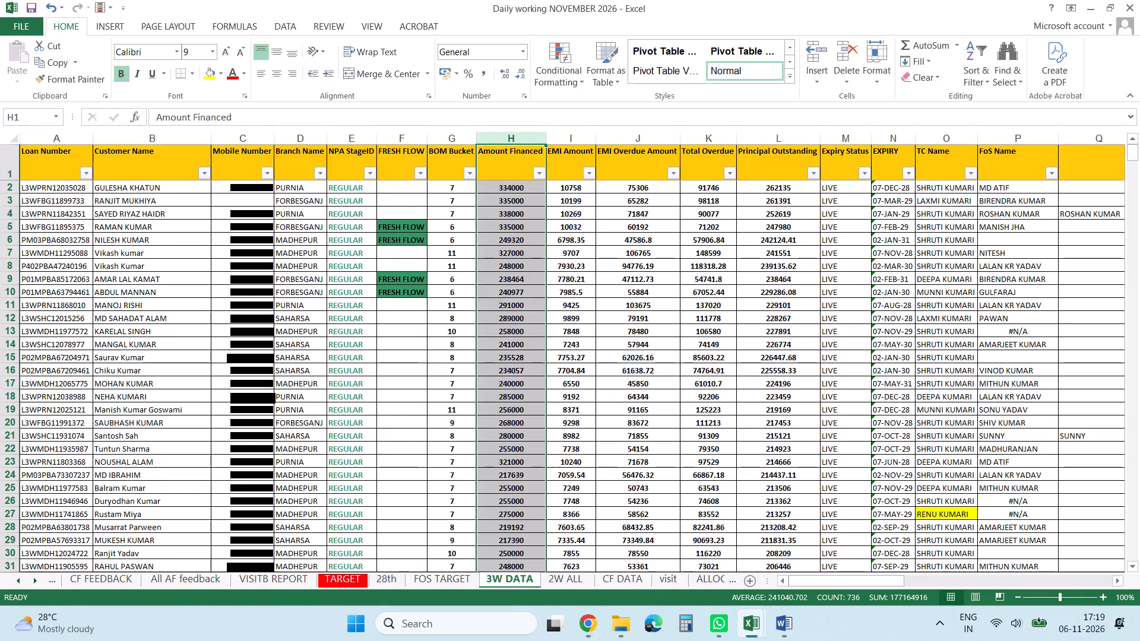
Switch to the 2W ALL sheet and look over its records, including the NPA Stage column.
click(579, 583)
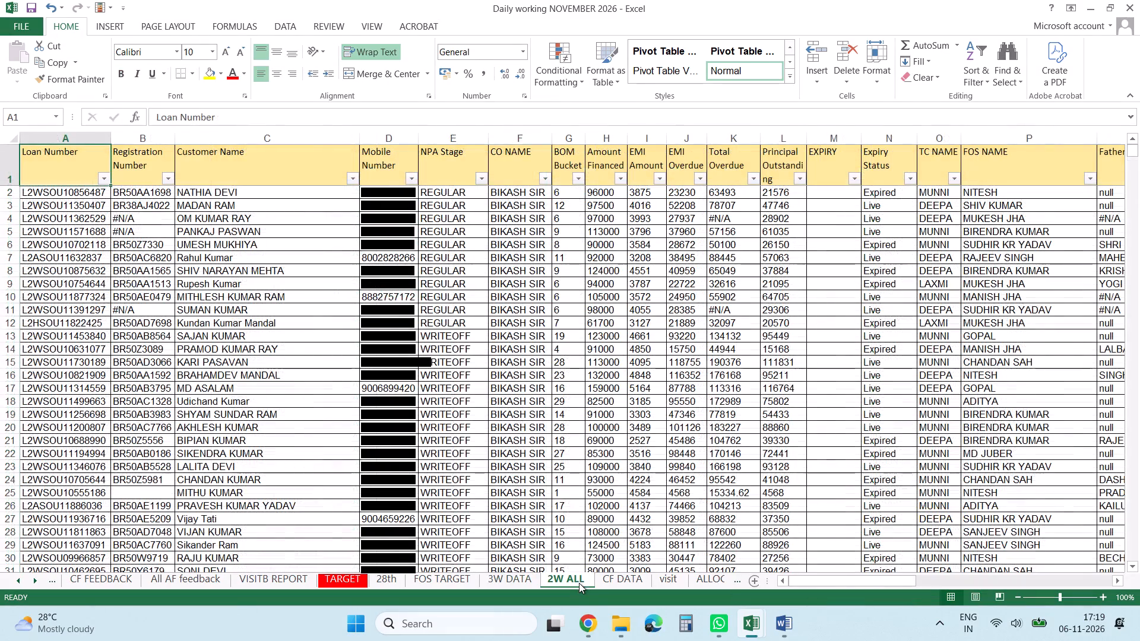
click(452, 142)
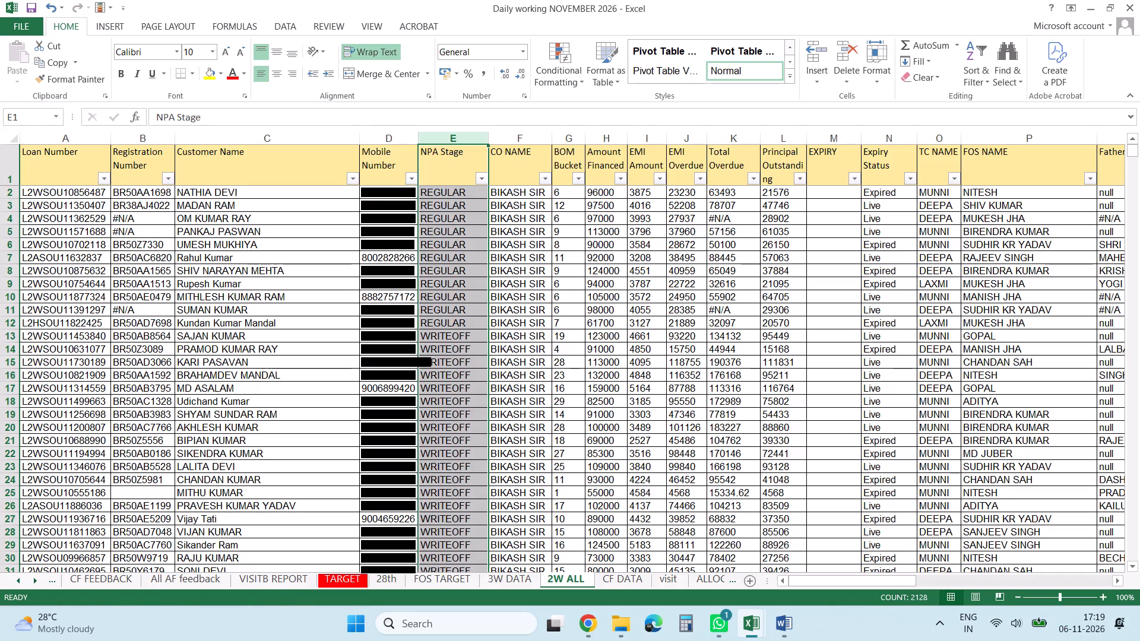
scroll(677, 227, left, 3)
click(766, 310)
scroll(766, 310, left, 1)
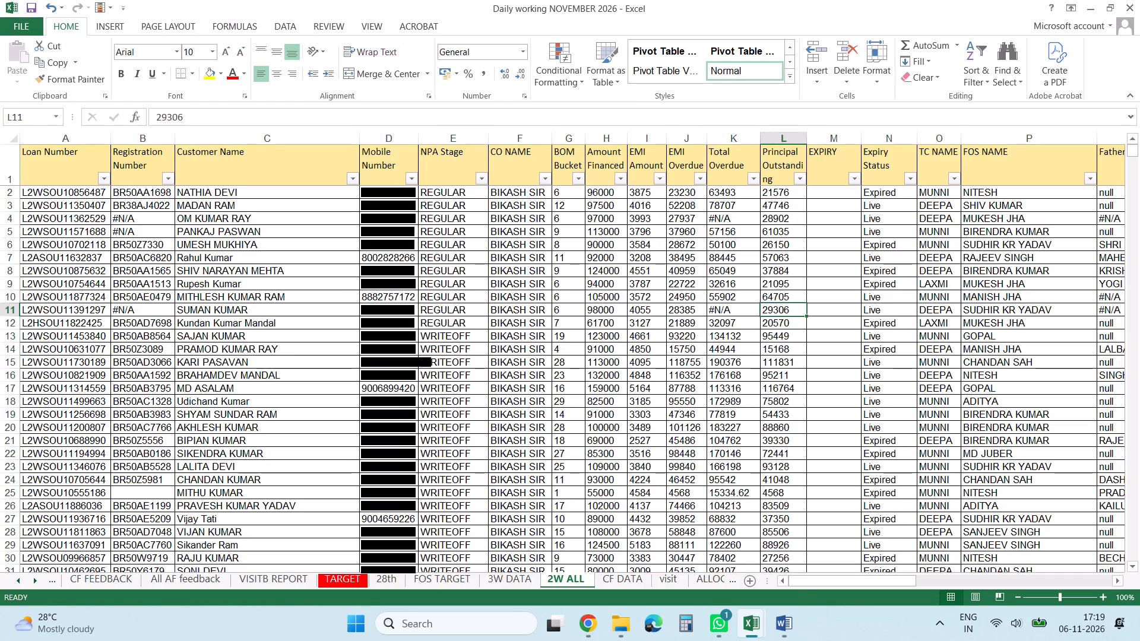
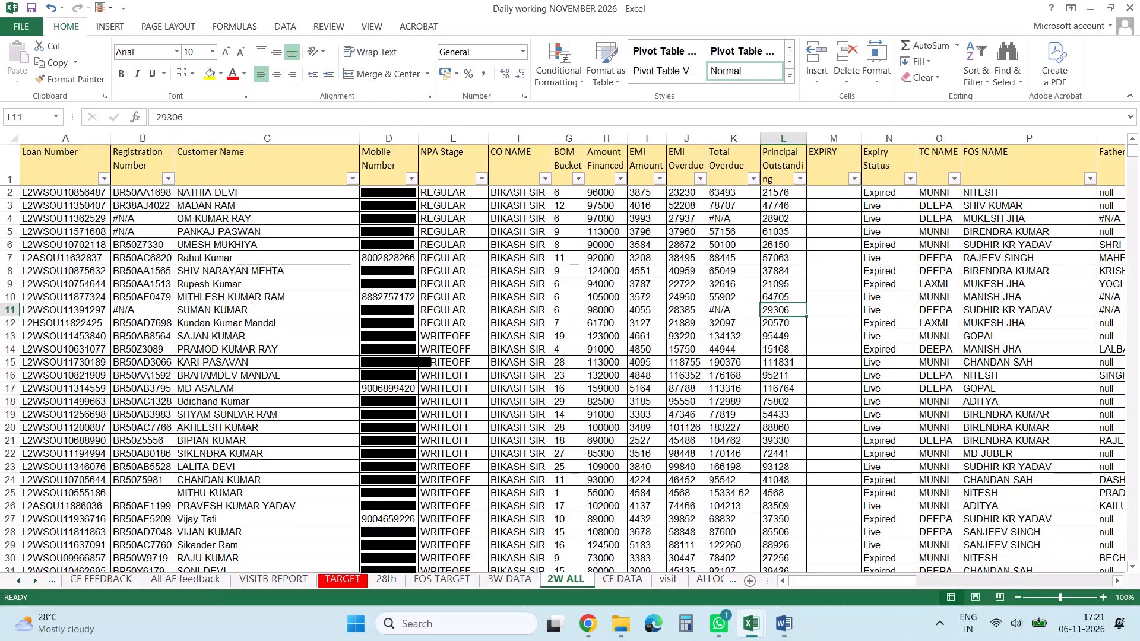
Switch to the 3W DATA sheet and go to the Residence Address column header.
click(784, 154)
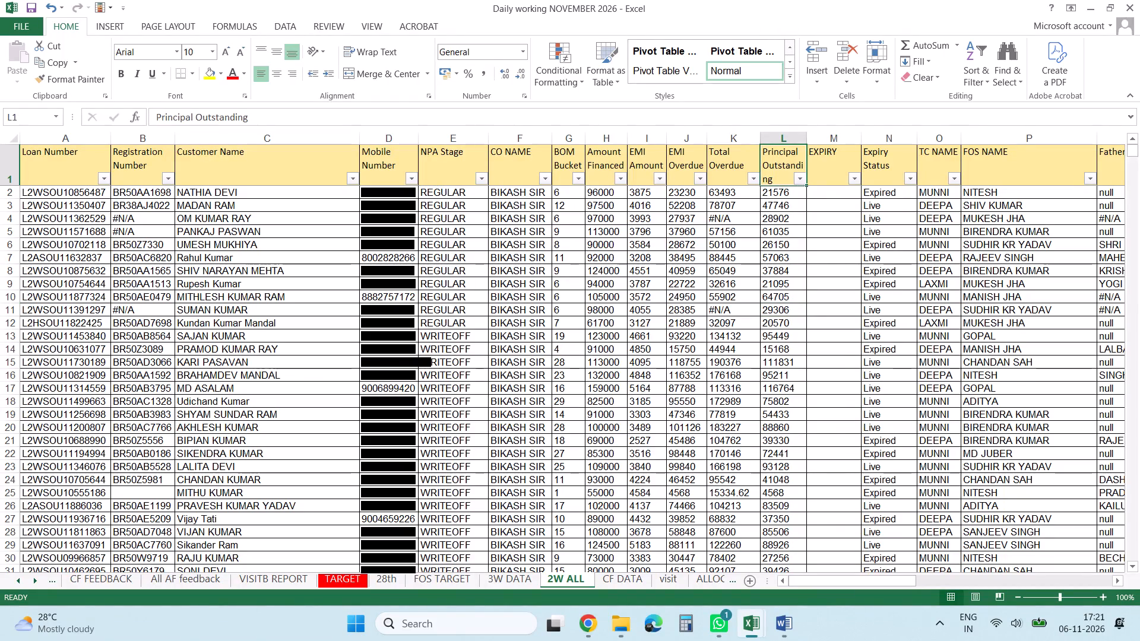
click(502, 584)
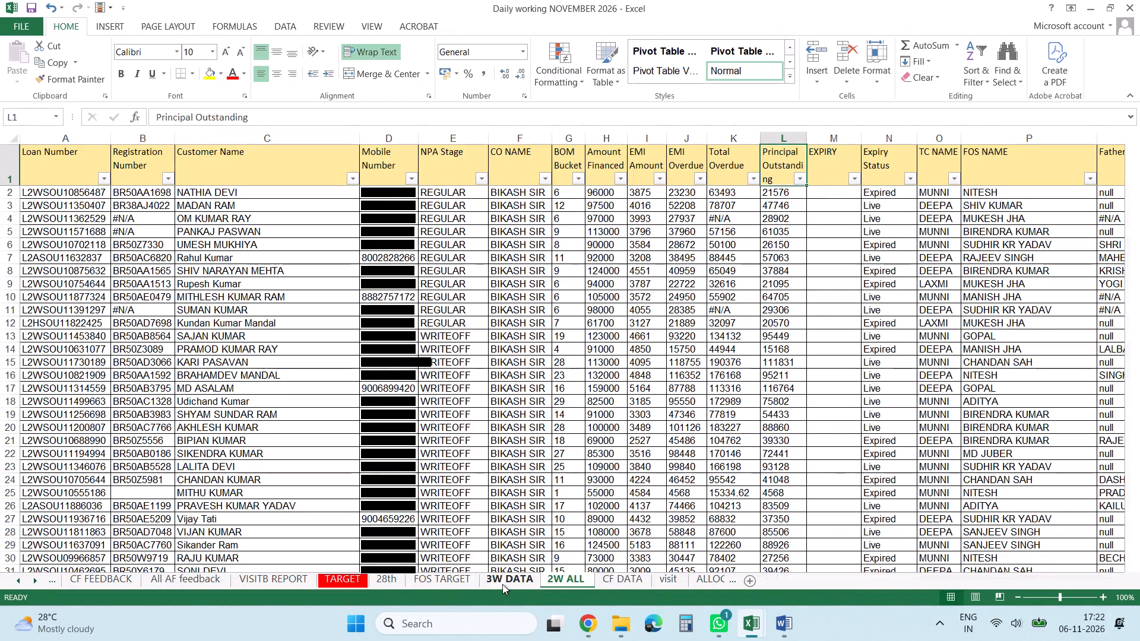
click(680, 296)
click(937, 154)
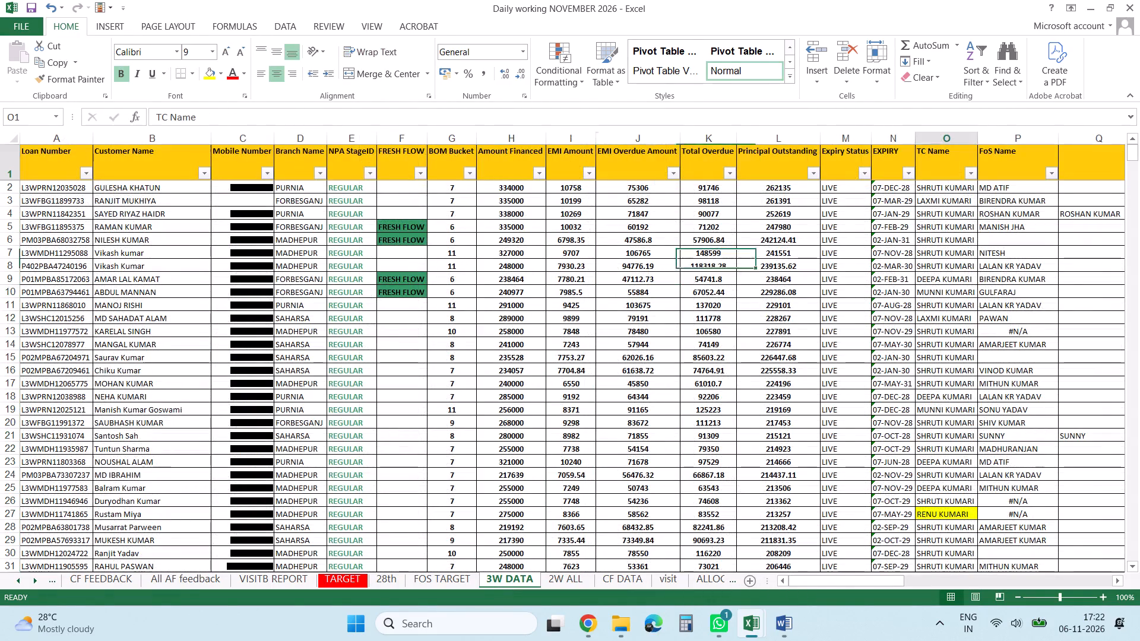
key(Right)
key(Right)
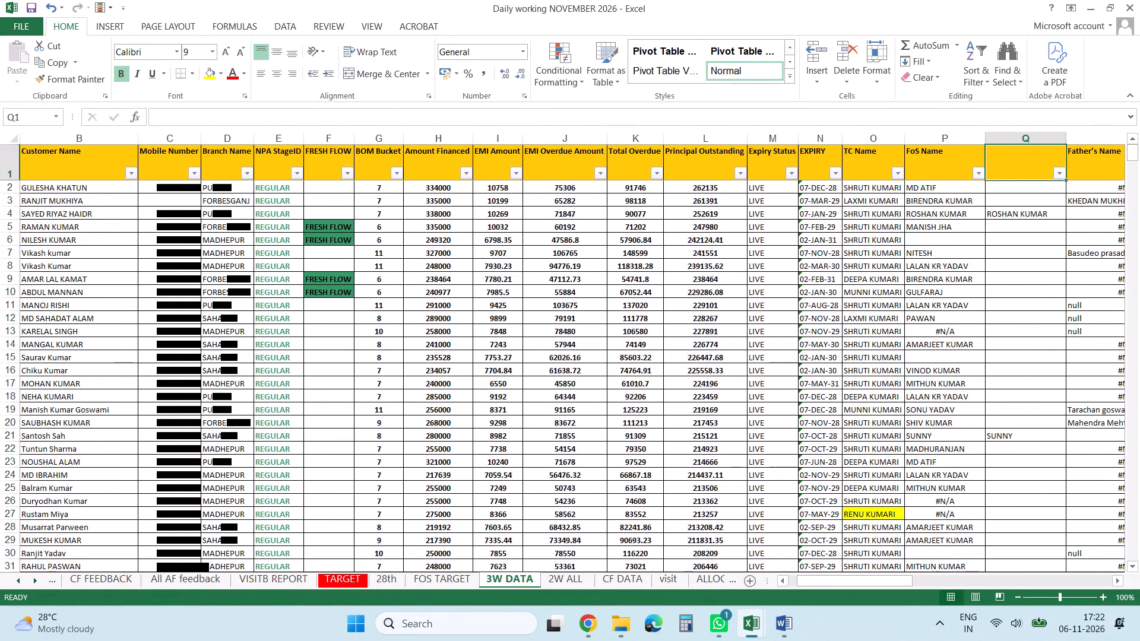
key(Right)
key(Right)
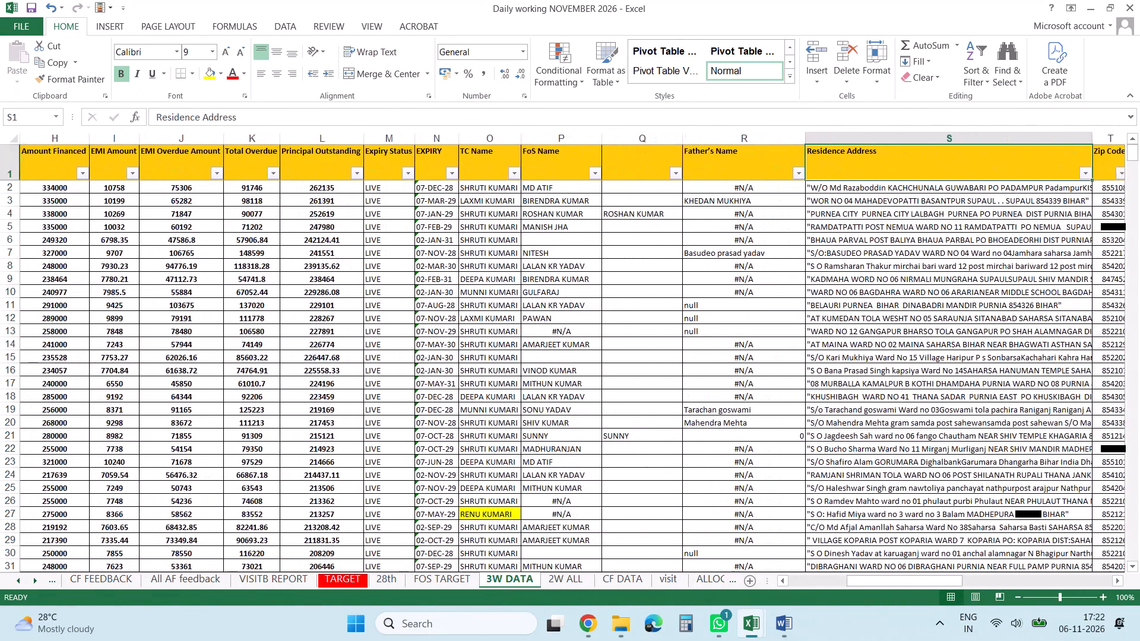
Filter the Residence Address column to the records whose address contains SINGHE.
click(1090, 177)
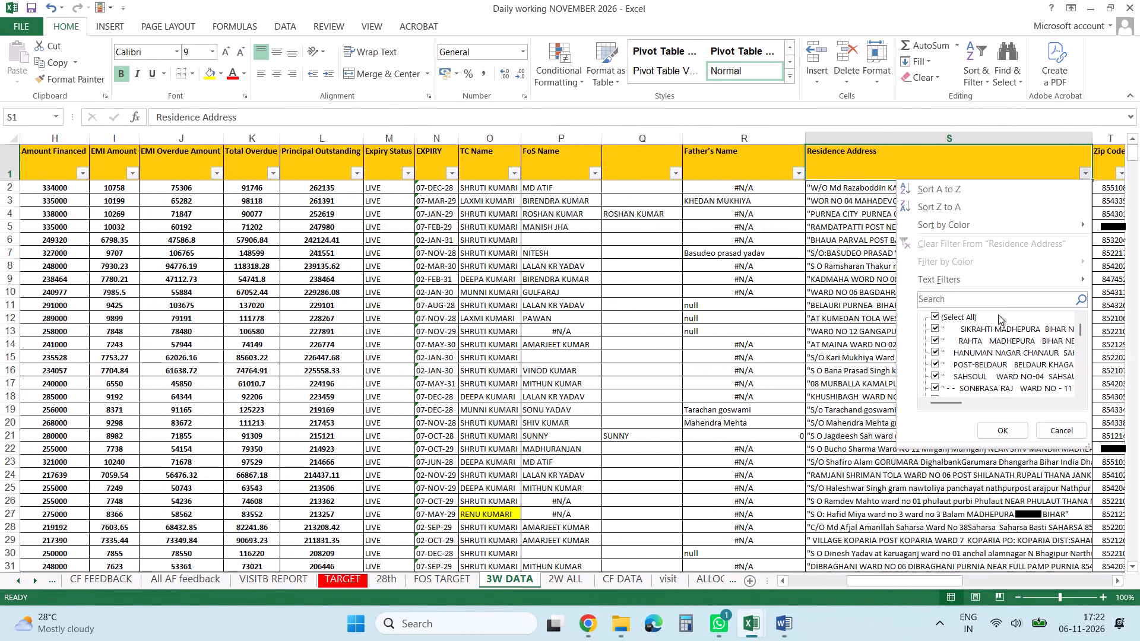
click(998, 305)
text(SHI)
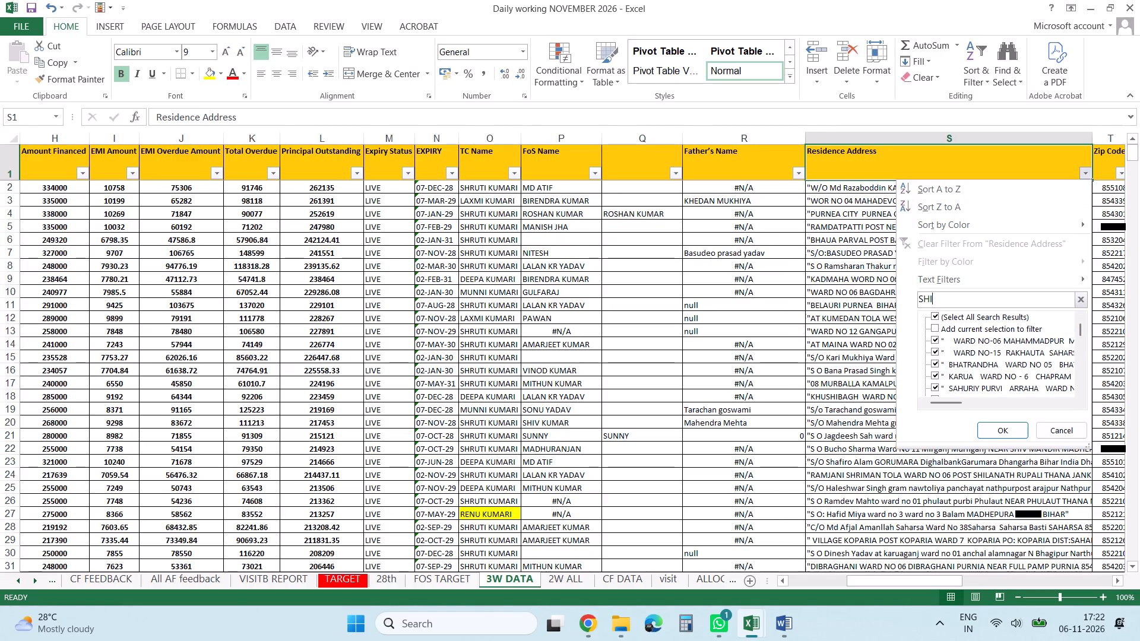
text(NG)
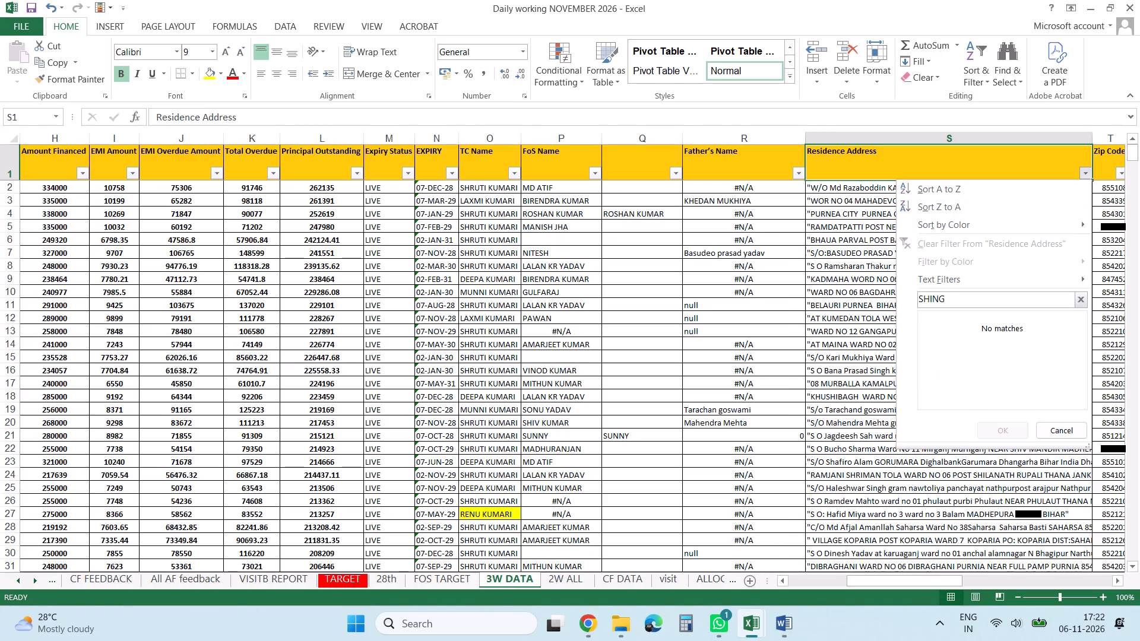
key(BackSpace)
key(BackSpace)
key(BackSpace)
key(BackSpace)
key(BackSpace)
key(BackSpace)
key(BackSpace)
key(BackSpace)
key(BackSpace)
key(BackSpace)
key(BackSpace)
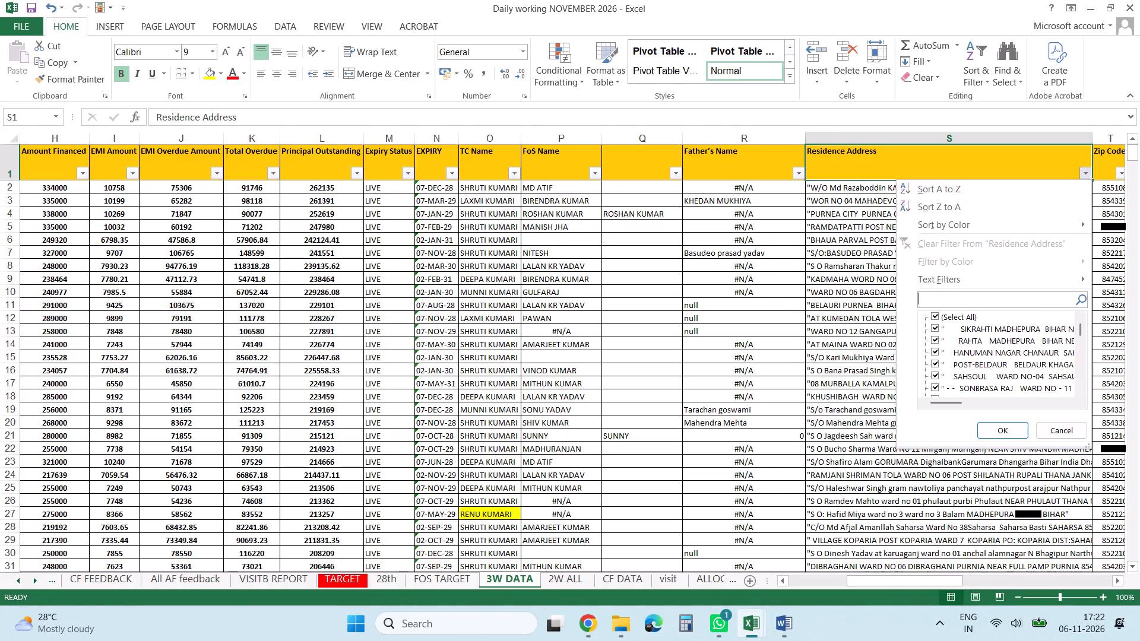
text(SI)
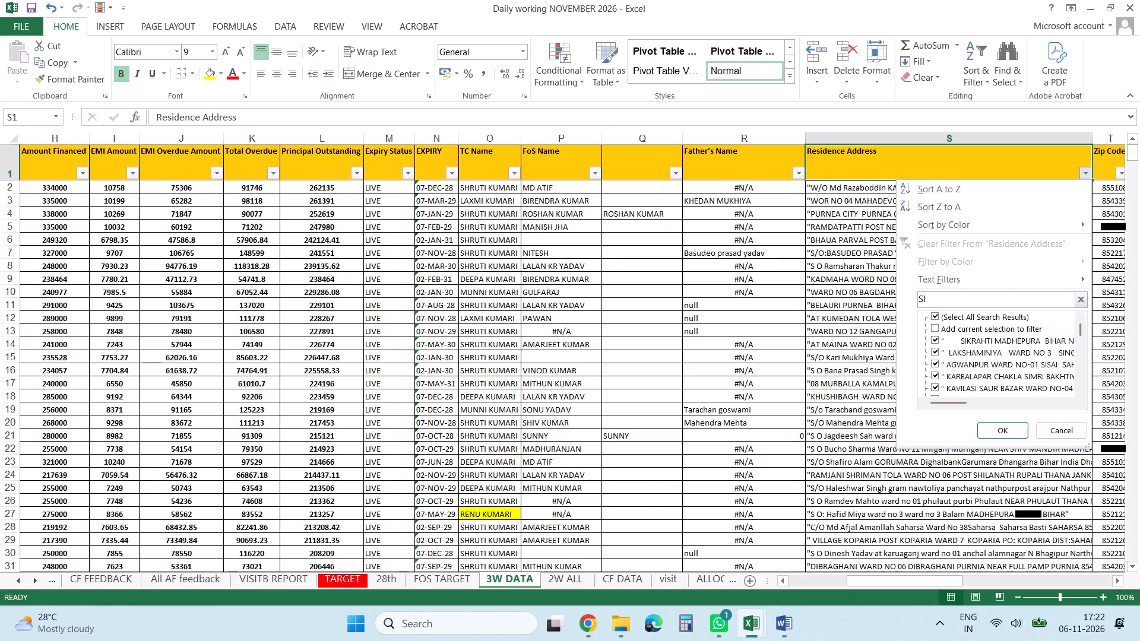
text(NGHE)
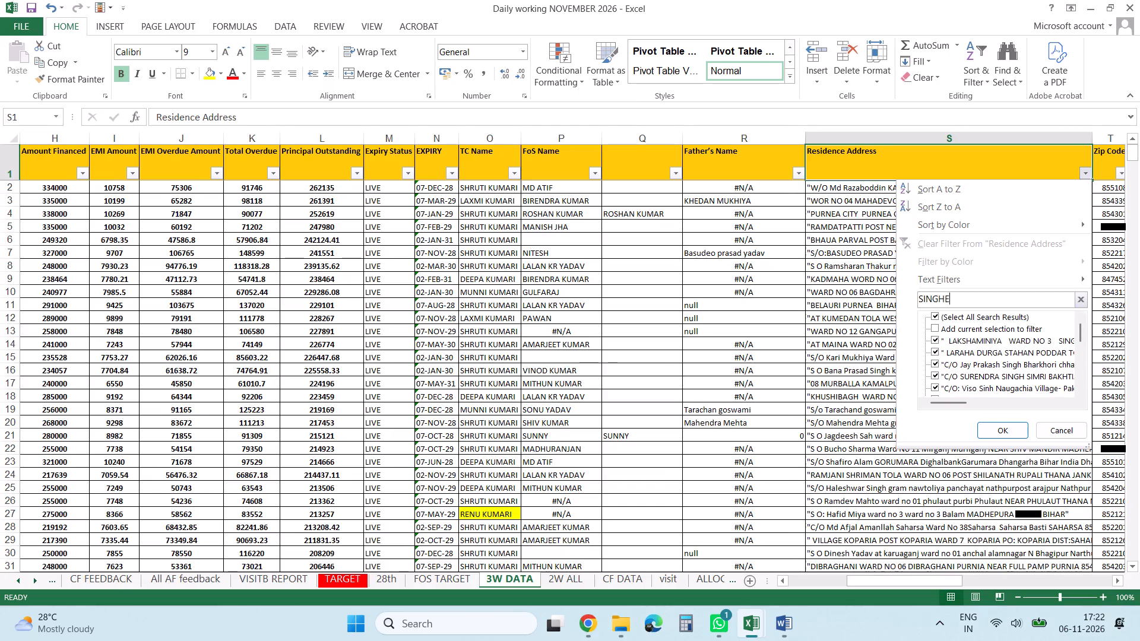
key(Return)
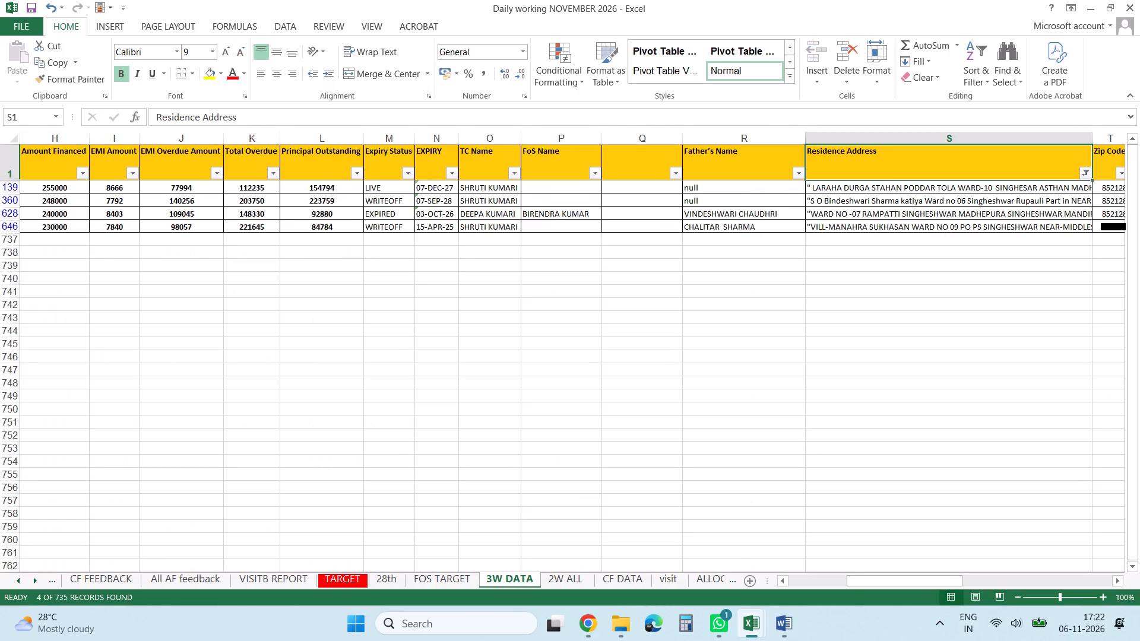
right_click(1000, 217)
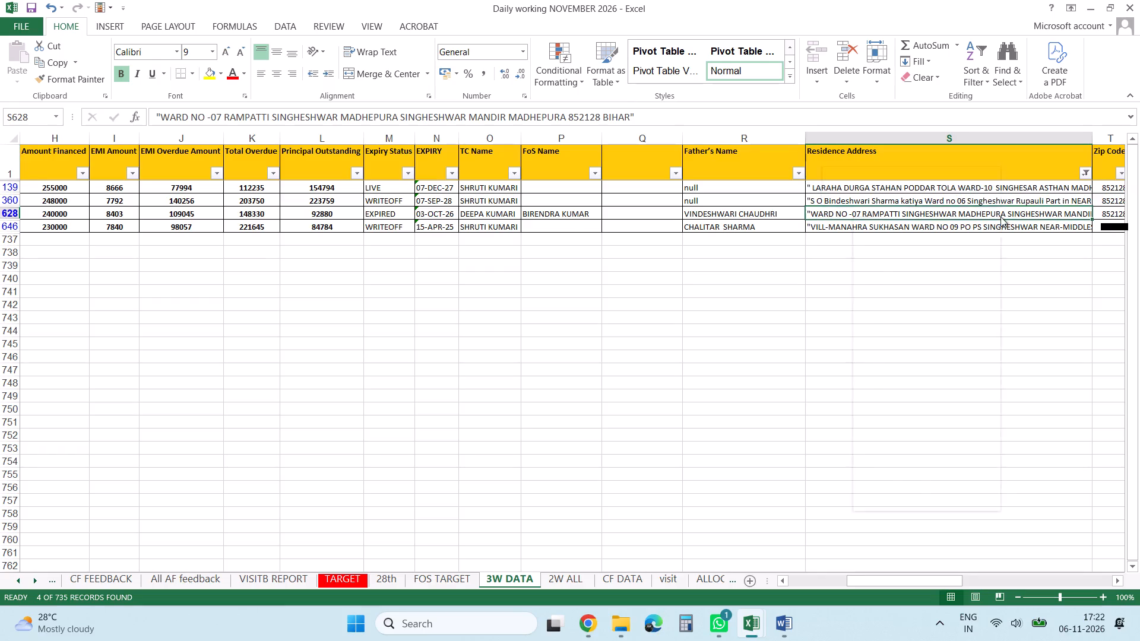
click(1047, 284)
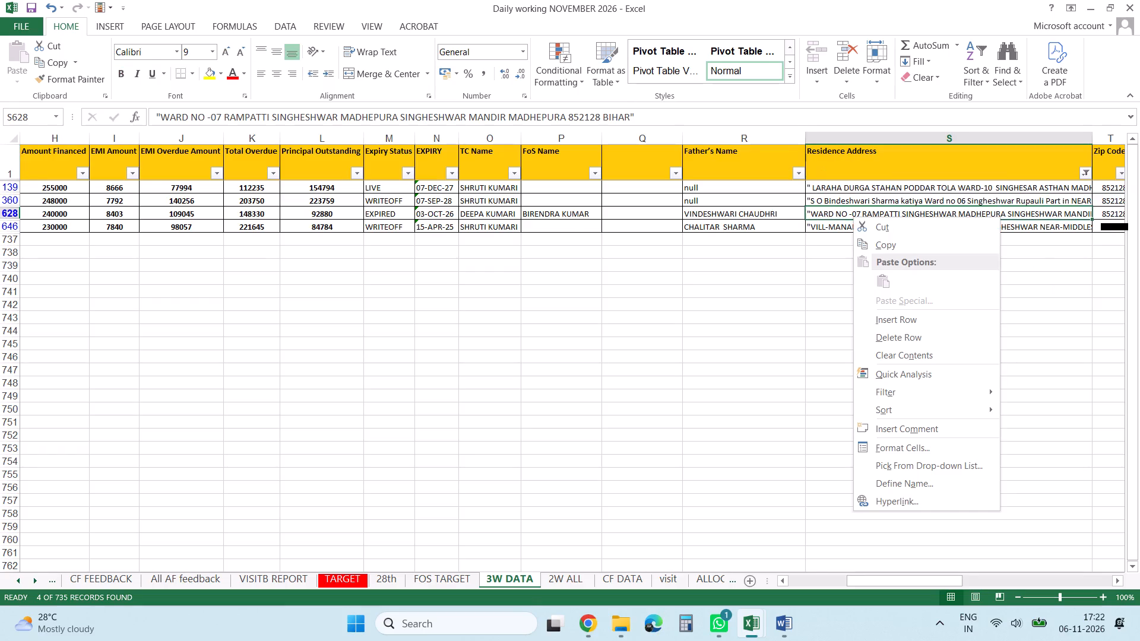
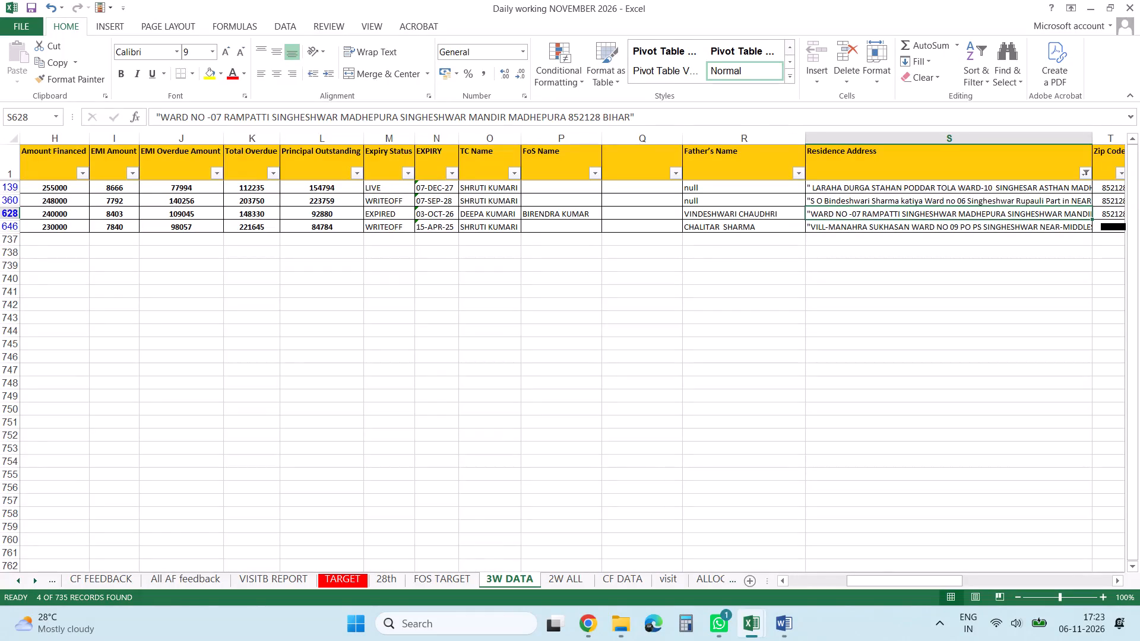
Open the filter options of the Residence Address column in the 3W DATA sheet.
click(965, 174)
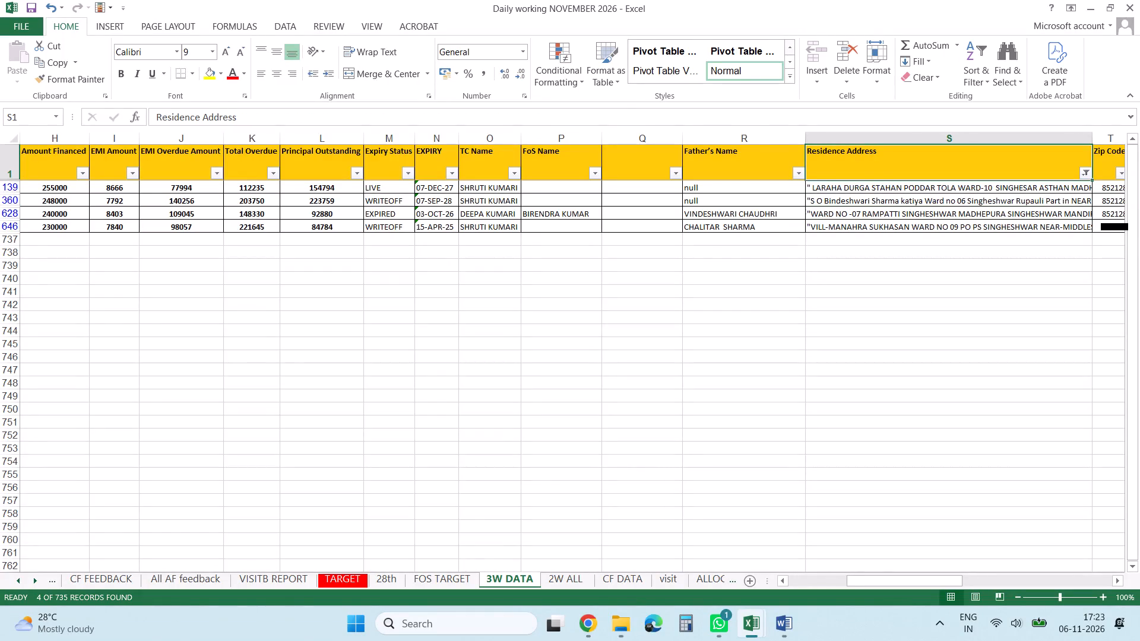
key(Right)
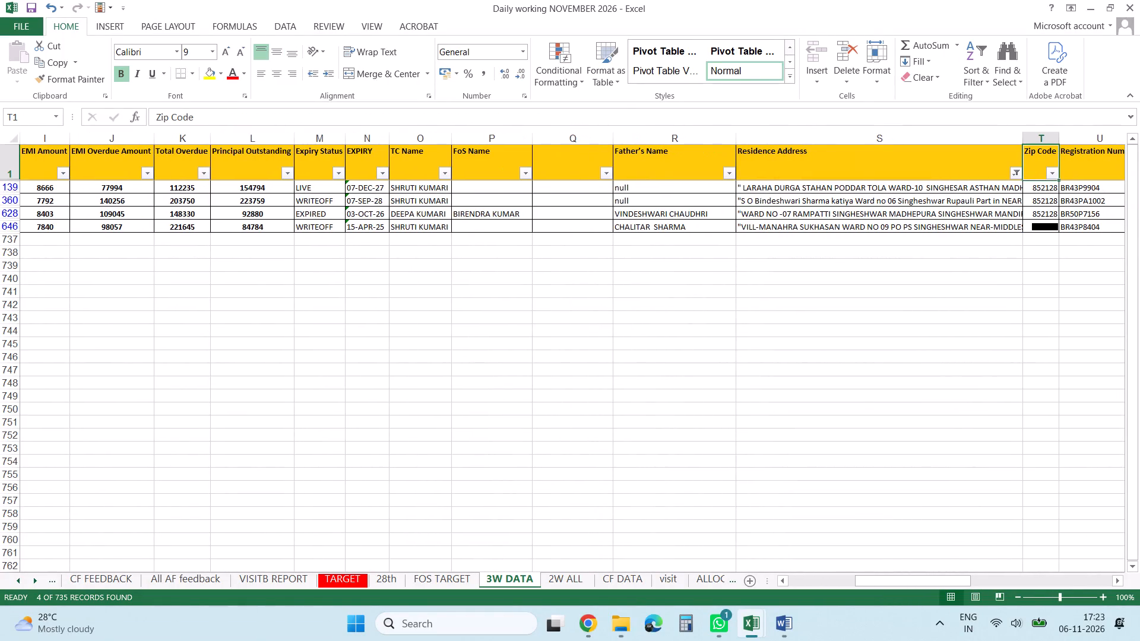
click(1017, 176)
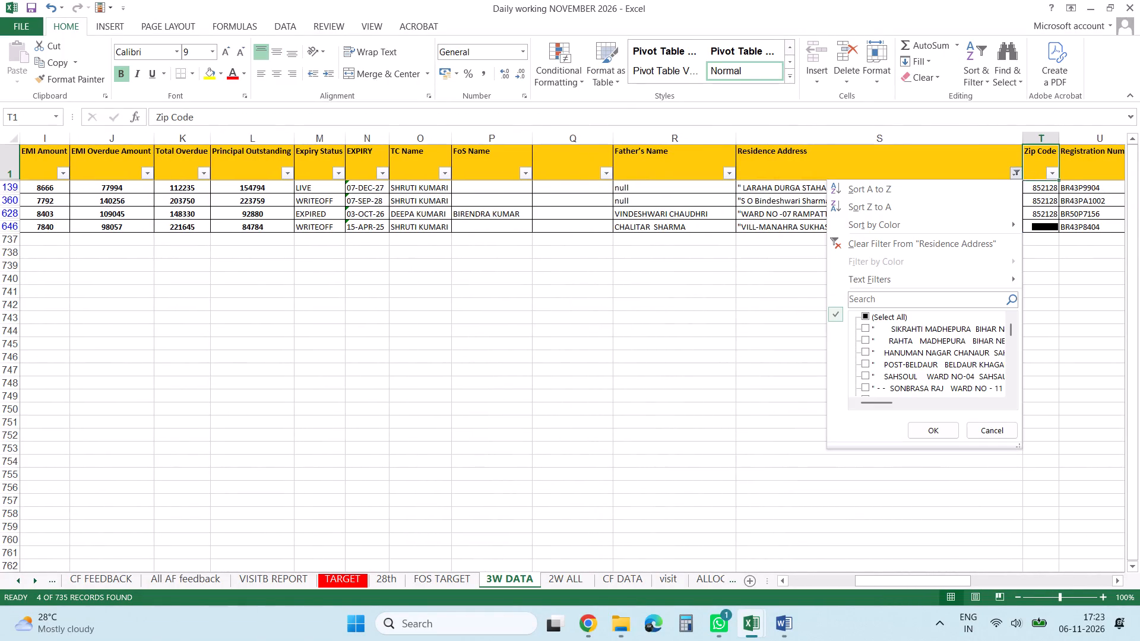
Filter the Residence Address column to the records whose address contains MADHEPU.
click(934, 298)
text(MADHE)
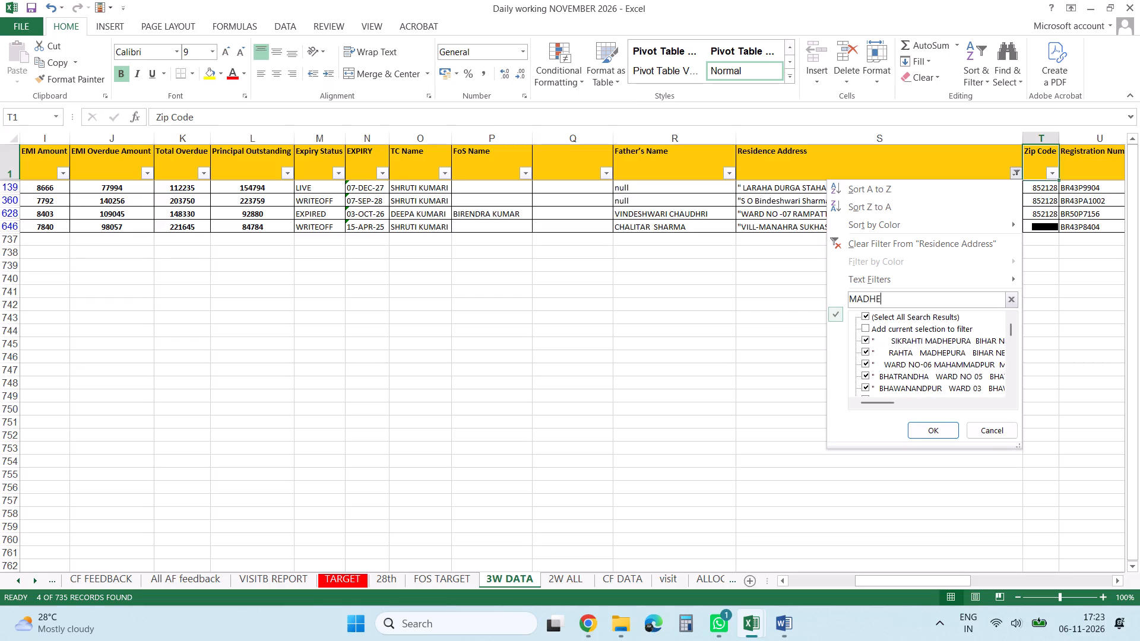
text(PU)
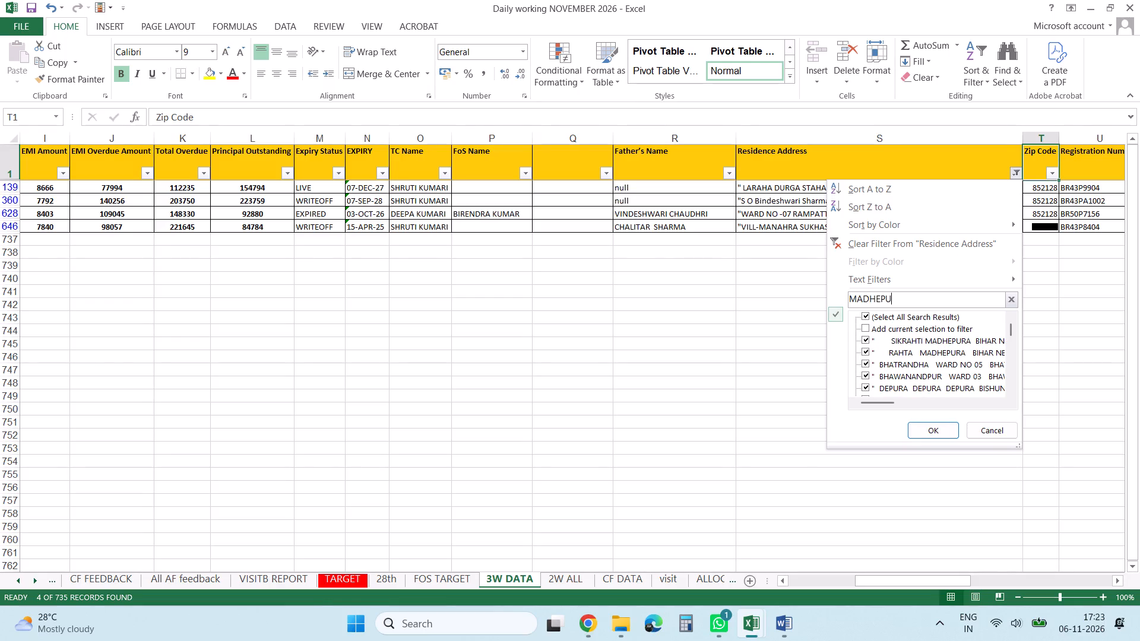
key(Return)
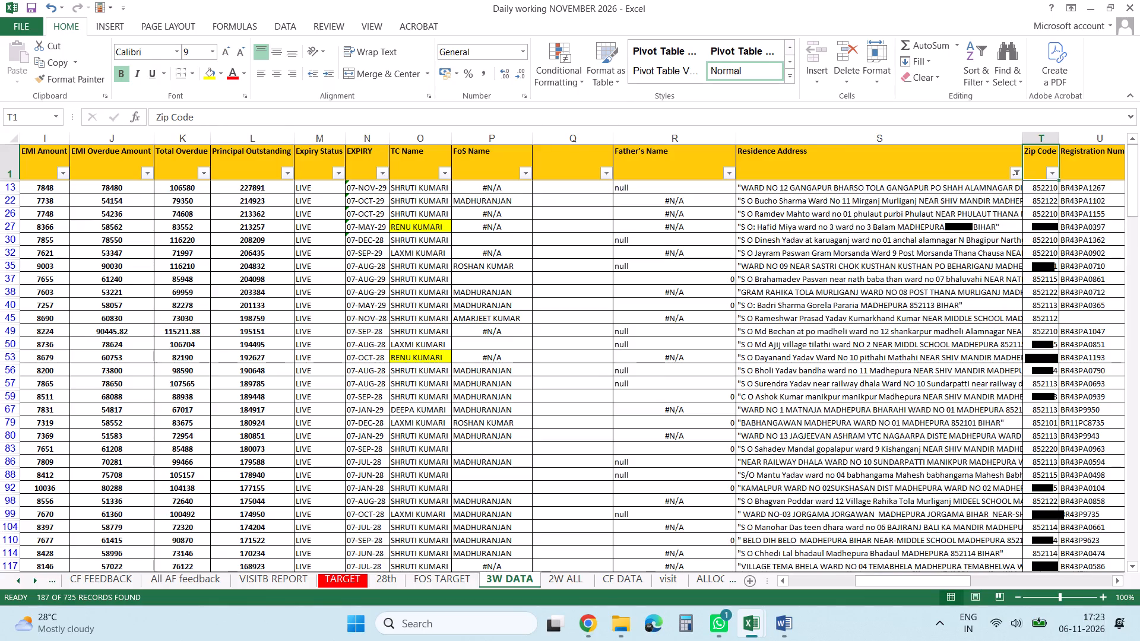
Look through the FoS Name column of the filtered records to examine which FoS names are assigned alongside their addresses.
click(521, 264)
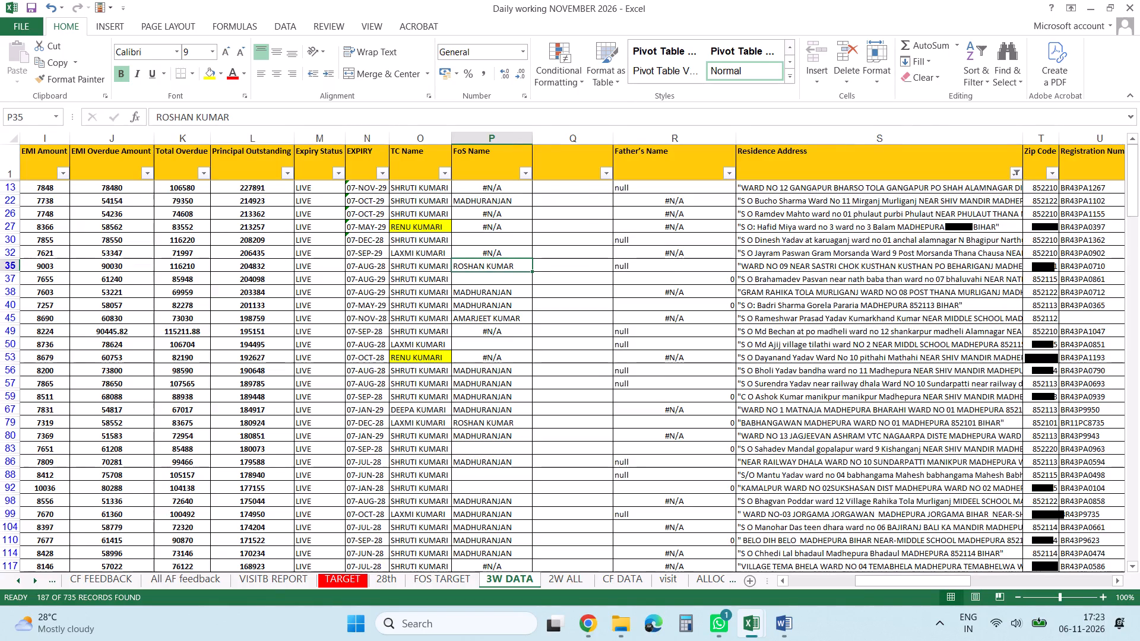
key(Down)
key(Down)
key(Down)
key(Down)
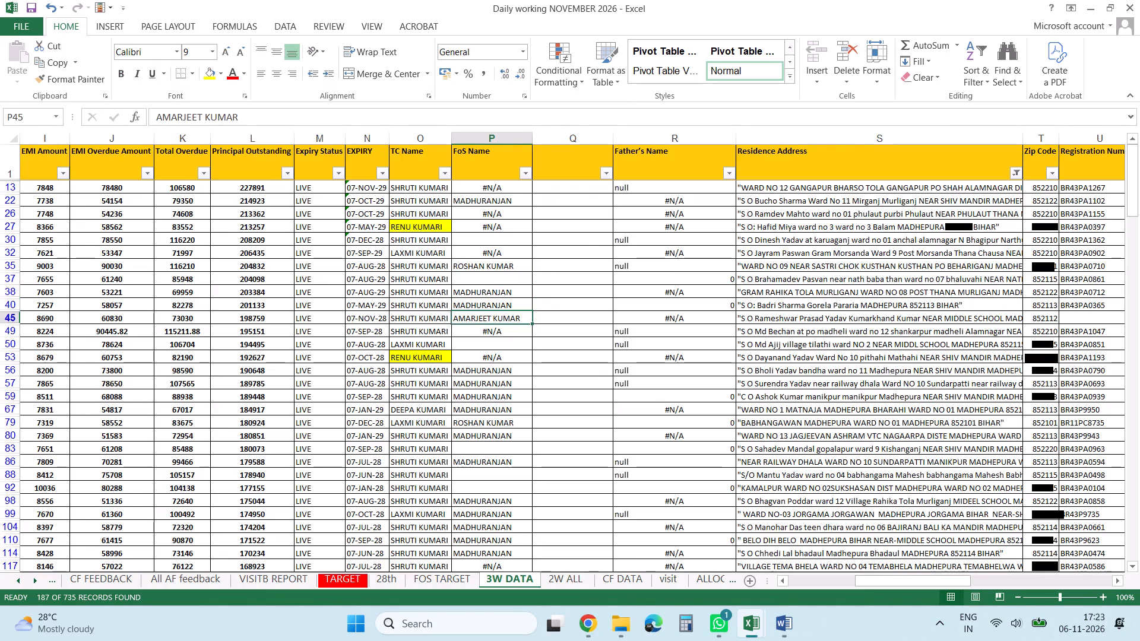
key(Down)
key(Down)
key(Down)
key(Down)
key(Down)
key(Down)
key(Down)
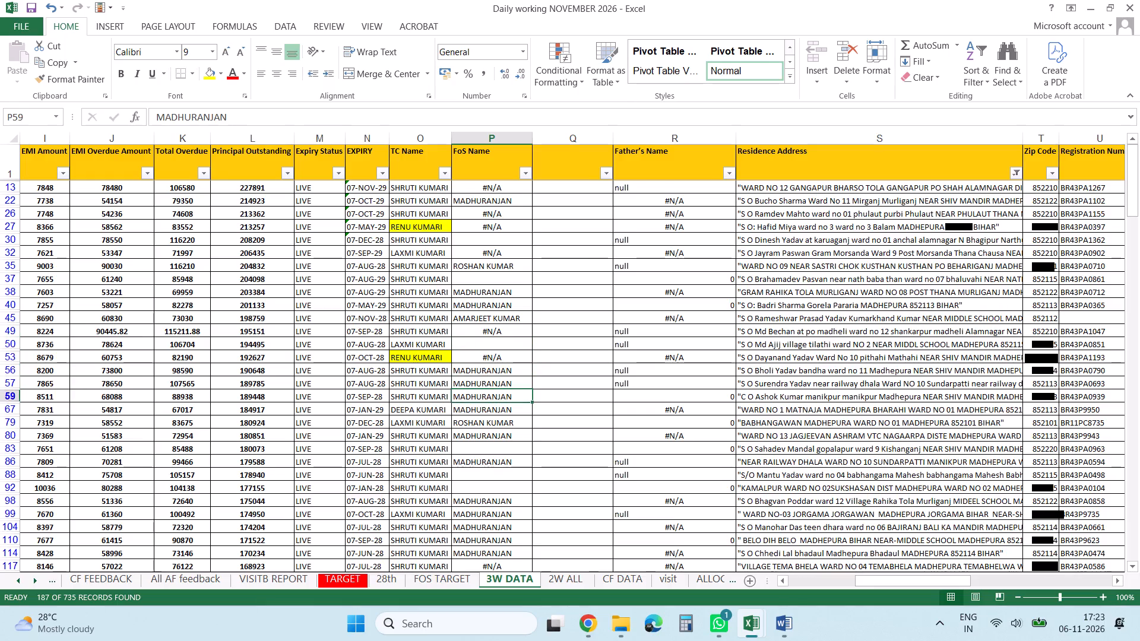
key(Down)
key(Down)
key(Down)
key(Down)
key(Down)
key(Down)
key(Down)
key(Down)
key(Down)
key(Down)
key(Down)
key(Down)
key(Down)
key(Down)
key(Down)
key(Down)
key(Down)
key(Down)
key(Down)
key(Down)
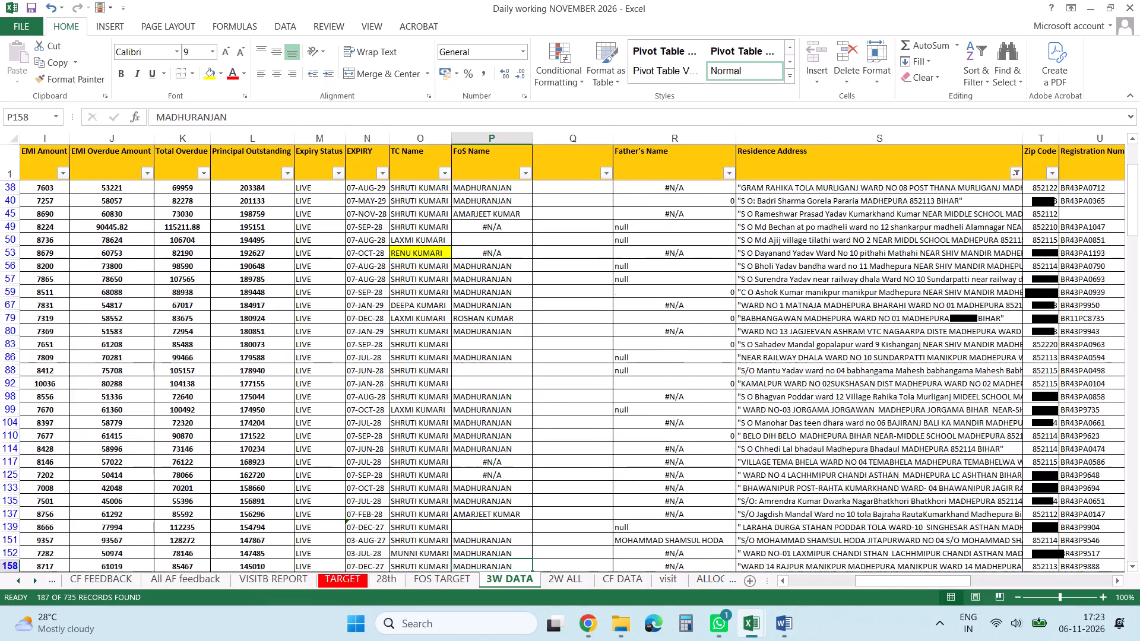
key(Down)
key(Down)
key(Down)
key(Down)
key(Down)
key(Down)
key(Down)
key(Down)
key(Down)
key(Down)
key(Down)
key(Down)
key(Down)
key(Down)
key(Down)
key(Down)
key(Down)
key(Down)
key(Down)
key(Down)
key(Down)
key(Down)
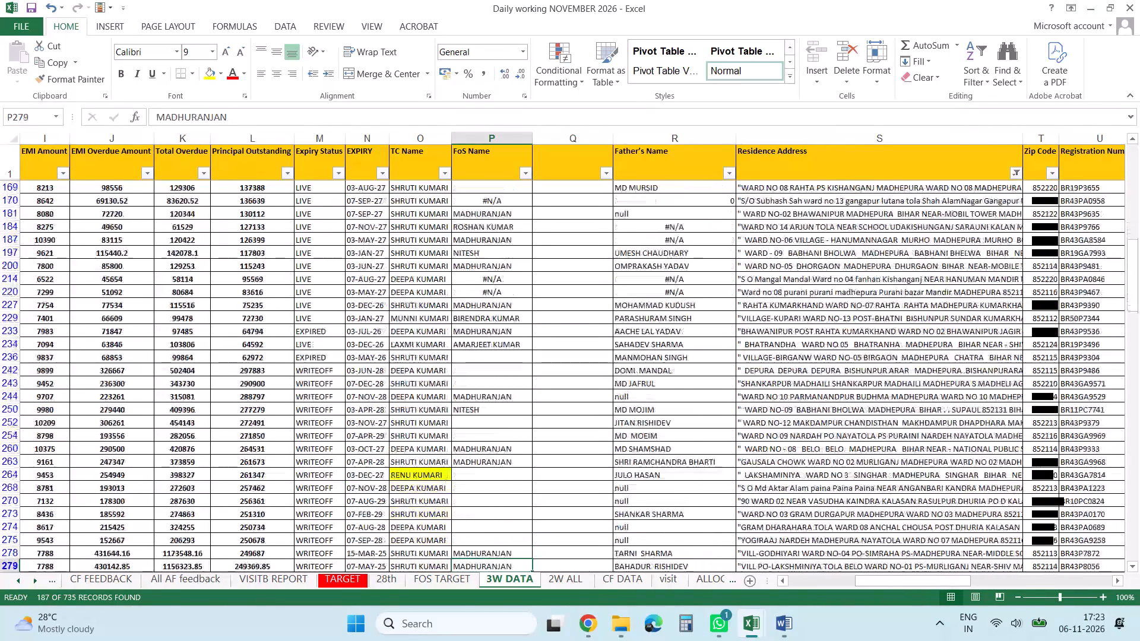
key(Down)
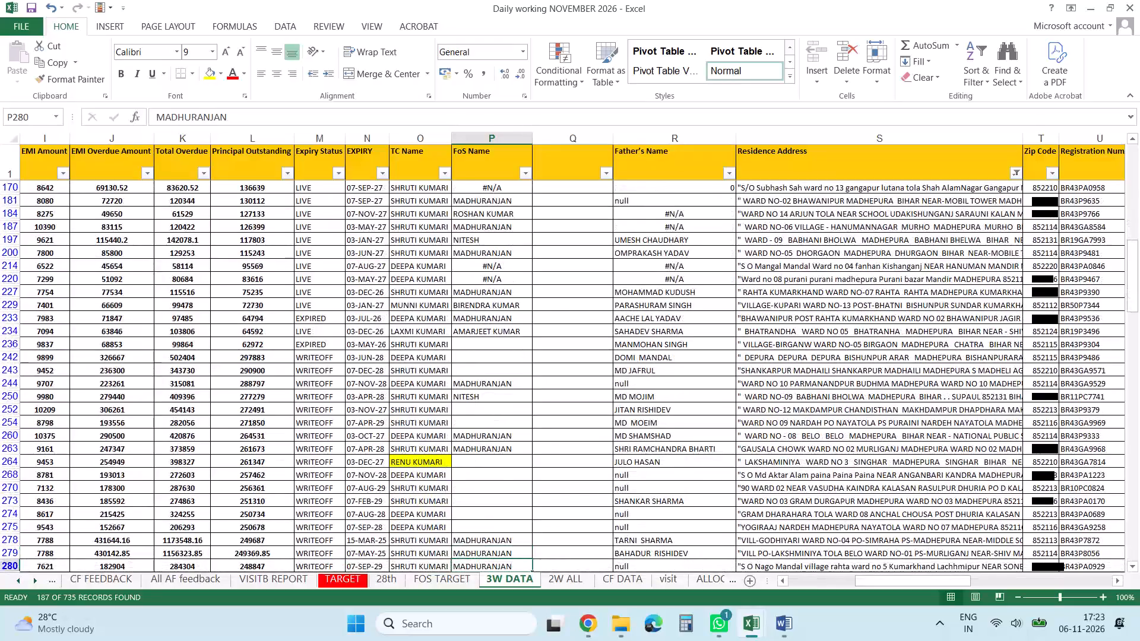
key(Up)
key(Up)
key(Up)
key(Up)
key(Up)
key(Up)
key(Up)
key(Up)
key(Up)
key(Up)
key(Up)
key(Up)
key(Up)
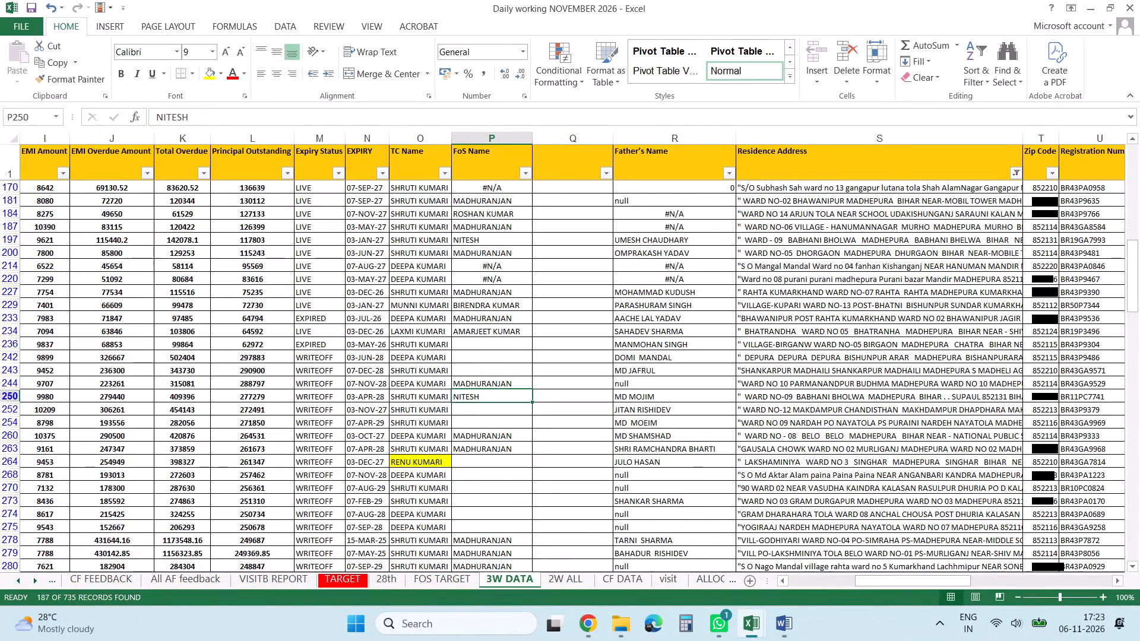
key(Down)
key(Down)
key(Down)
key(Down)
key(Down)
key(Down)
key(Down)
key(Down)
key(Down)
key(Down)
key(Down)
key(Down)
key(Down)
key(Down)
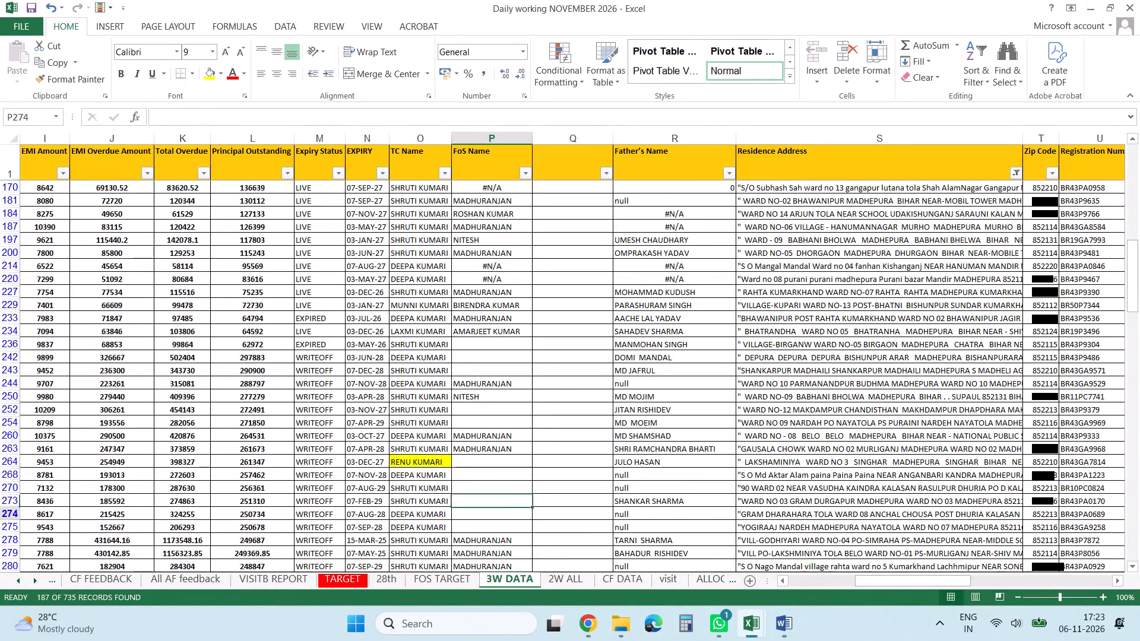
key(Down)
key(Down)
key(Down)
key(Down)
key(Down)
key(Down)
key(Down)
key(Down)
key(Down)
key(Down)
key(Down)
key(Down)
key(Down)
key(Down)
key(Down)
key(Down)
key(Down)
key(Down)
key(Down)
key(Down)
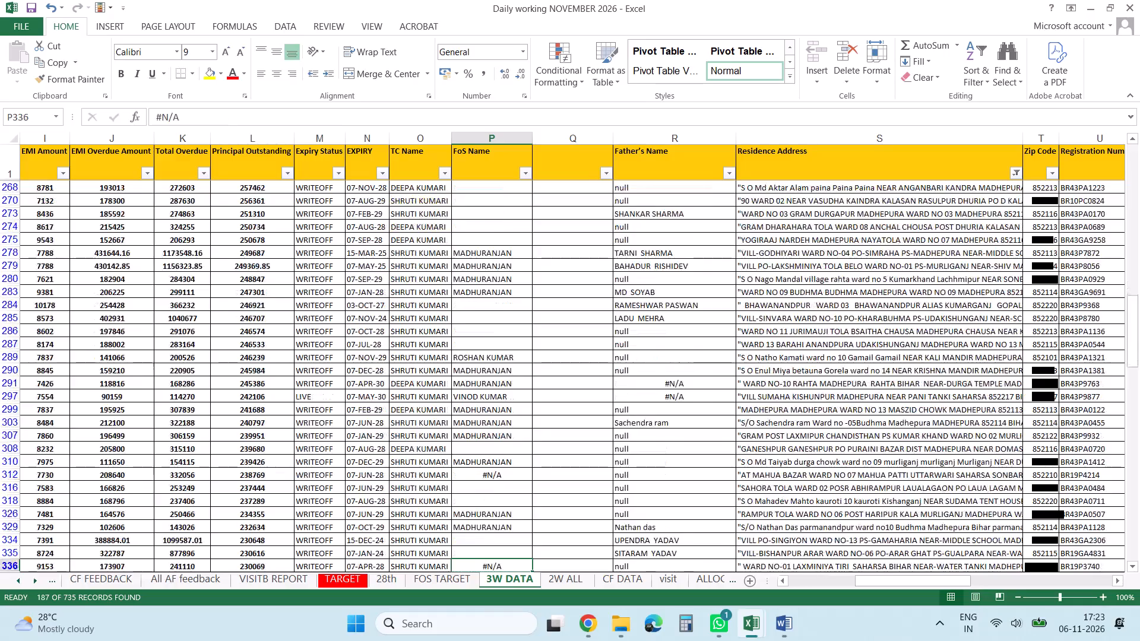
key(Up)
key(Up)
key(Up)
key(Up)
key(Up)
key(Up)
key(Up)
key(Up)
key(Up)
key(Up)
key(Up)
key(Up)
key(Up)
key(Up)
key(Down)
key(Down)
key(Down)
key(Down)
key(Down)
key(Down)
key(Down)
key(Down)
key(Down)
key(Down)
key(Down)
key(Down)
key(Down)
key(Down)
key(Down)
key(Down)
key(Down)
key(Down)
key(Down)
key(Down)
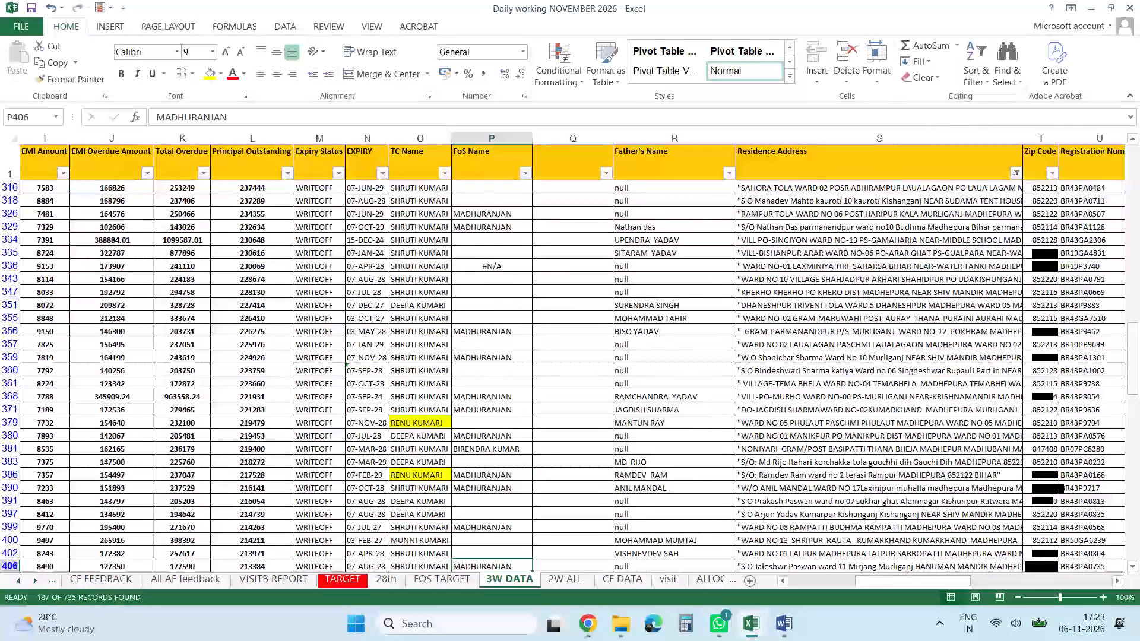
key(Down)
key(Down)
key(Down)
key(Down)
key(Down)
key(Down)
key(Down)
key(Down)
key(Down)
key(Down)
key(Down)
key(Down)
key(Down)
key(Down)
key(Down)
key(Down)
key(Down)
key(Down)
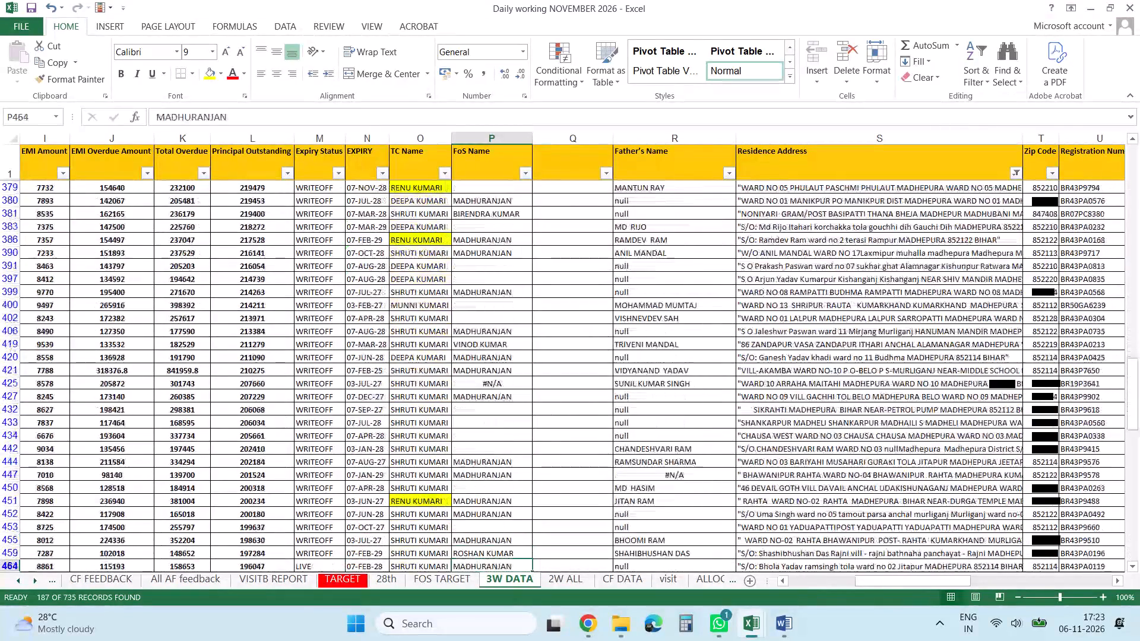
key(Up)
key(Down)
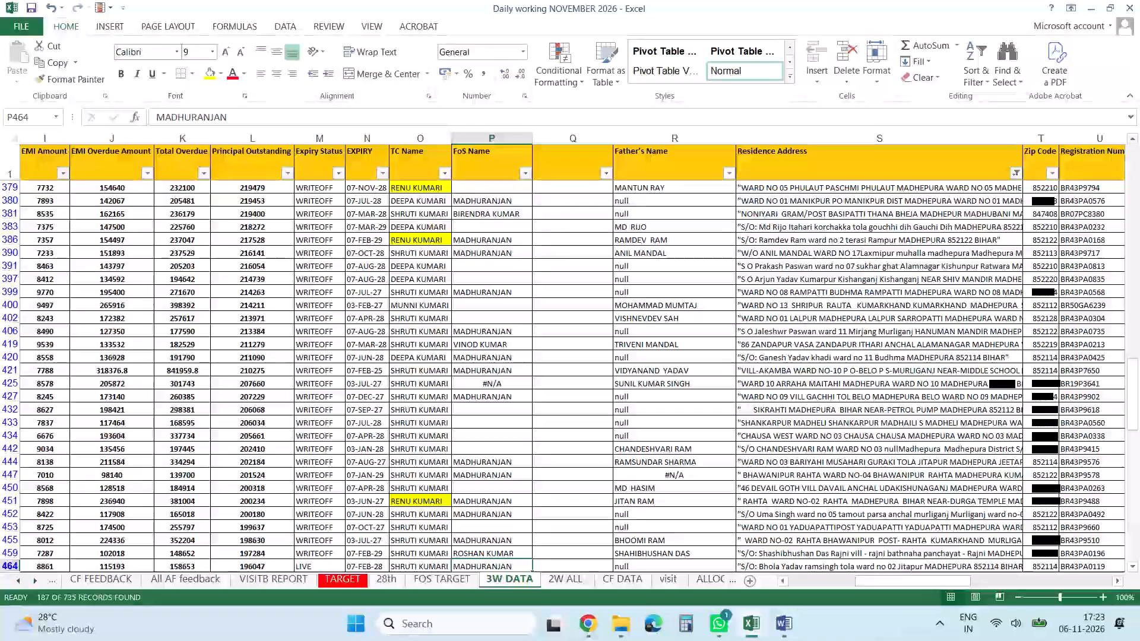
Review the FoS Name column of the MADHEPU-filtered records down to the last record, comparing assigned and missing names with the addresses.
key(Up)
key(Down)
key(Down)
key(Down)
key(Down)
key(Down)
key(Down)
key(Down)
key(Down)
key(Down)
key(Down)
key(Down)
key(Down)
key(Down)
key(Down)
key(Down)
key(Down)
key(Down)
key(Down)
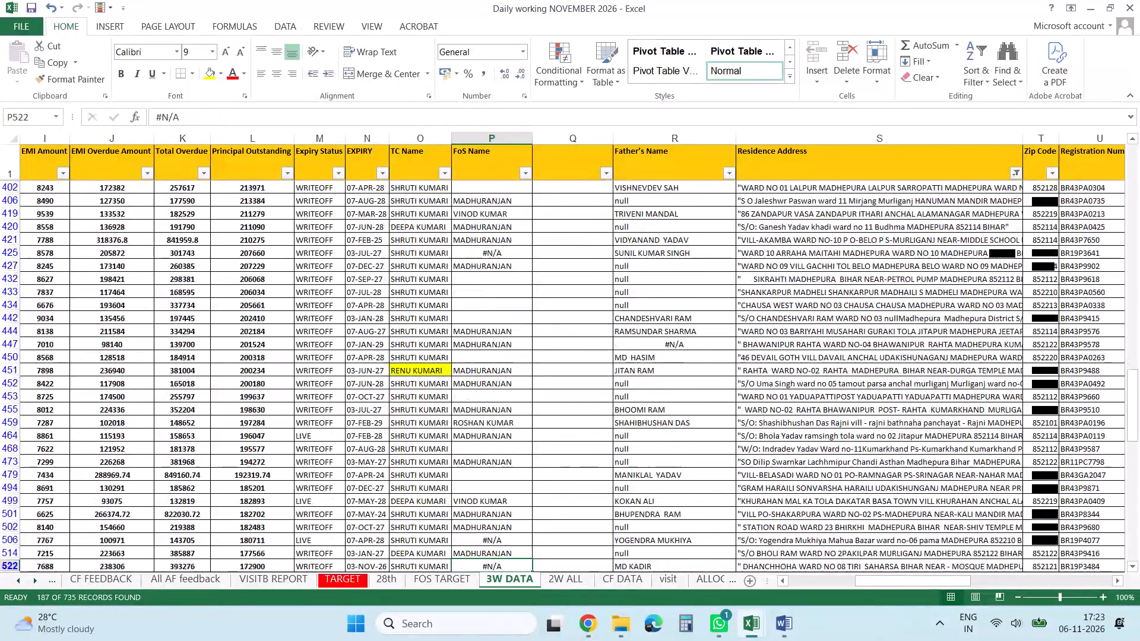
key(Down)
key(Down)
key(Down)
key(Down)
key(Down)
key(Down)
key(Down)
key(Down)
key(Down)
key(Down)
key(Down)
key(Down)
key(Down)
key(Down)
key(Down)
key(Down)
key(Down)
key(Down)
key(Down)
key(Down)
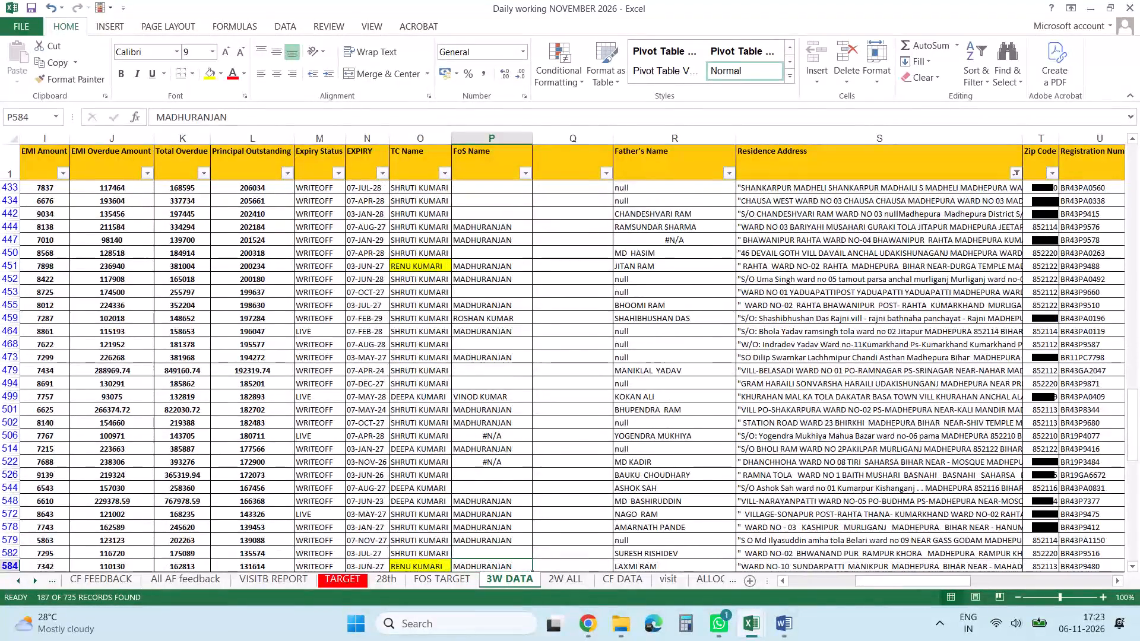
key(Down)
key(Down)
key(Down)
key(Down)
key(Down)
key(Down)
key(Down)
key(Down)
key(Down)
key(Down)
key(Down)
key(Down)
key(Down)
key(Down)
key(Down)
key(Down)
key(Down)
key(Down)
key(Down)
key(Down)
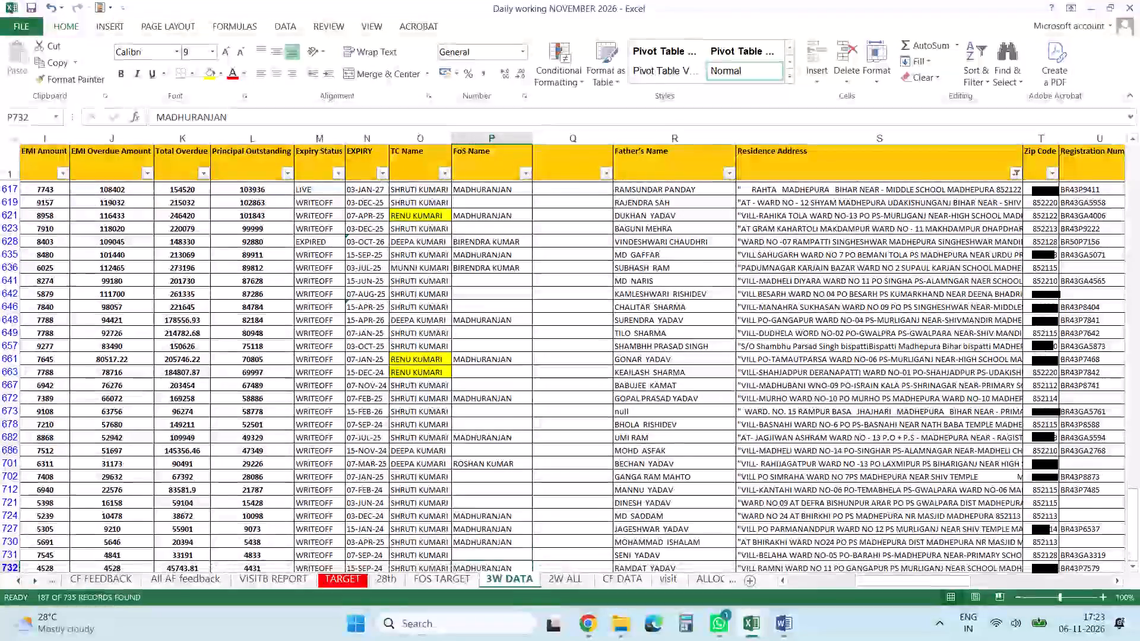
Recheck the FoS Name column from the last filtered record back up to its header, looking over the assigned and missing names.
key(Up)
key(Up)
key(Up)
key(Up)
key(Up)
key(Up)
key(Up)
key(Up)
key(Up)
key(Up)
key(Up)
key(Up)
key(Up)
key(Up)
key(Up)
key(Up)
key(Up)
key(Up)
key(Up)
key(Up)
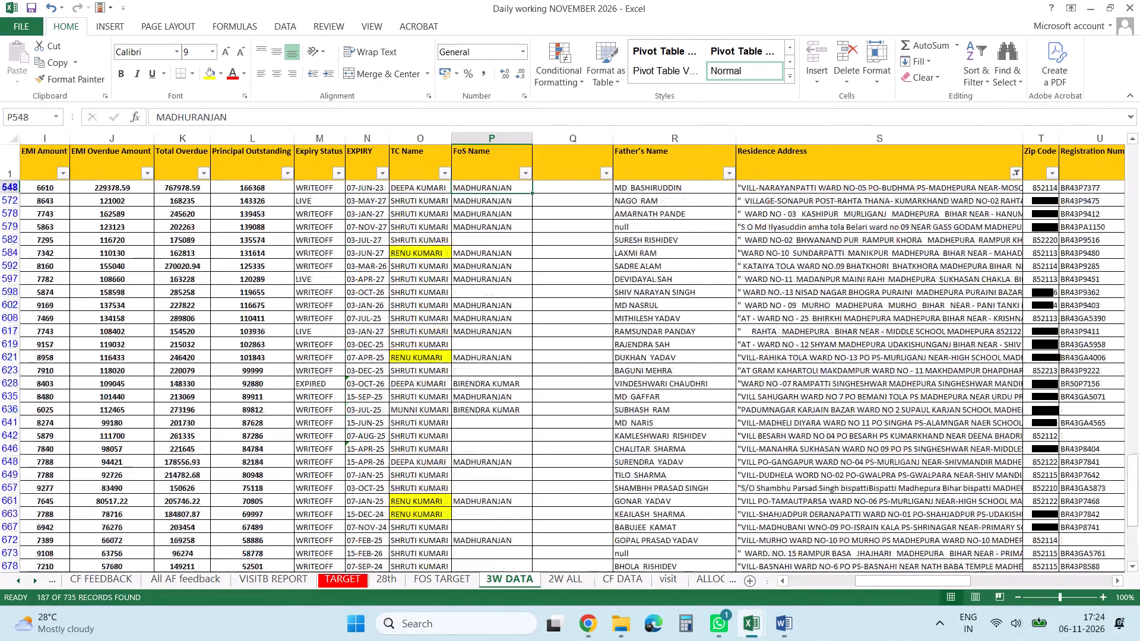
key(Up)
key(Up)
key(Up)
key(Up)
key(Up)
key(Up)
key(Up)
key(Up)
key(Up)
key(Up)
key(Up)
key(Up)
key(Up)
key(Up)
key(Up)
key(Up)
key(Up)
key(Up)
key(Up)
key(Up)
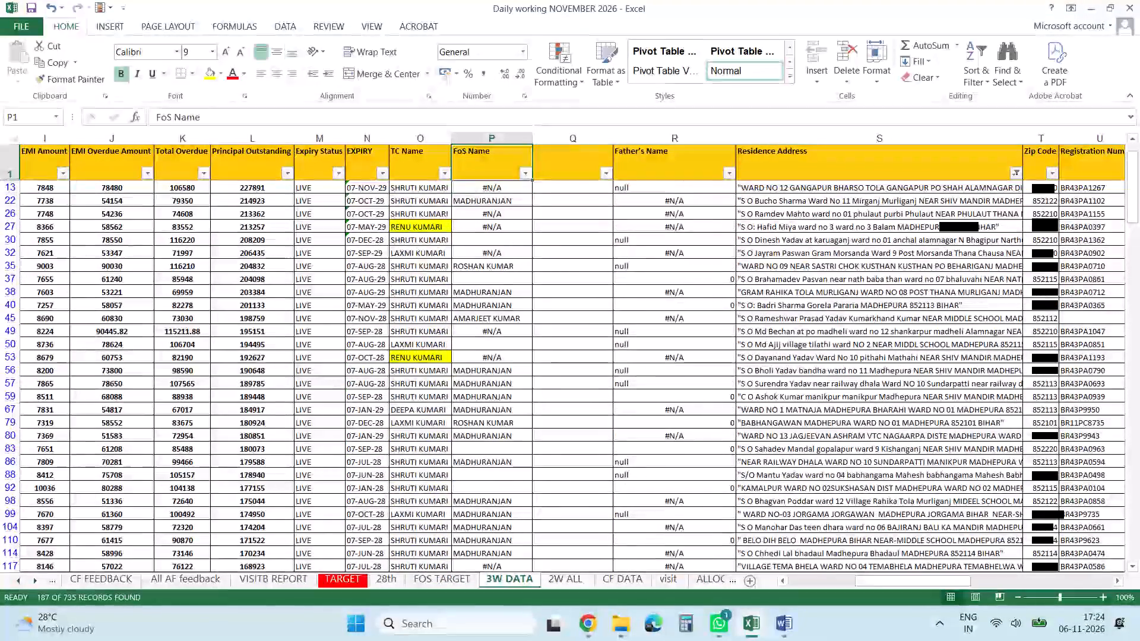
Examine the FoS Name entries of the first few filtered records, in rows 13 to 32, against their addresses and zip codes.
key(Down)
key(Down)
key(Down)
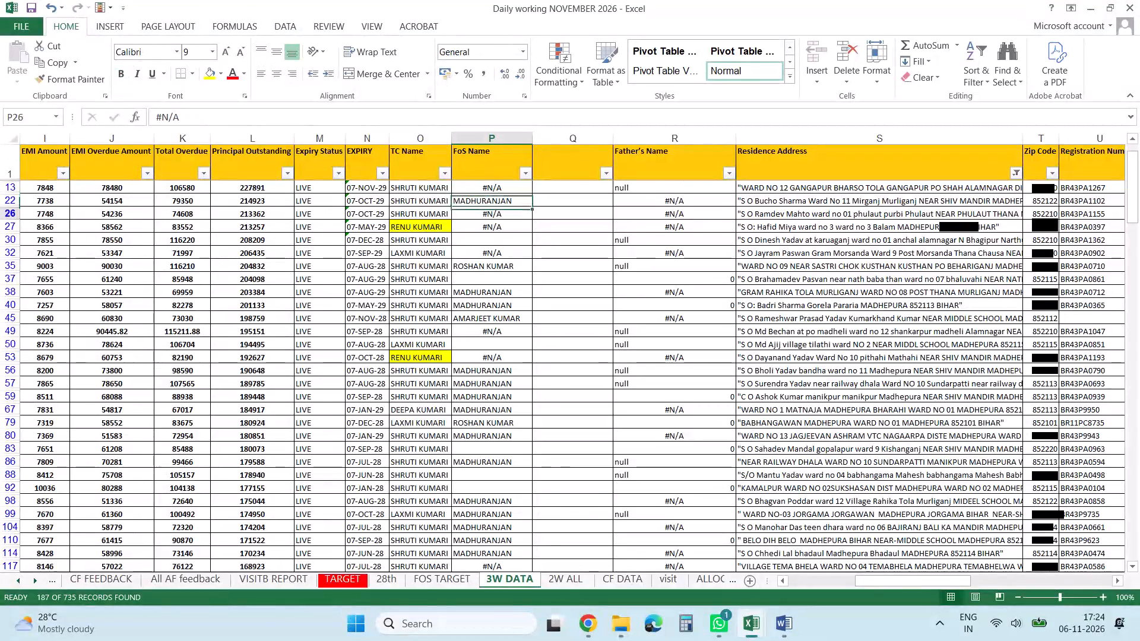
key(Down)
key(Down)
key(Down)
key(Up)
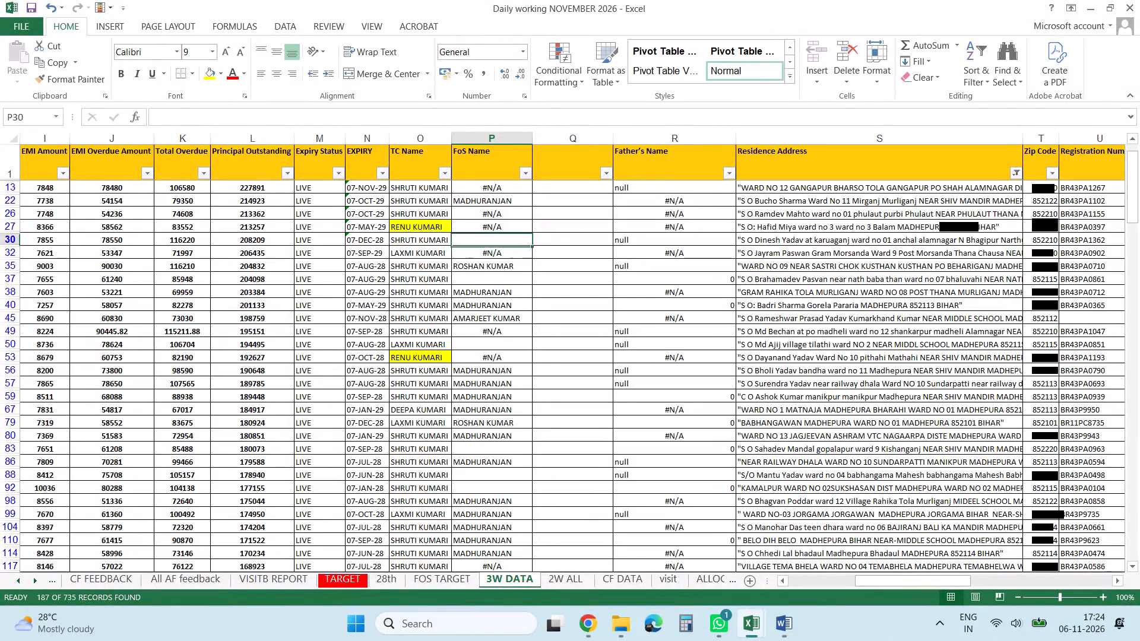
key(Up)
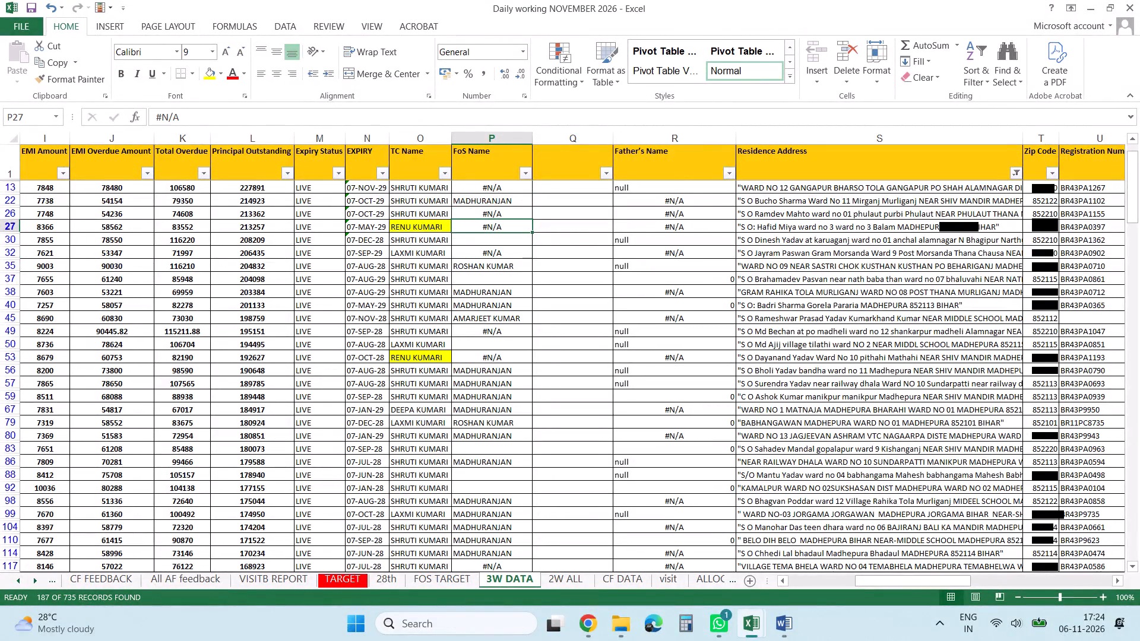
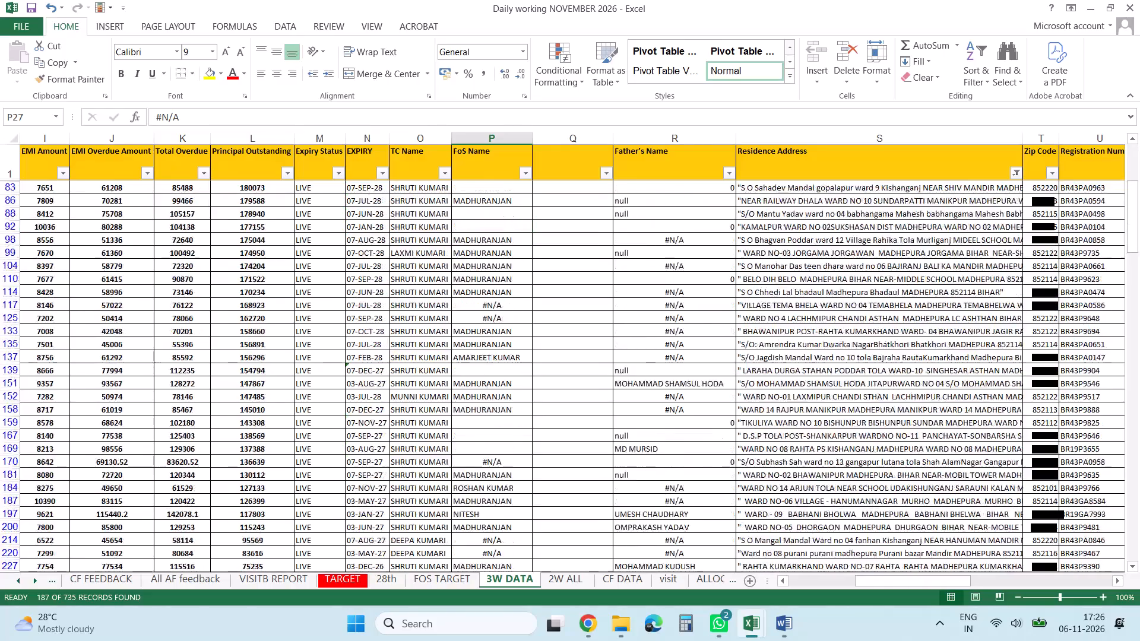
Review the FoS Name column of the MADHEPU-filtered records through to the last record and back to row 13, checking for missing names.
scroll(521, 264, down, 10)
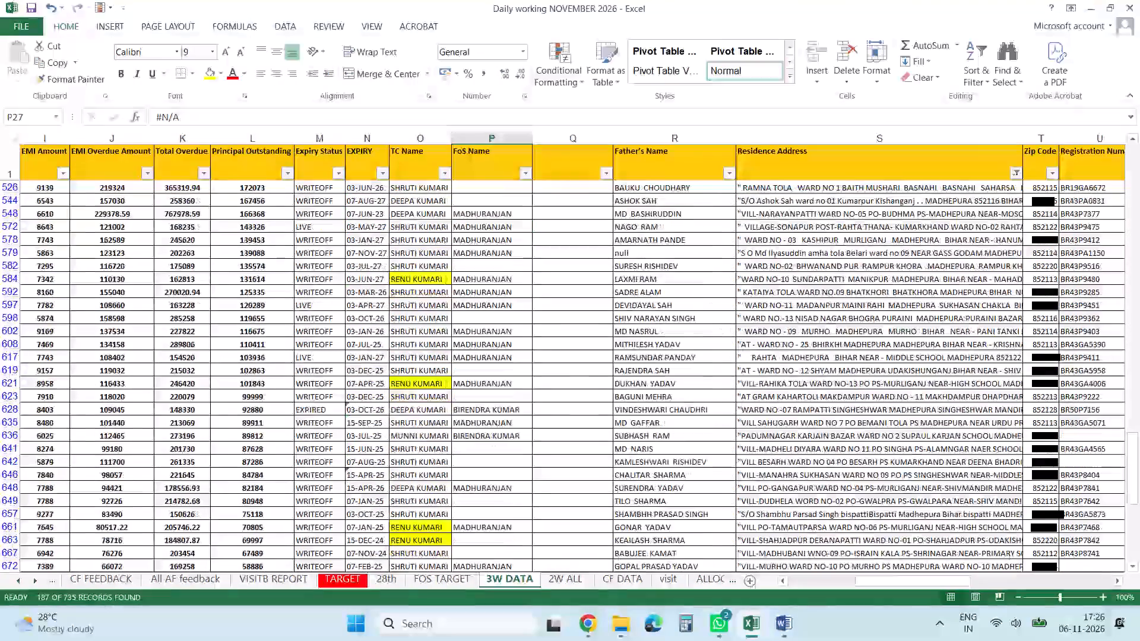
scroll(521, 264, down, 5)
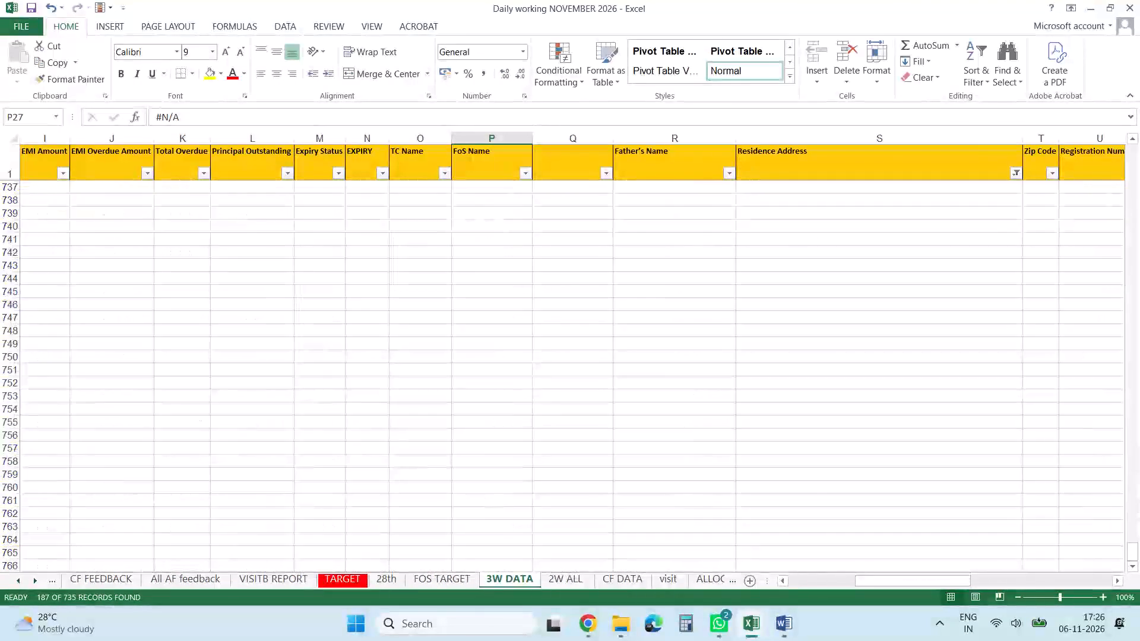
scroll(521, 264, up, 7)
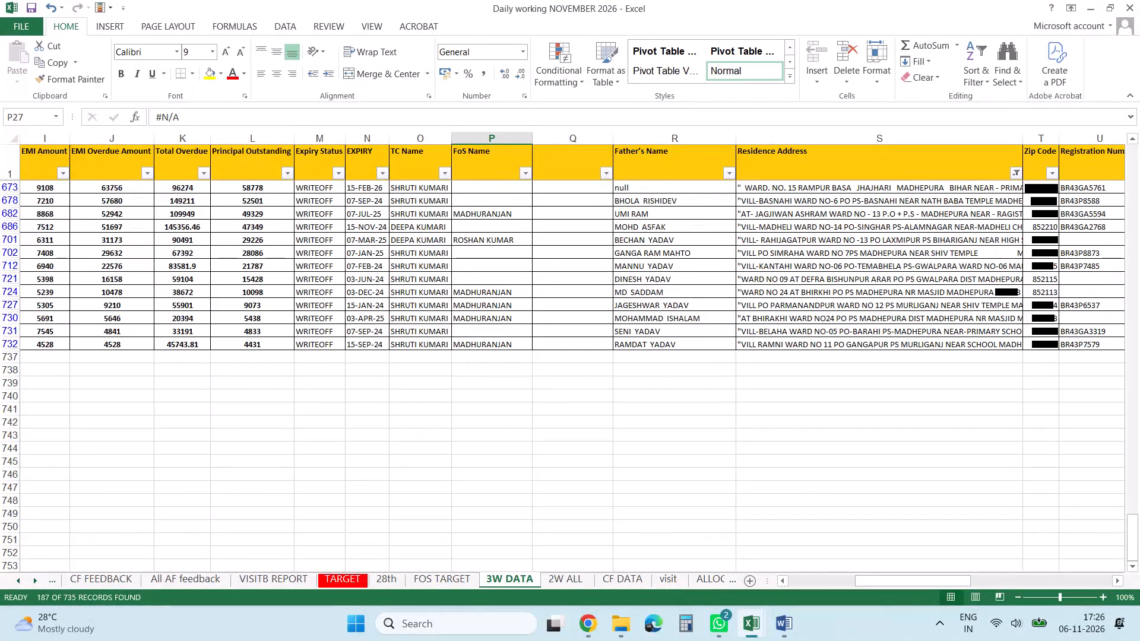
scroll(521, 264, up, 3)
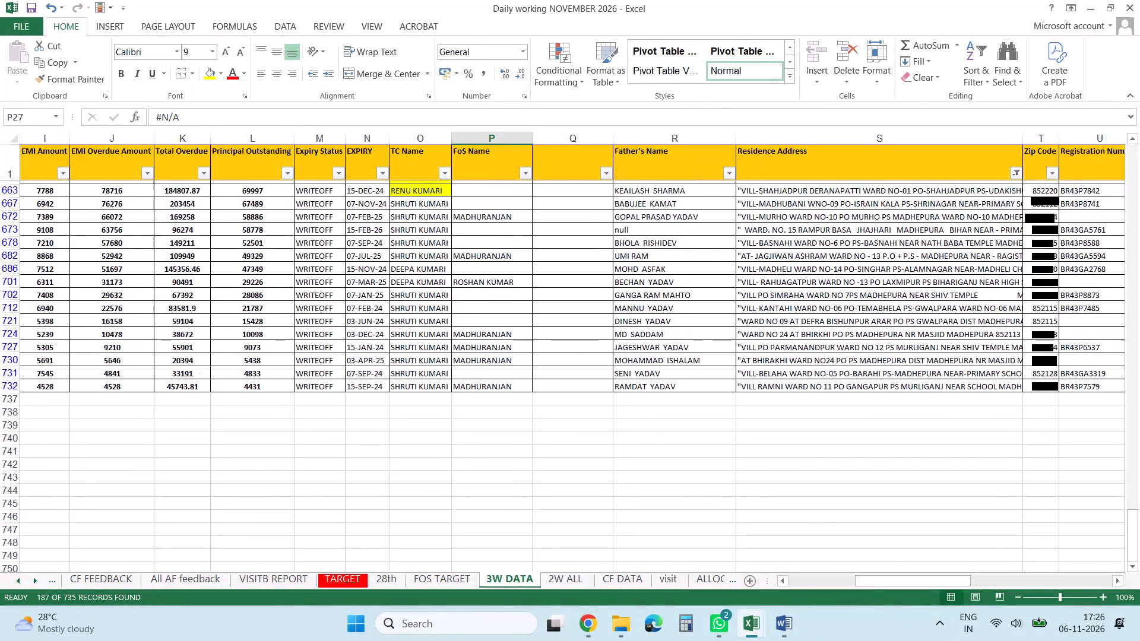
scroll(521, 264, up, 11)
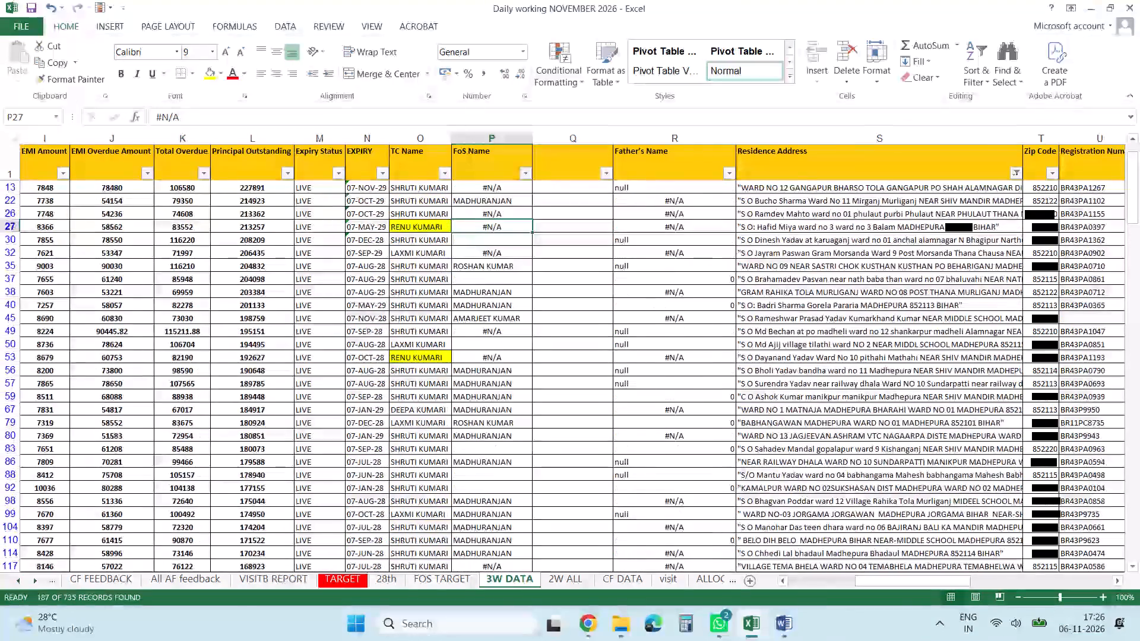
scroll(521, 264, up, 17)
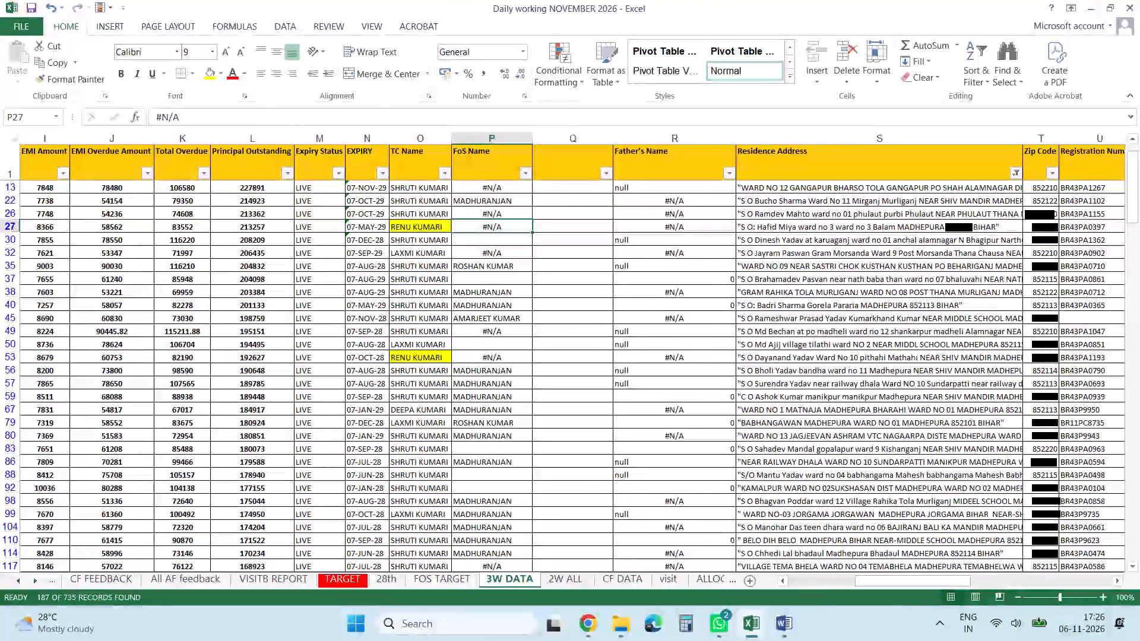
Go through the filtered records again from row 13 to the last one, comparing FoS names with residence addresses and zip codes.
scroll(521, 264, down, 3)
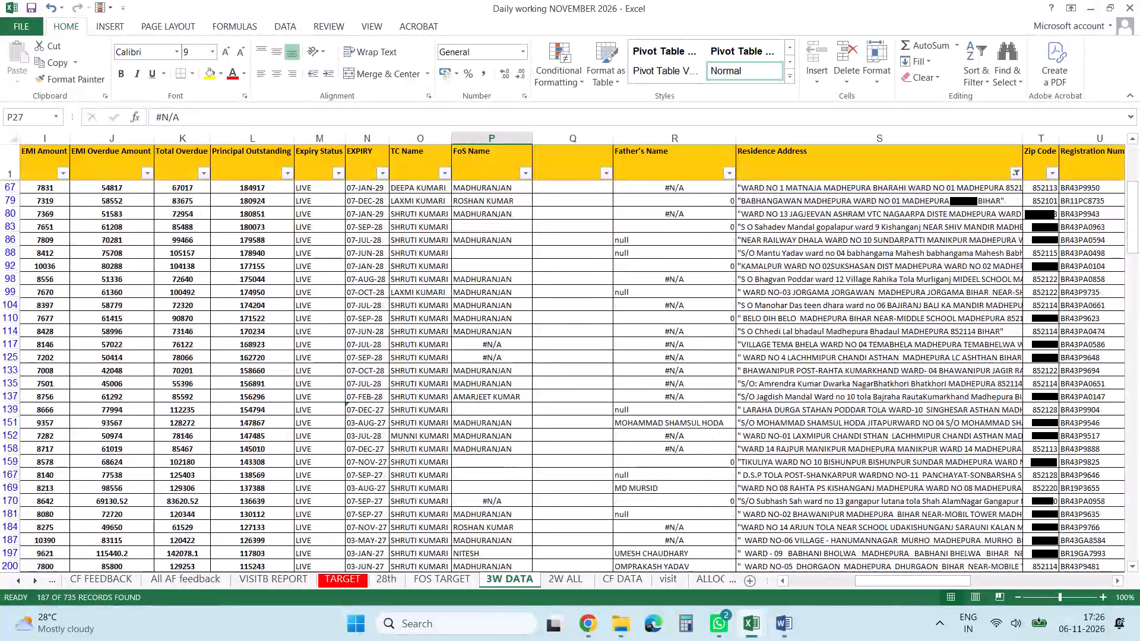
scroll(507, 168, down, 1)
scroll(521, 355, down, 3)
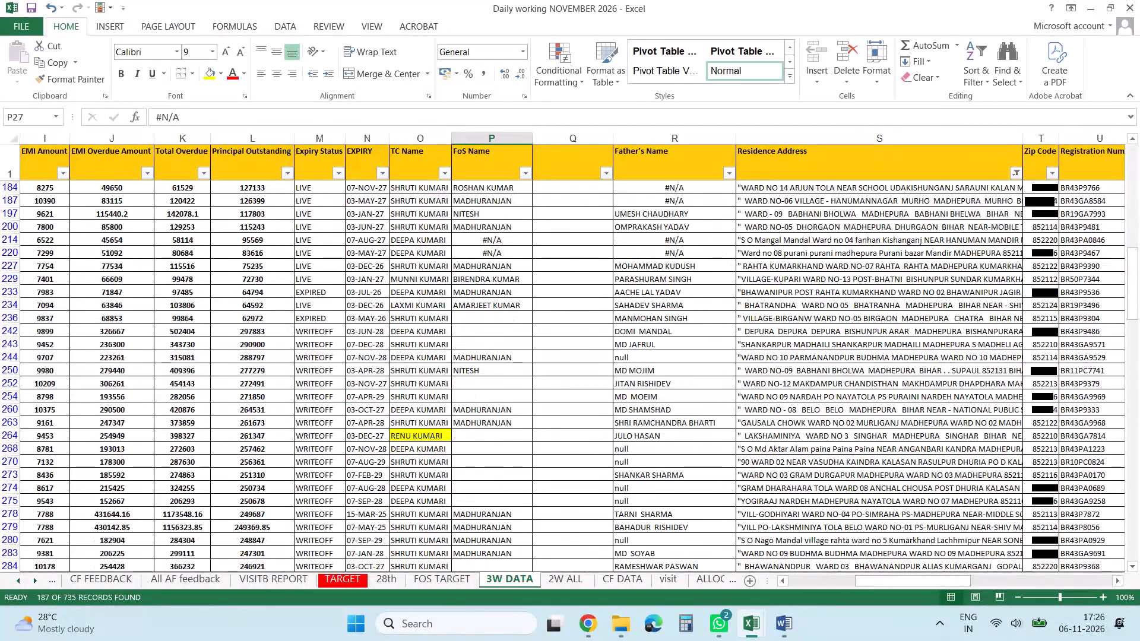
scroll(543, 462, down, 8)
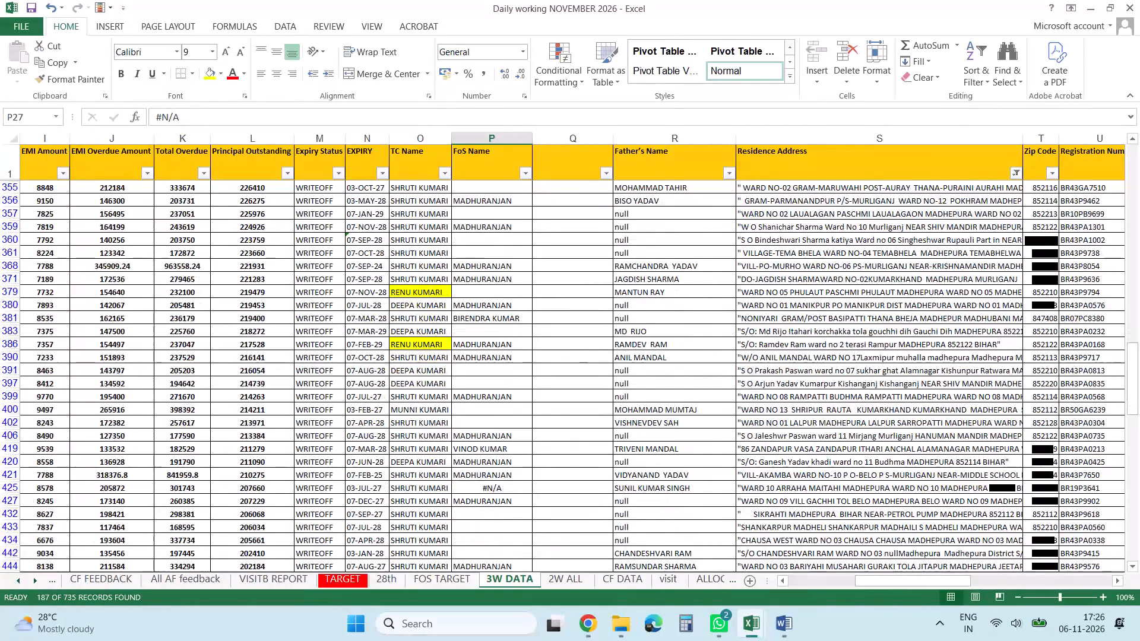
scroll(543, 462, down, 3)
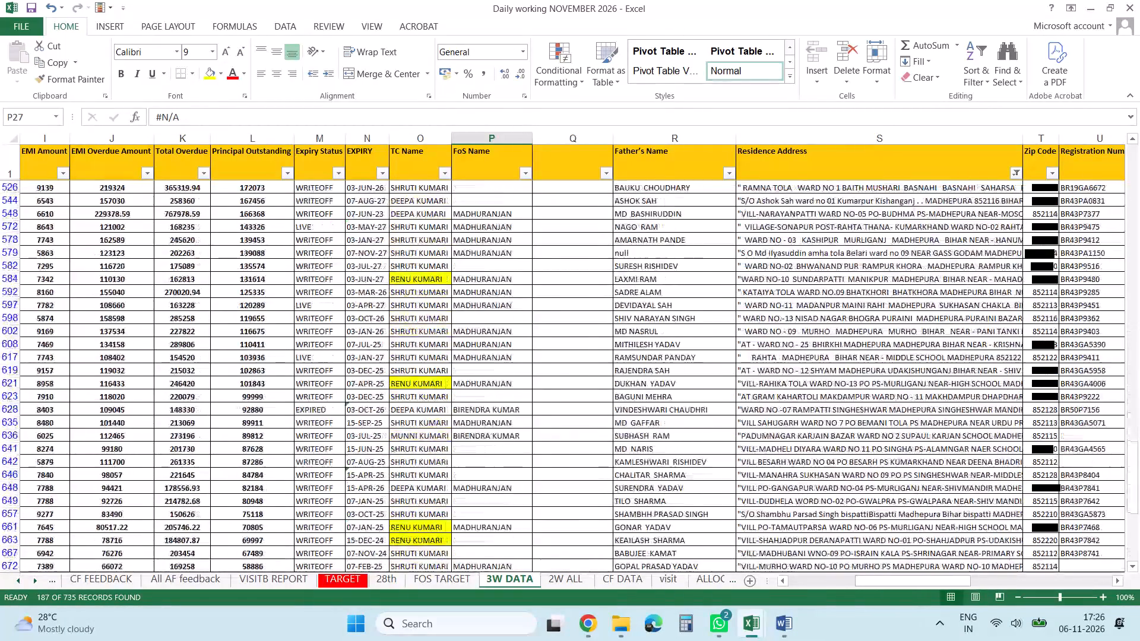
scroll(543, 462, down, 3)
Recheck the FoS Name entries from the last filtered record back up to row 13, looking for blank and #N/A cells.
scroll(543, 462, up, 4)
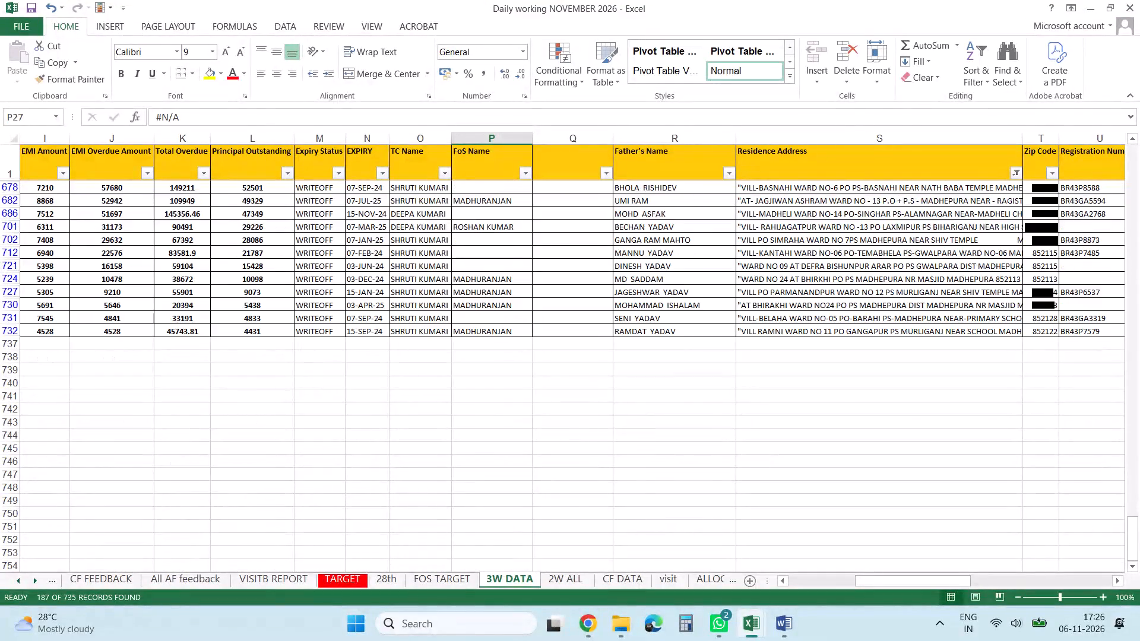
scroll(543, 462, up, 14)
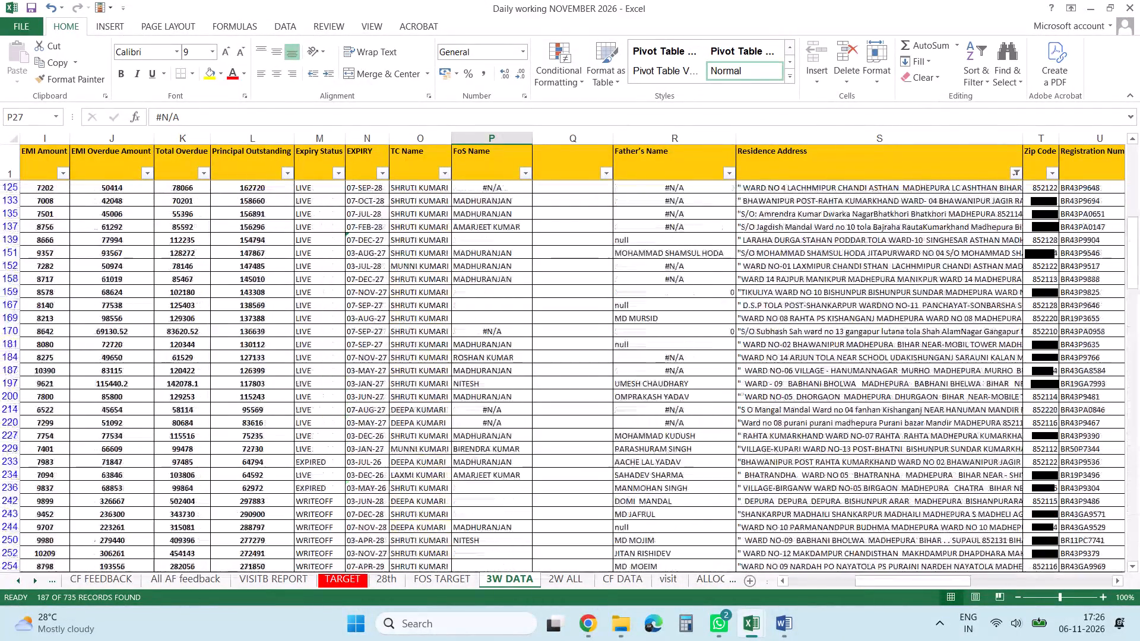
scroll(543, 462, up, 16)
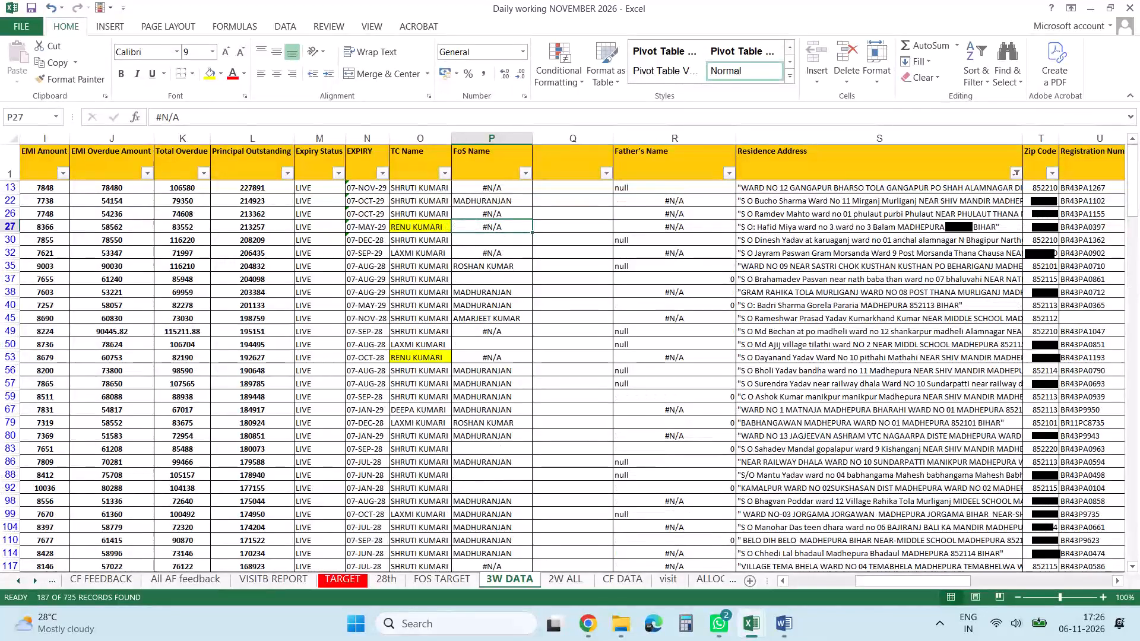
scroll(543, 462, up, 1)
Examine the FoS names against the addresses from row 13 down to row 641, and inspect the full residence address in row 628.
scroll(543, 462, down, 2)
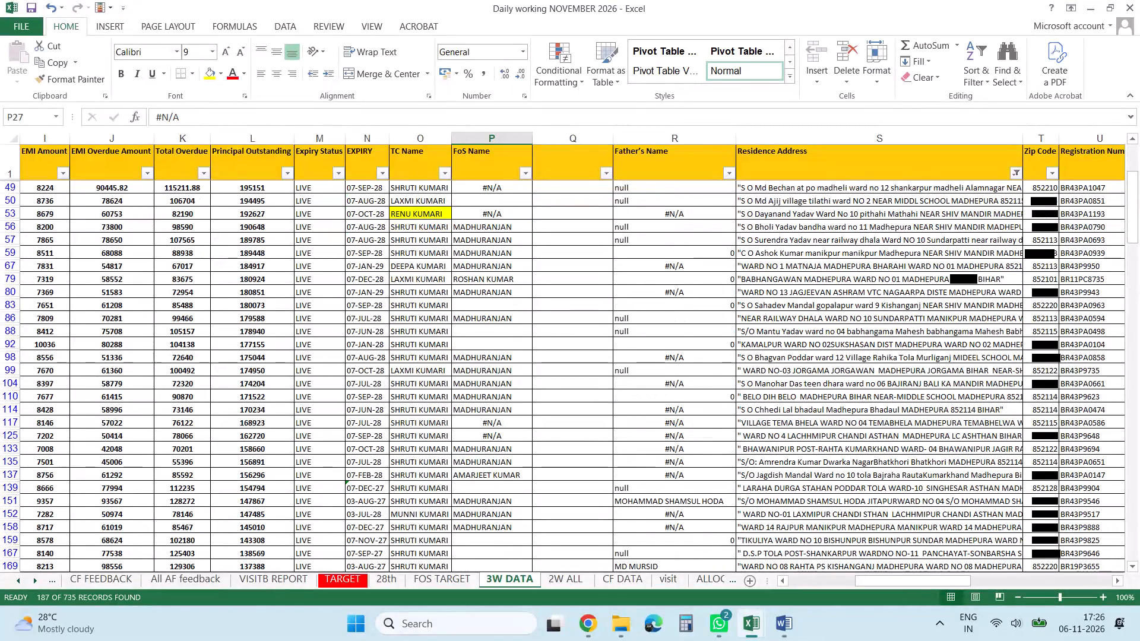
scroll(543, 462, down, 10)
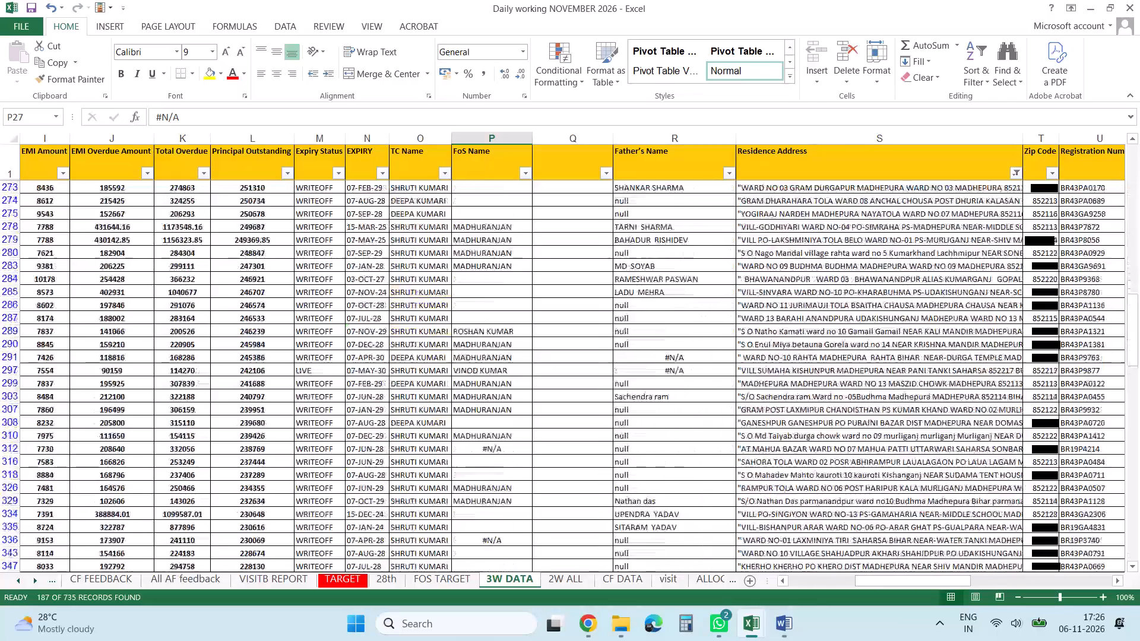
scroll(543, 462, down, 2)
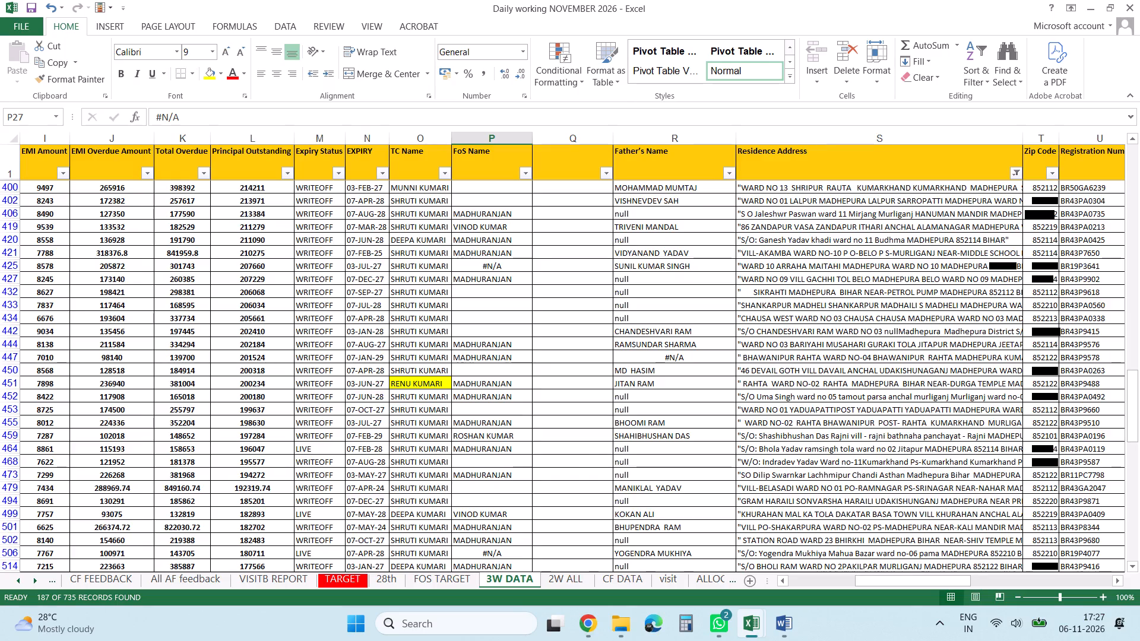
scroll(875, 362, down, 1)
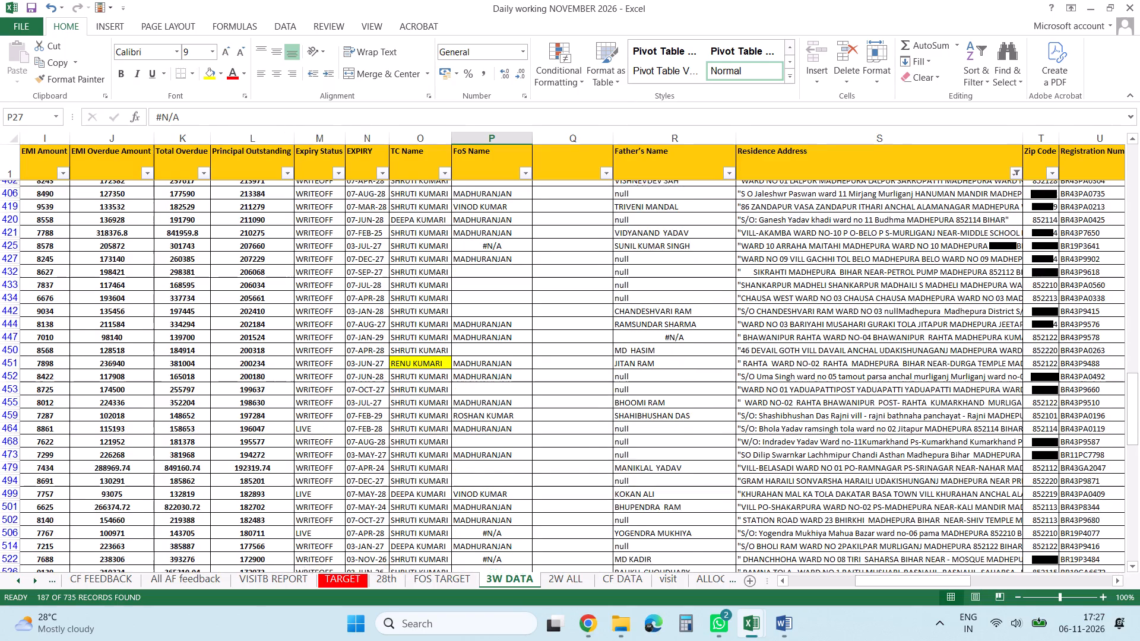
scroll(875, 362, down, 2)
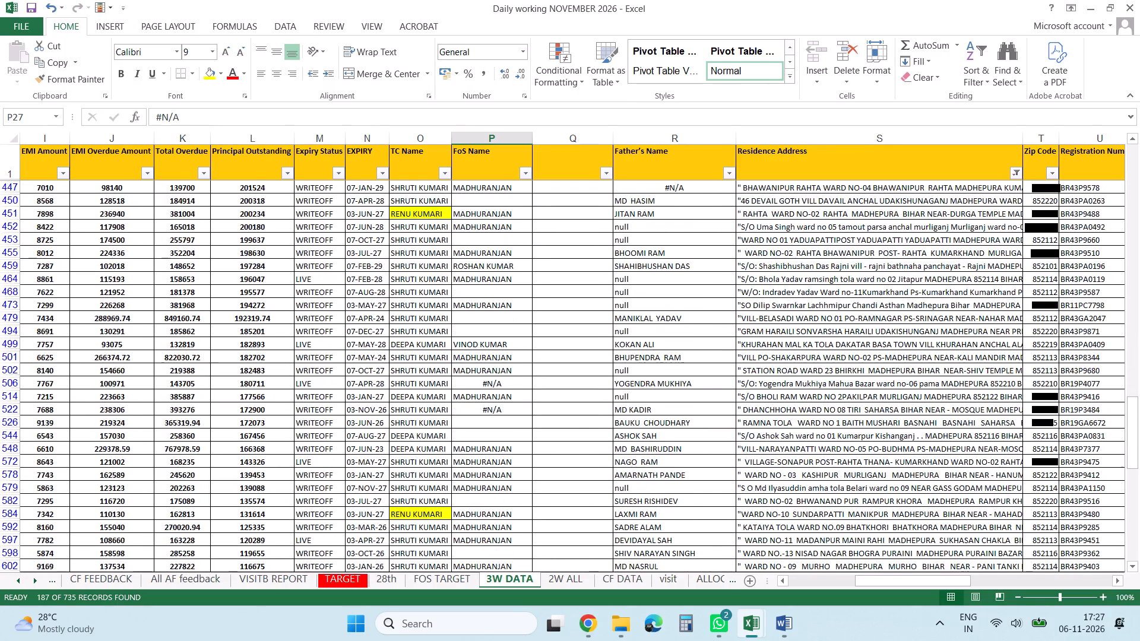
scroll(875, 362, down, 2)
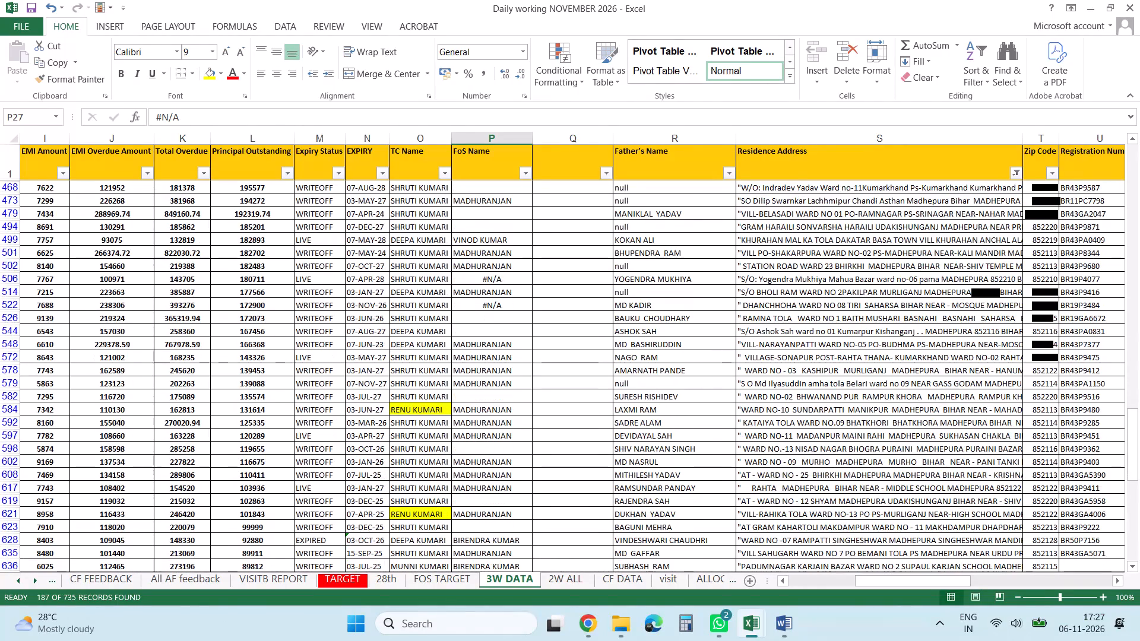
scroll(875, 362, down, 2)
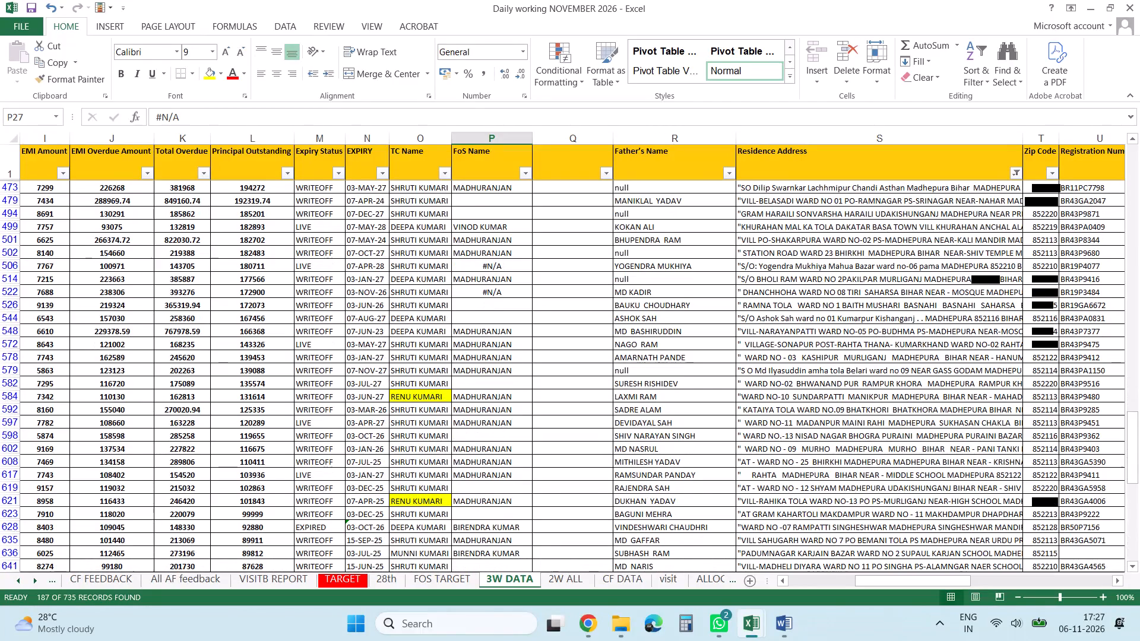
click(875, 528)
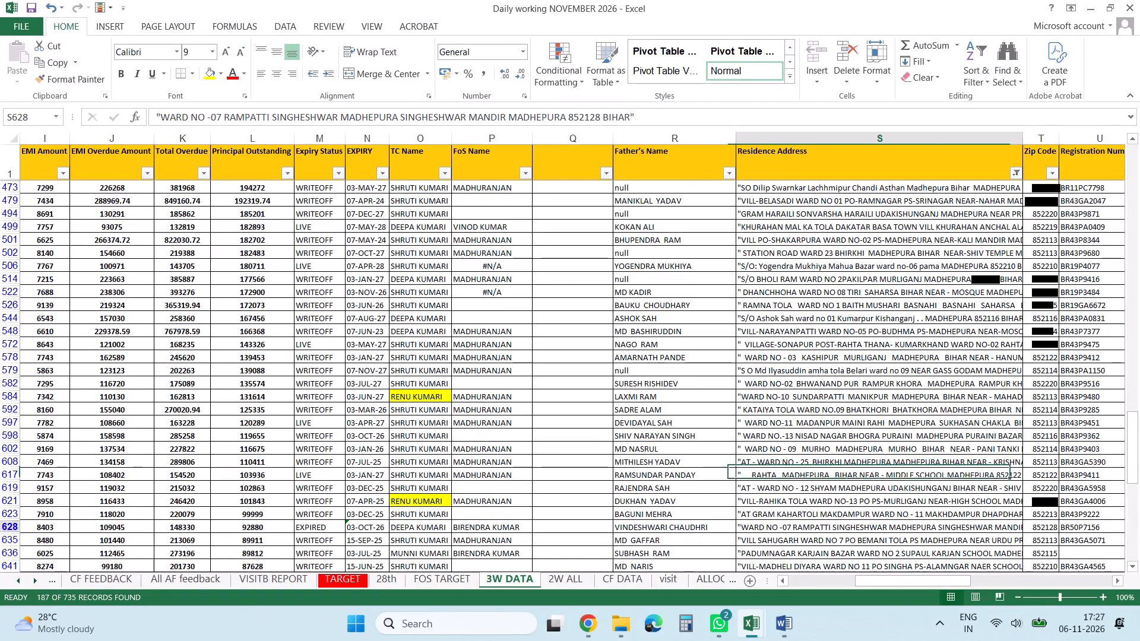
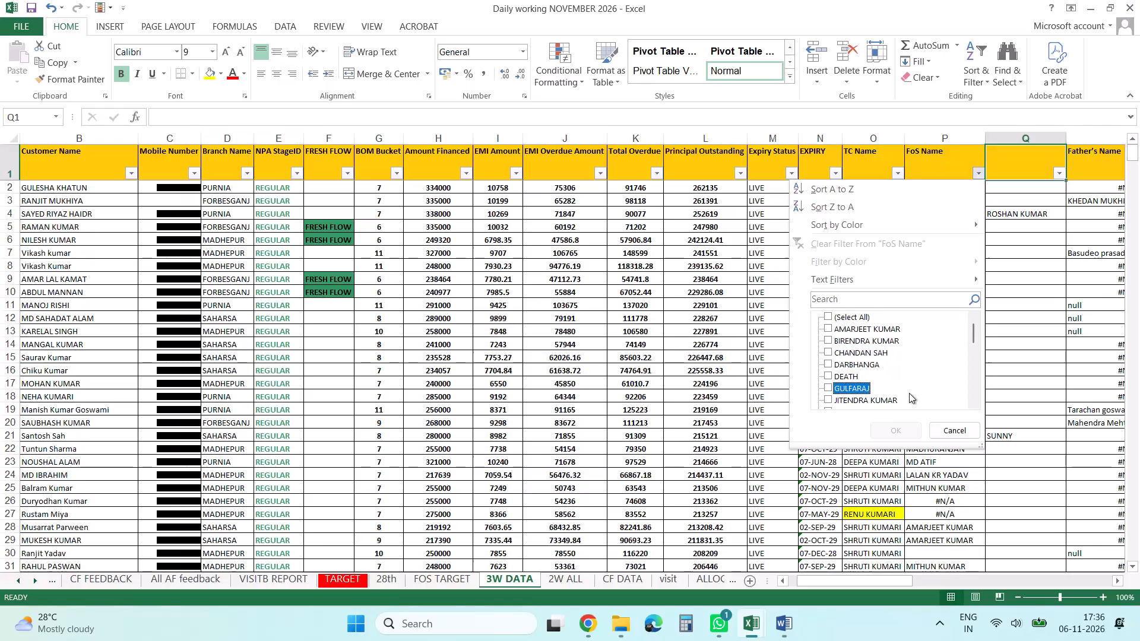
Look through the unchecked values in the FoS Name filter list, from GULFARAJ down to the #N/A and (Blanks) entries.
key(Down)
key(Down)
key(Down)
key(Down)
key(Down)
key(Down)
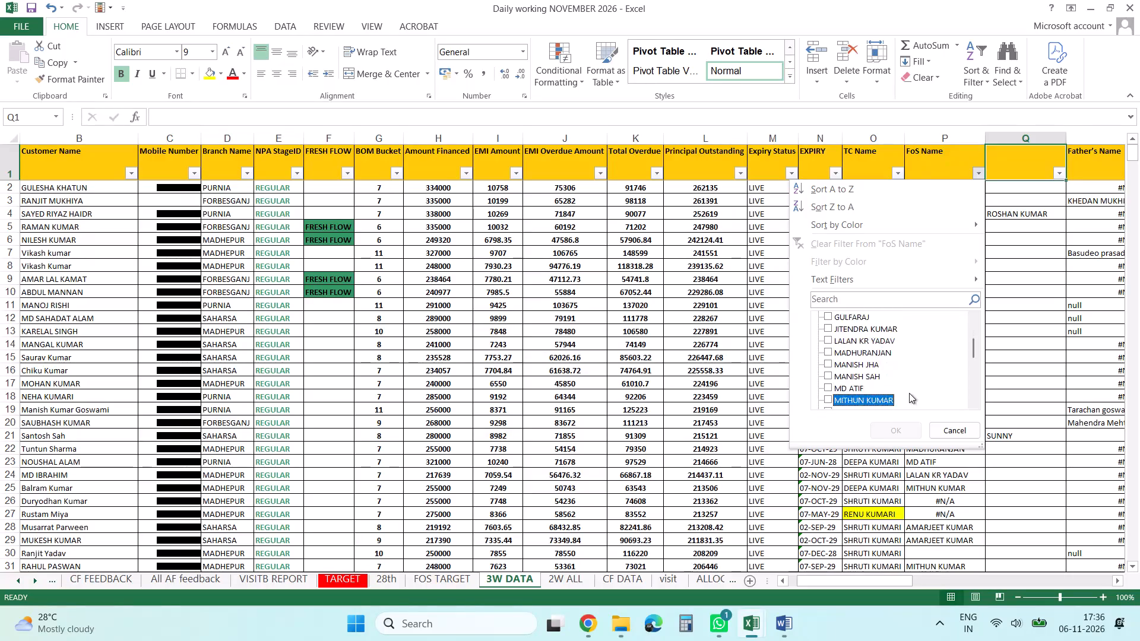
key(Down)
key(Down)
key(Down)
key(Down)
key(Down)
key(Down)
key(Down)
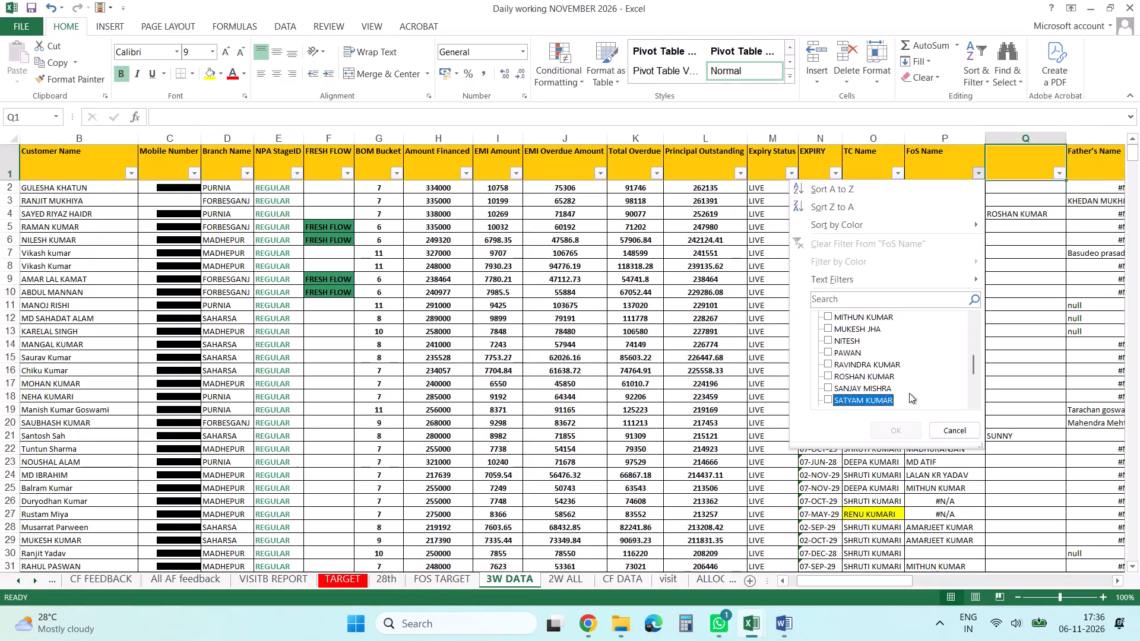
key(Down)
key(Down)
key(Down)
key(Down)
key(Down)
key(Down)
key(Down)
key(Down)
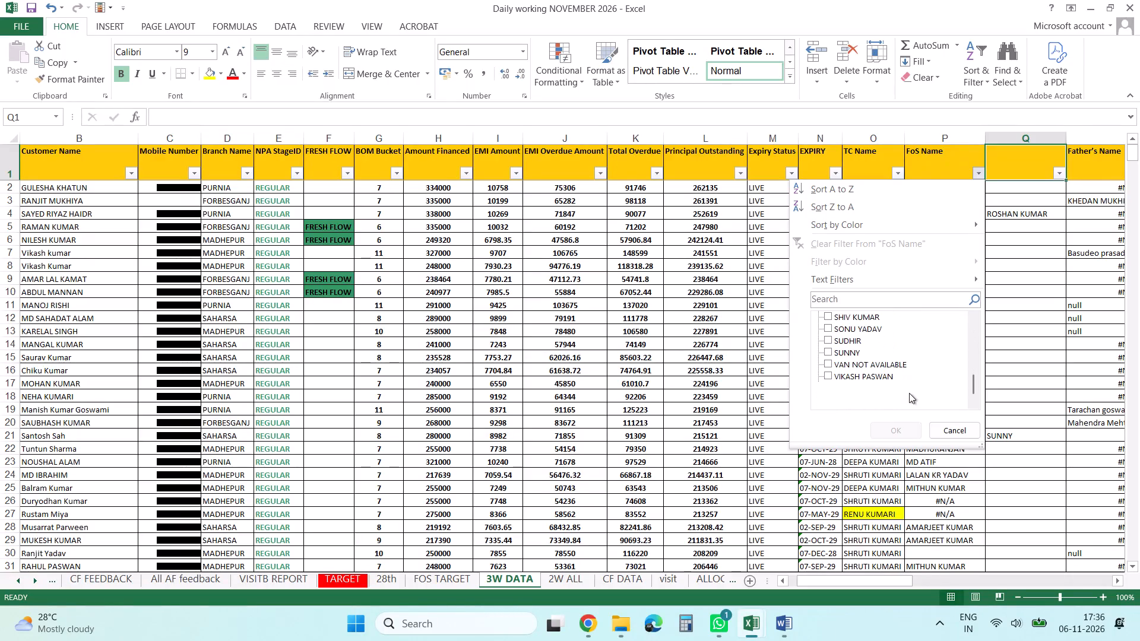
key(Down)
key(Down)
key(Down)
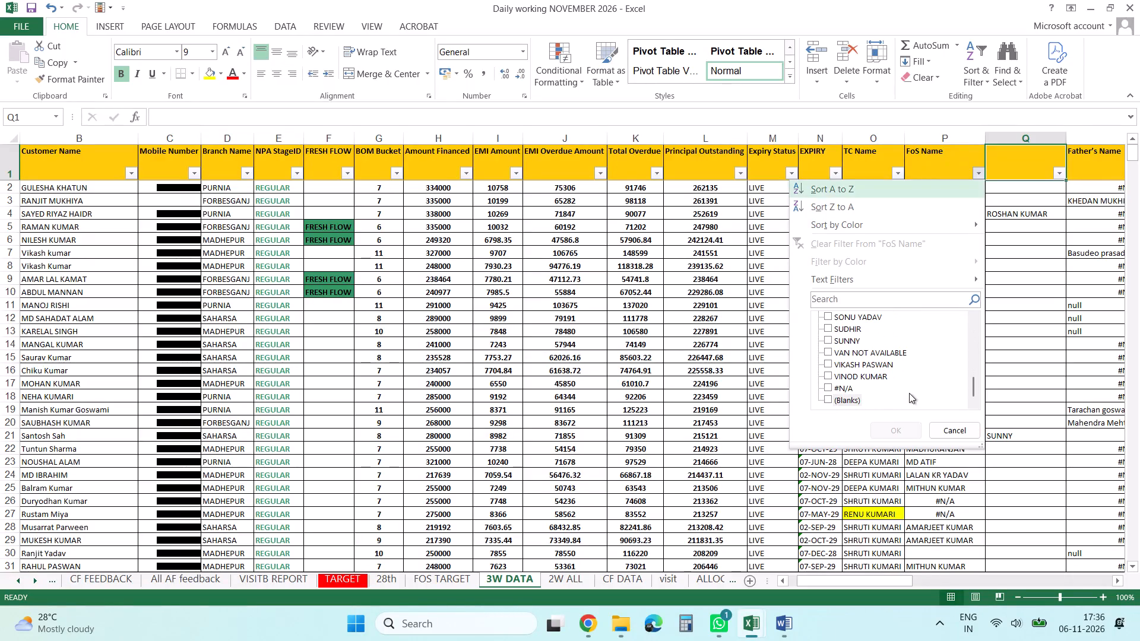
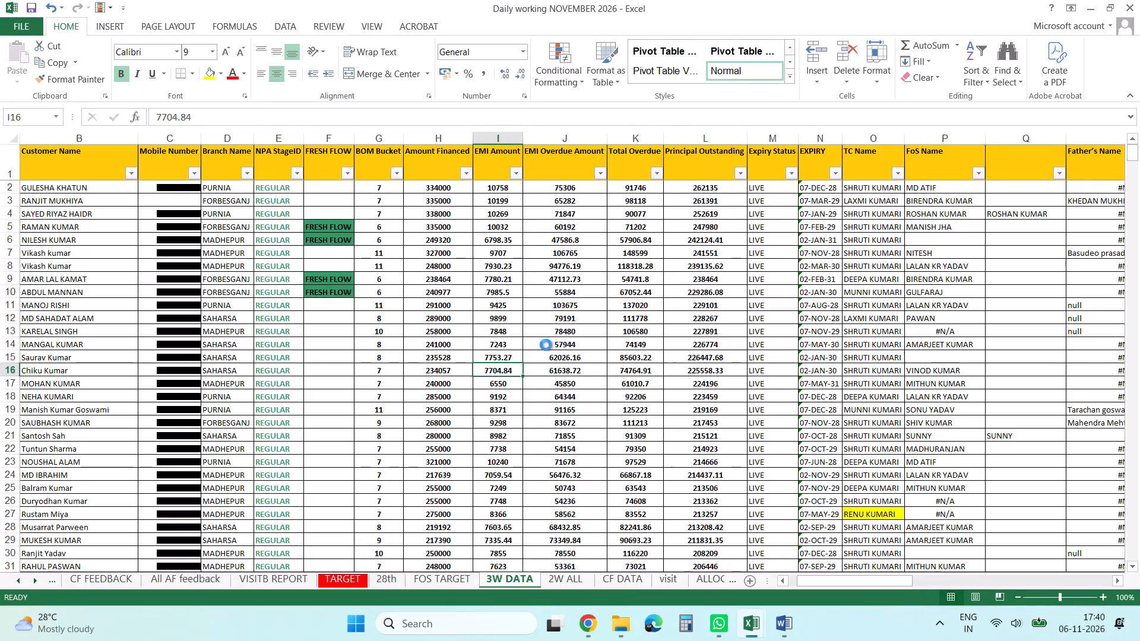
Close the Daily working NOVEMBER 2026 workbook.
click(1139, 0)
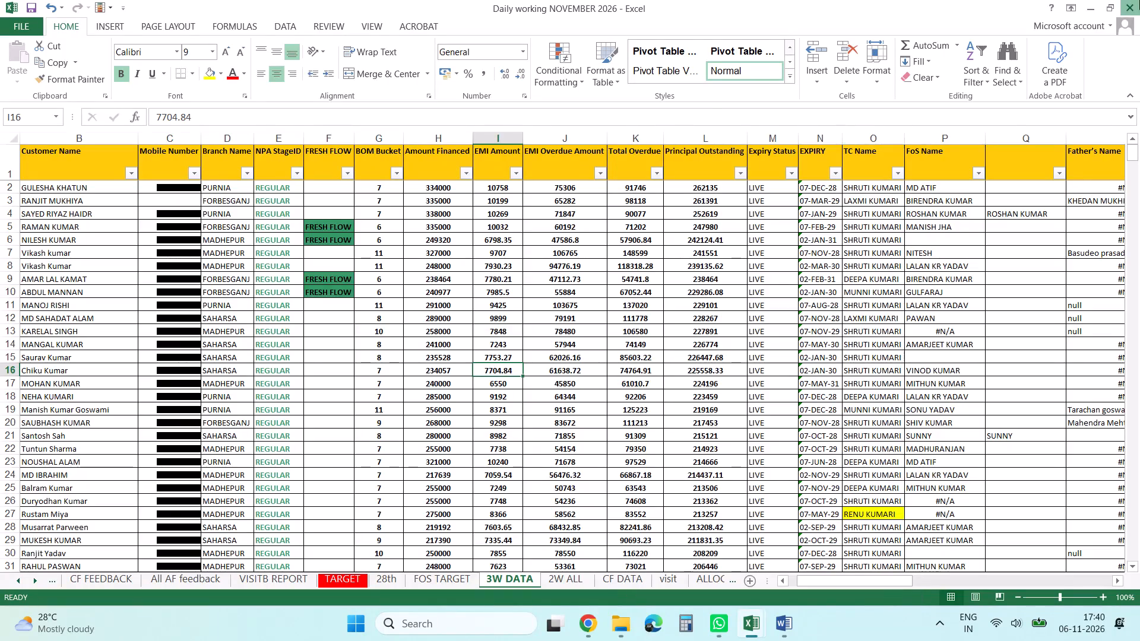
click(645, 383)
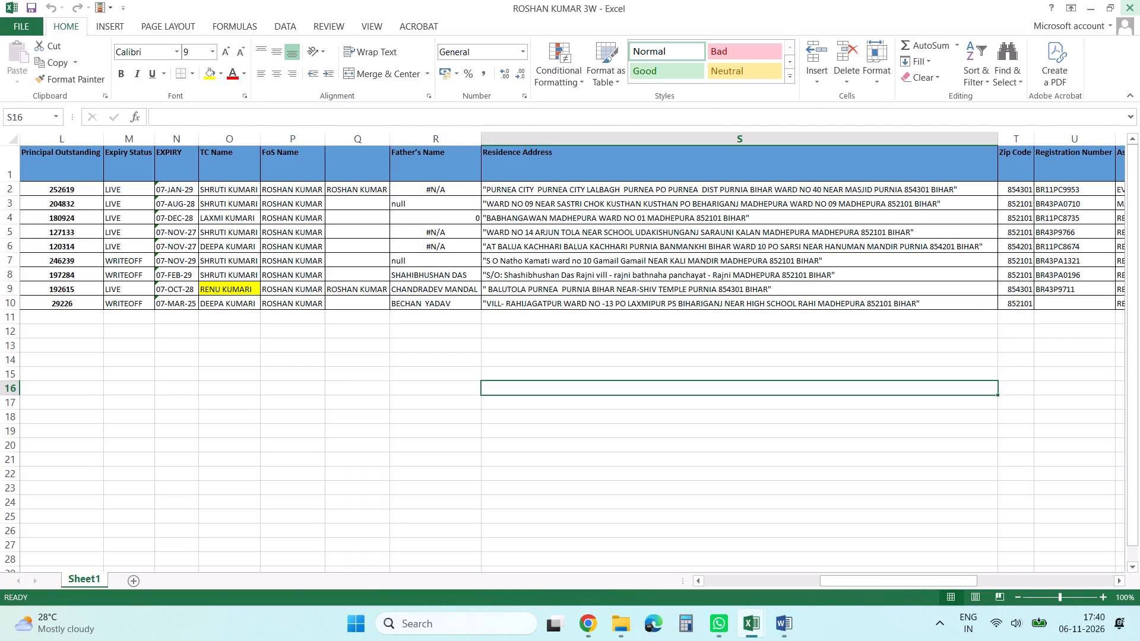
key(ctrl+s)
key(ctrl+s)
key(ctrl+s)
key(ctrl+s)
key(ctrl+s)
key(ctrl+s)
key(ctrl+s)
key(ctrl+s)
key(ctrl+s)
key(ctrl+s)
key(ctrl+s)
click(1139, 0)
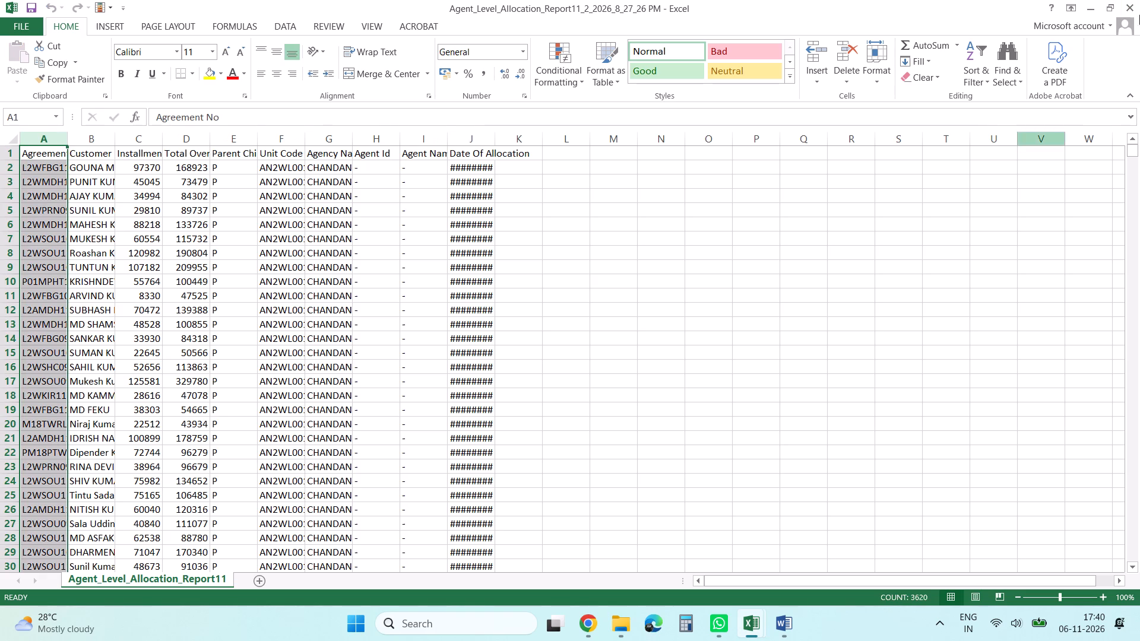
Close the Agent_Level_Allocation_Report11_2_2026_8_27_26 PM workbook.
click(1130, 0)
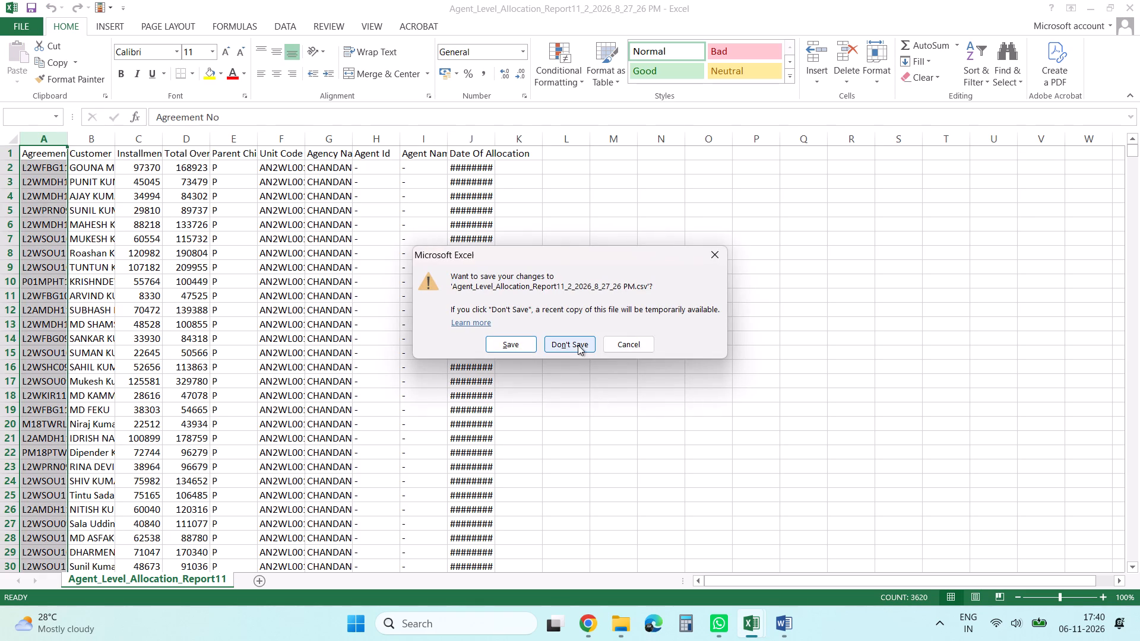
Discard the unsaved changes to the Agent_Level_Allocation_Report11_2_2026_8_27_26 PM file so it closes.
click(578, 345)
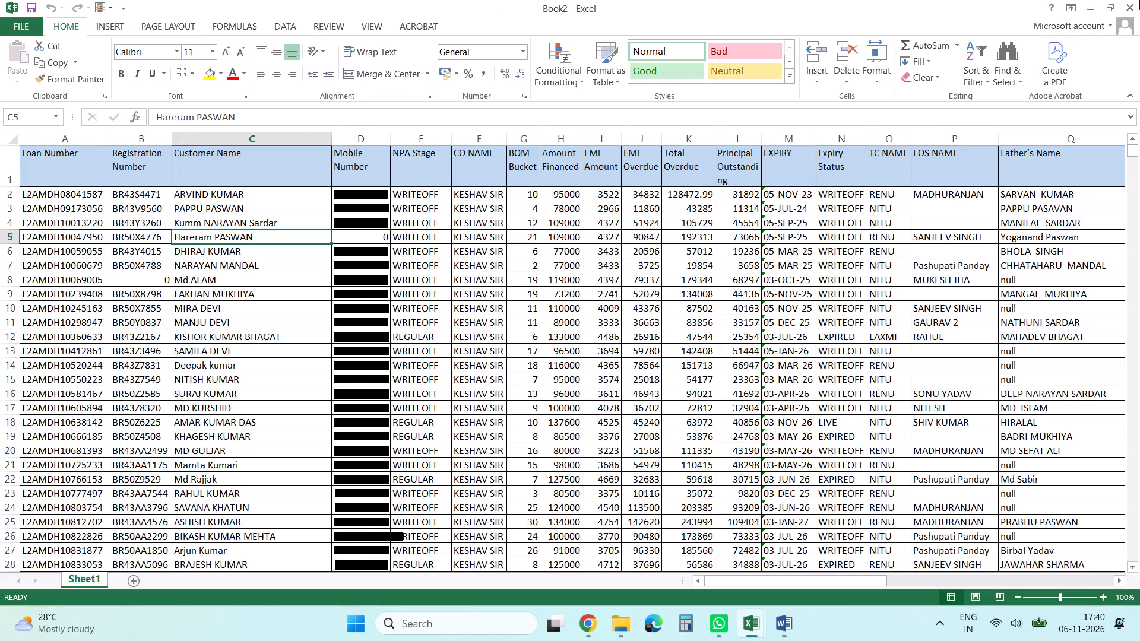
Close the Book2 workbook without saving its changes.
click(1139, 0)
click(553, 334)
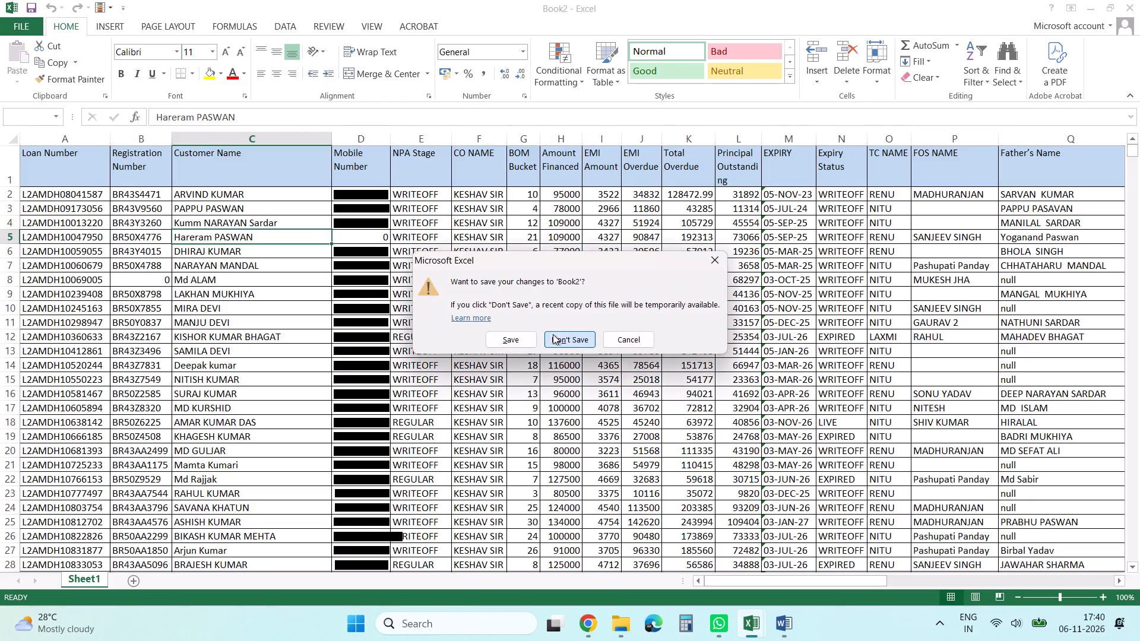
click(555, 337)
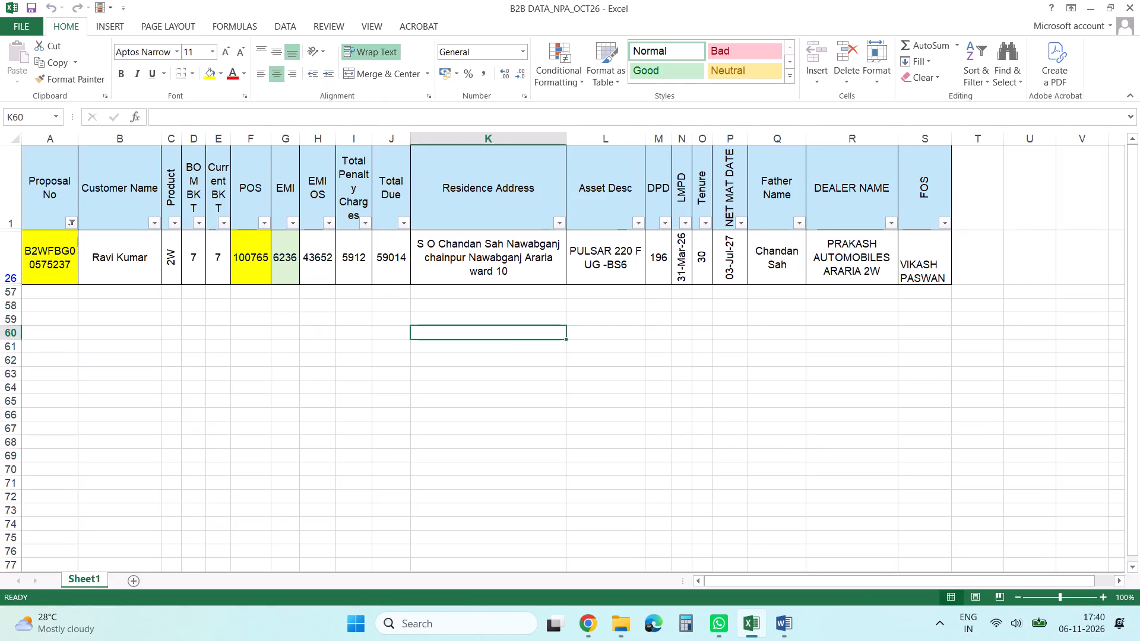
In B2B DATA_NPA_OCT26, inspect the filtered record's residence address in row 26 and go to its Proposal No cell.
click(541, 231)
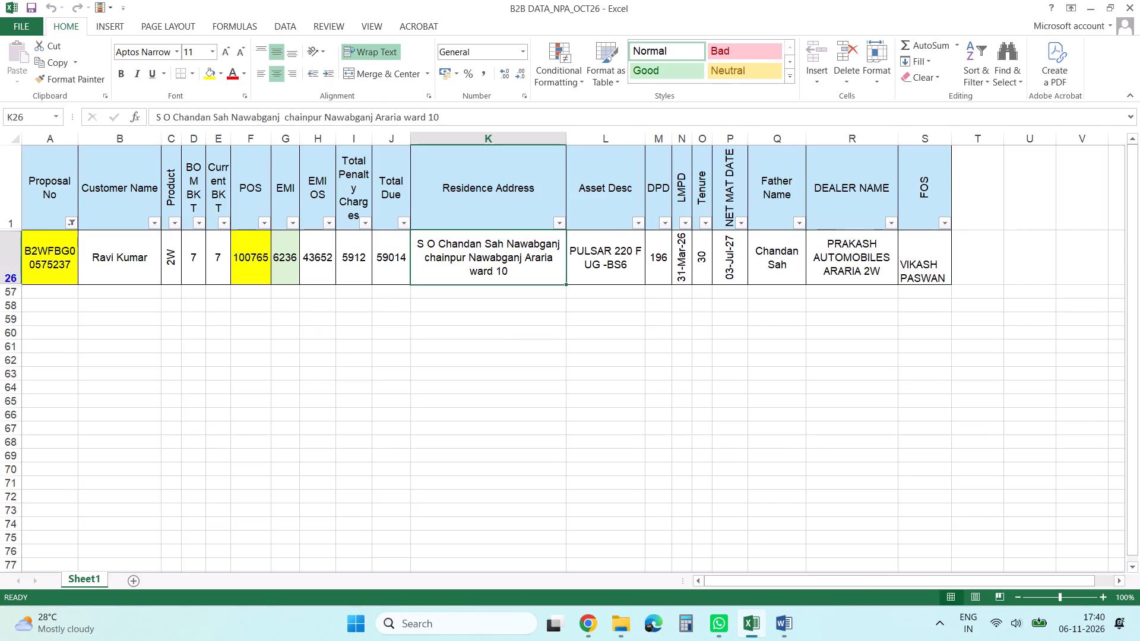
key(ctrl+Left)
key(ctrl+Left)
key(ctrl+Left)
key(ctrl+Left)
key(ctrl+Left)
key(ctrl+Left)
key(ctrl+Left)
key(ctrl+Left)
key(ctrl+Left)
key(ctrl+Left)
key(ctrl+Left)
key(ctrl+Left)
key(ctrl+Left)
key(ctrl+Left)
key(ctrl+Left)
key(ctrl+Left)
key(ctrl+Left)
key(ctrl+Left)
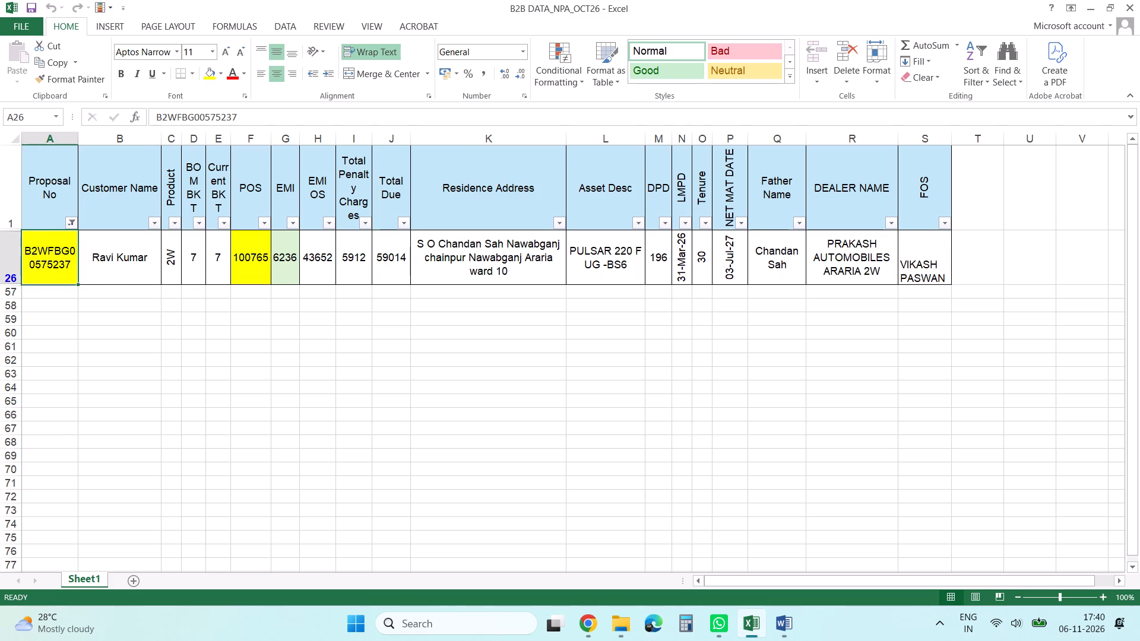
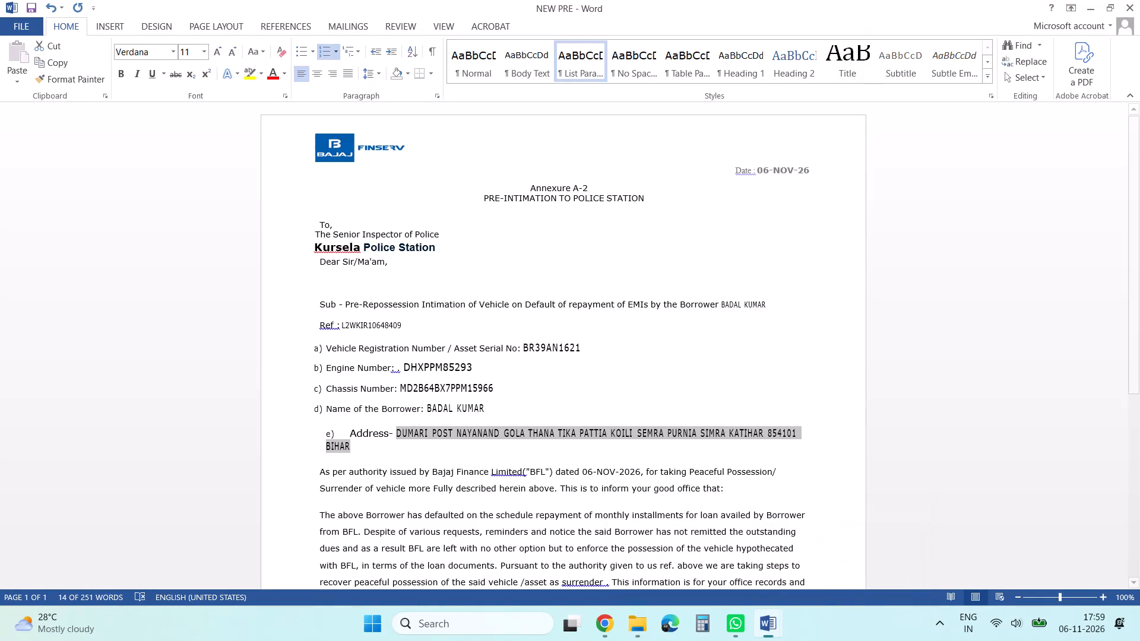
In Word, review the NEW PRE police-station intimation letter from the borrower and vehicle details through the body text.
click(680, 301)
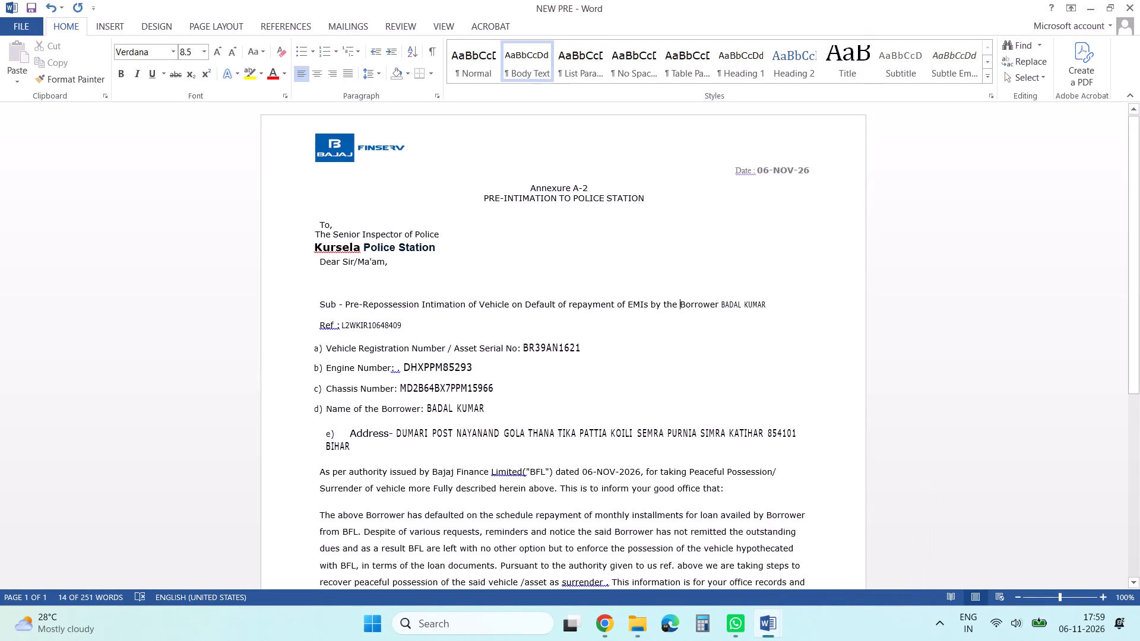
scroll(680, 301, down, 4)
scroll(680, 301, up, 6)
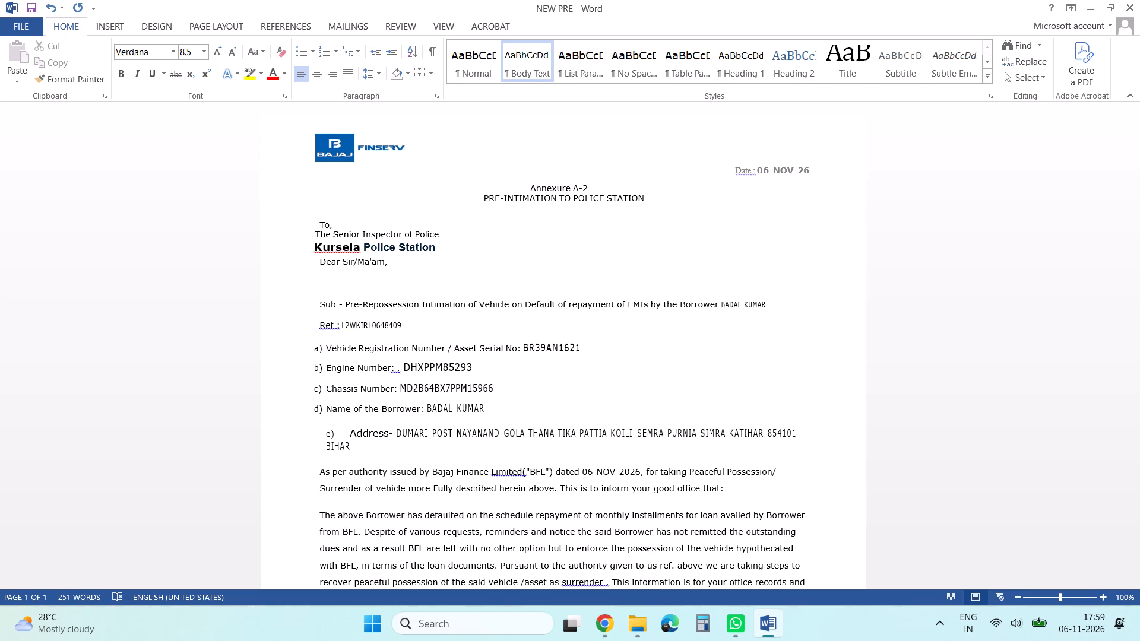